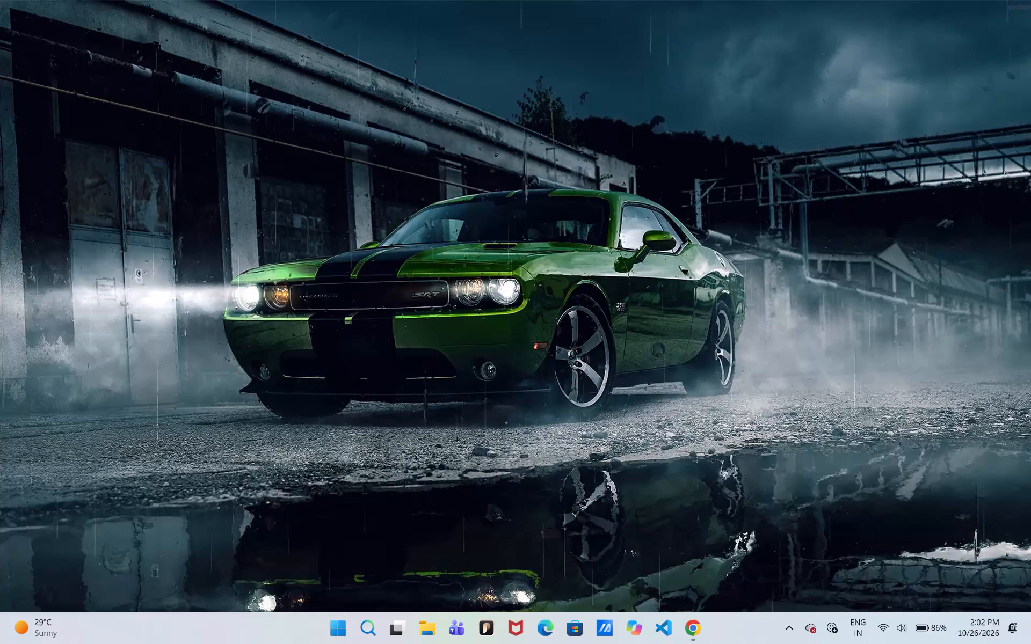
# Switch to the TradingView chart in Chrome, open the INUSDT.P position's chart, and collapse the paper trading panel.
pyautogui.click(689, 621)
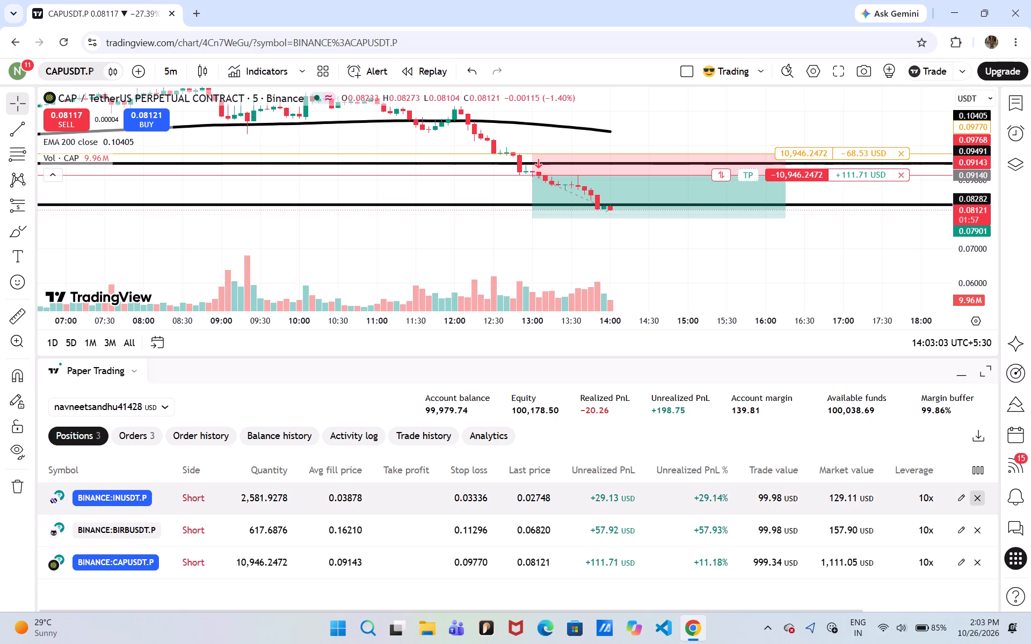
pyautogui.click(622, 502)
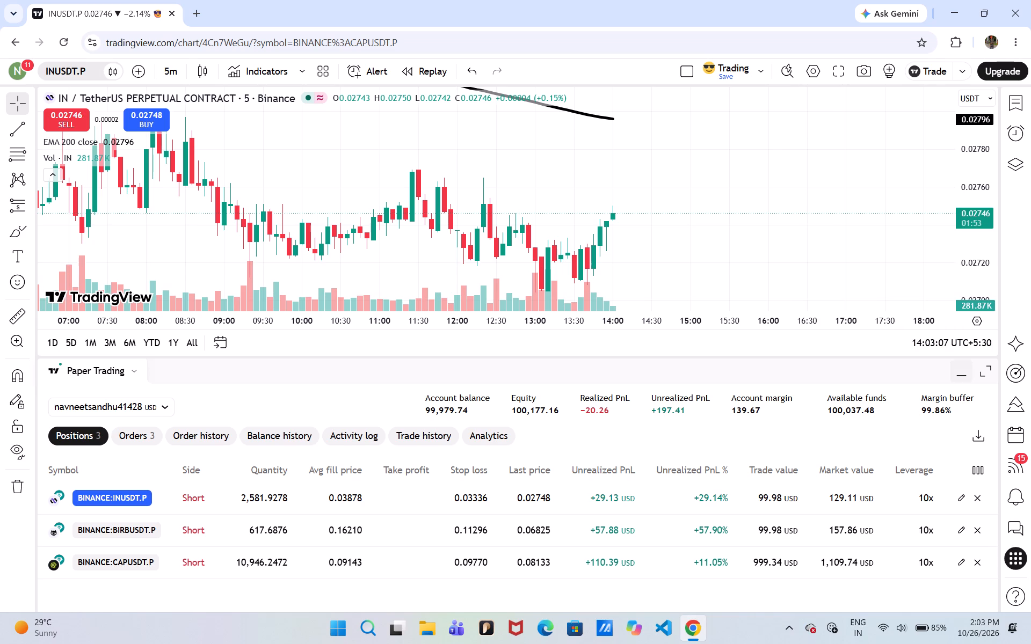
pyautogui.click(960, 369)
# Lower the profit target of the short position drawing on the INUSDT.P chart to about 0.02701.
pyautogui.moveTo(517, 208); pyautogui.dragTo(736, 269)
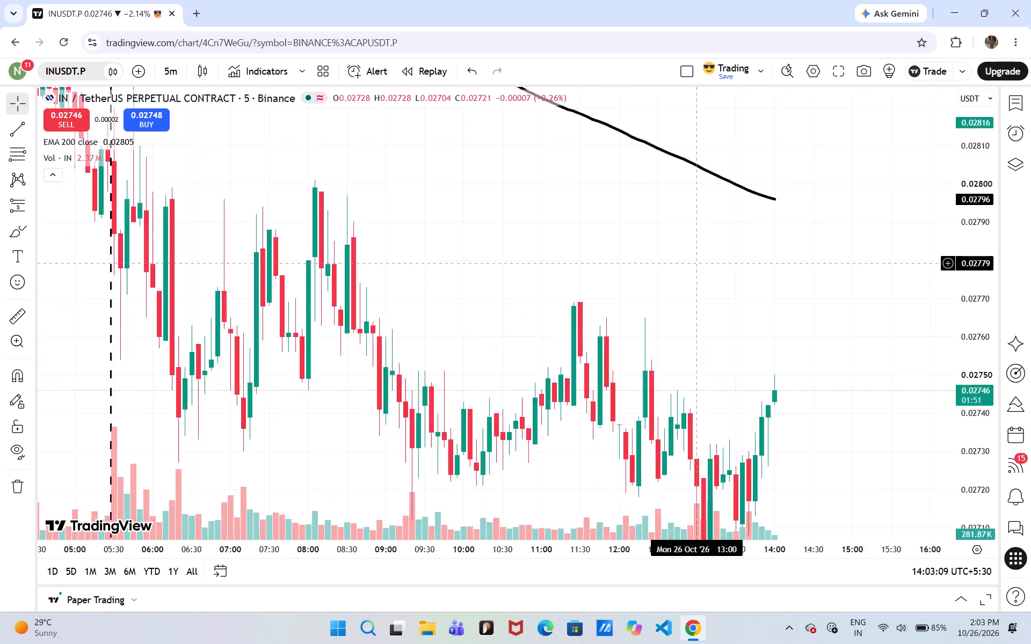
pyautogui.moveTo(736, 269); pyautogui.dragTo(889, 331)
pyautogui.moveTo(356, 175); pyautogui.dragTo(723, 434)
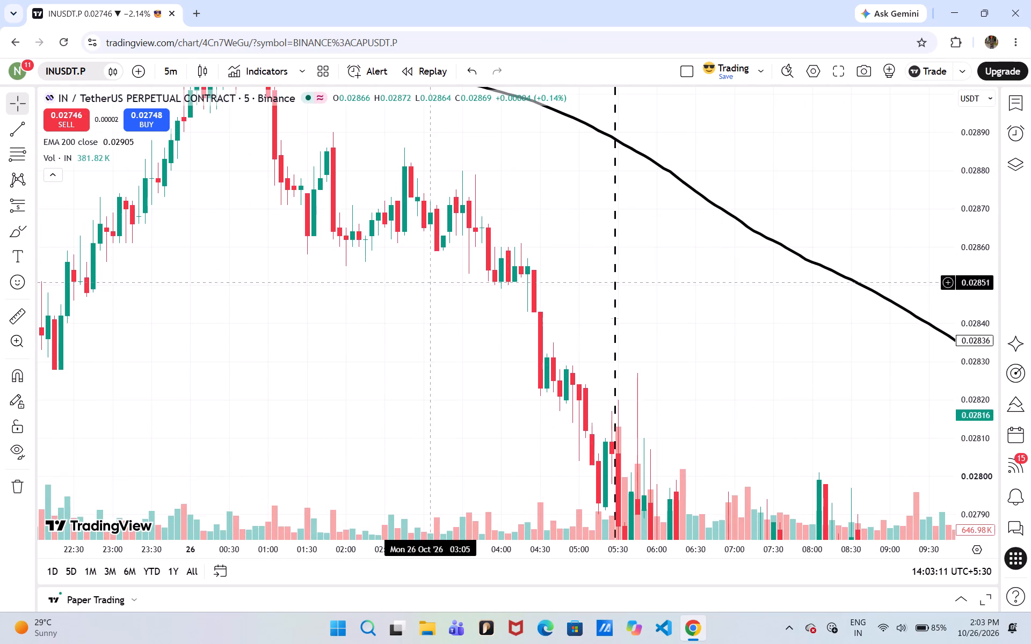
pyautogui.moveTo(359, 258); pyautogui.dragTo(924, 240)
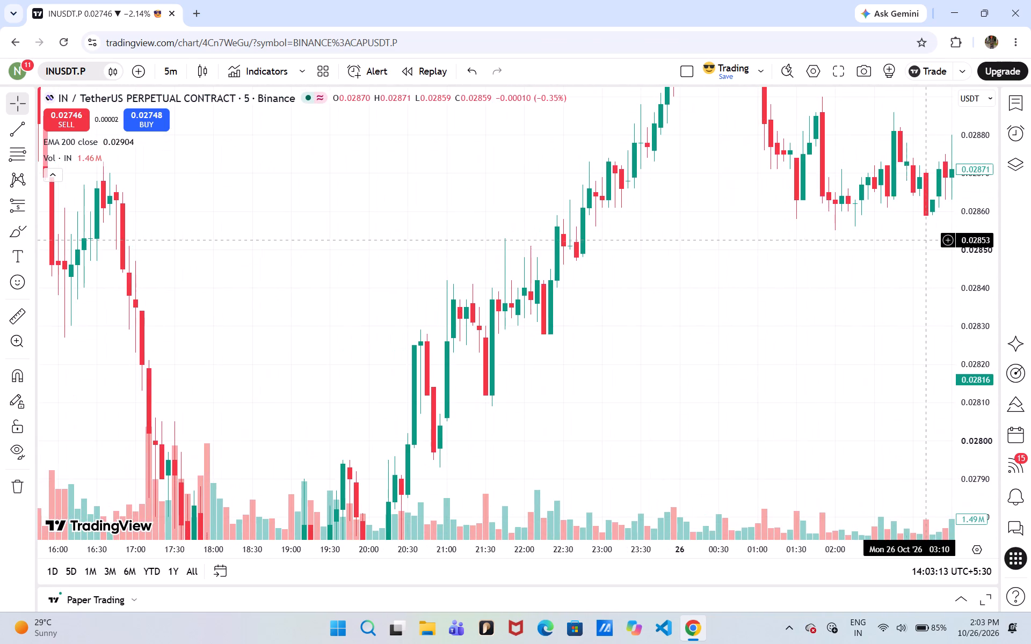
pyautogui.moveTo(506, 208); pyautogui.dragTo(965, 314)
pyautogui.moveTo(678, 257); pyautogui.dragTo(744, 82)
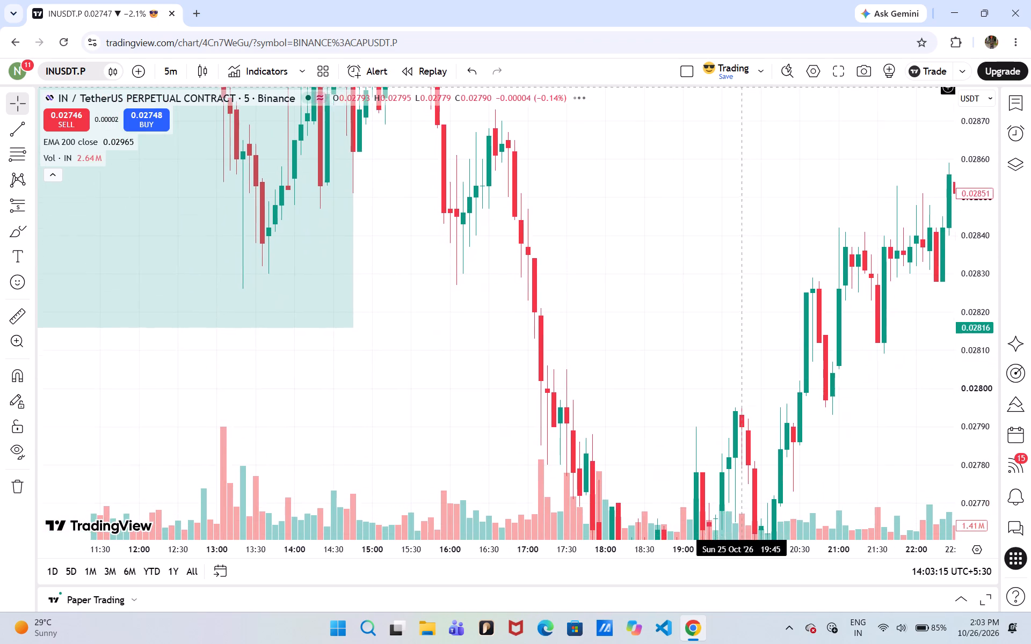
pyautogui.moveTo(744, 82); pyautogui.dragTo(745, 84)
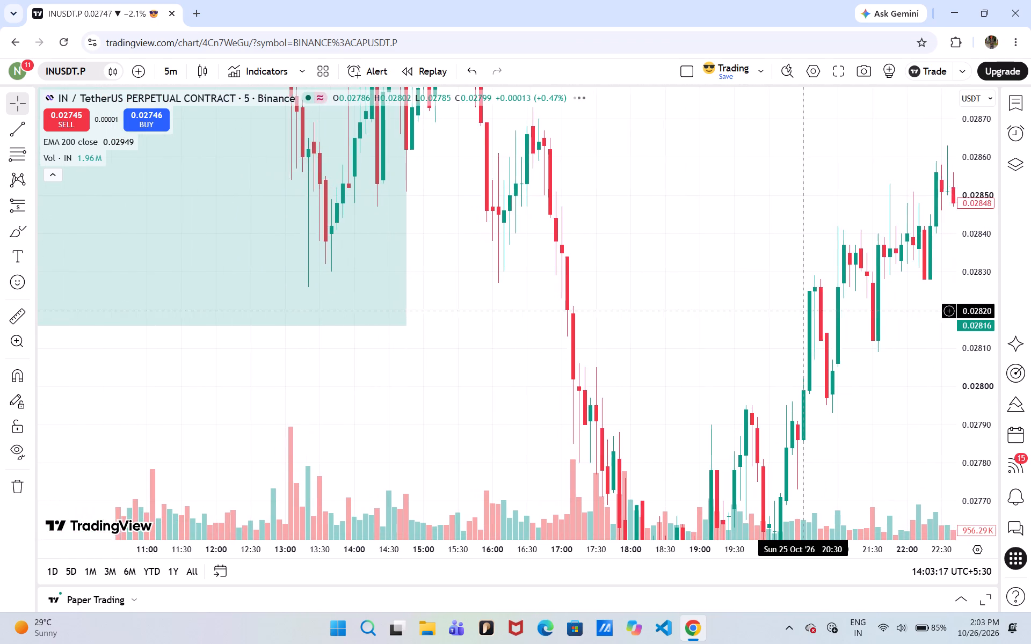
pyautogui.moveTo(976, 150); pyautogui.dragTo(979, 179)
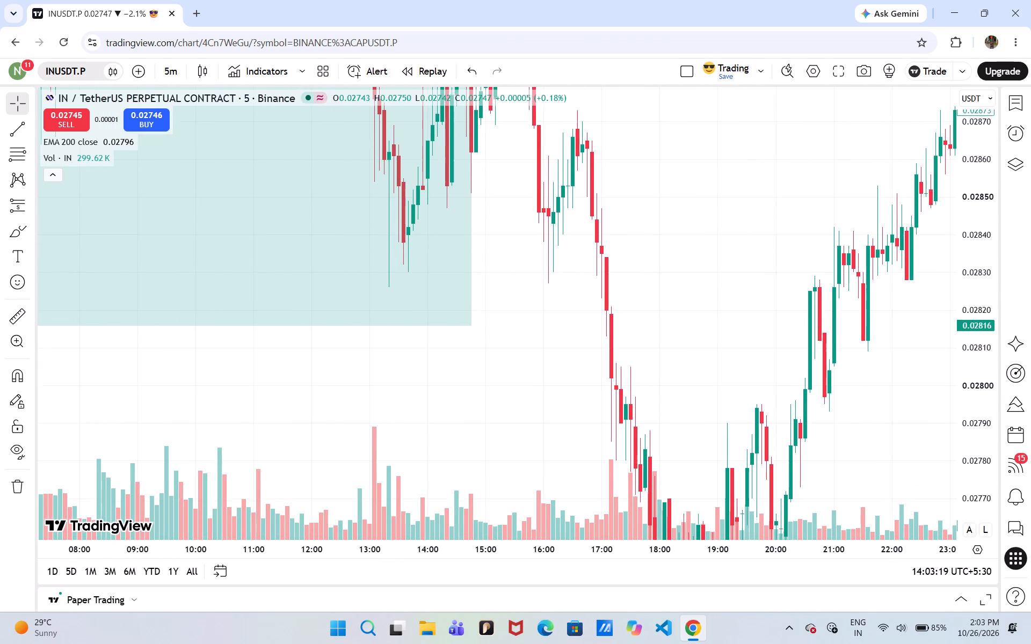
pyautogui.moveTo(979, 179); pyautogui.dragTo(990, 441)
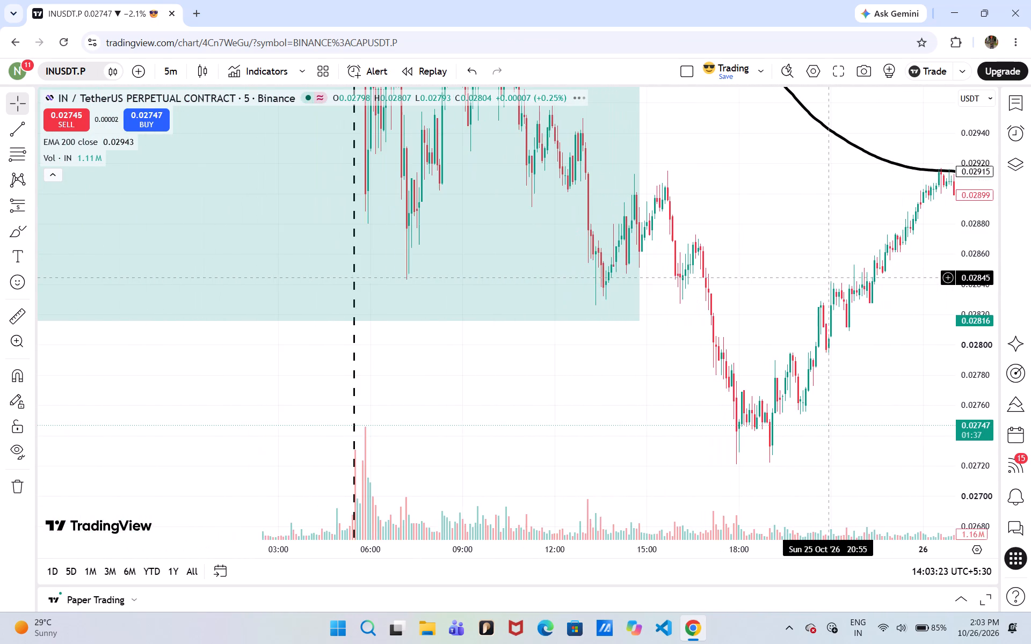
pyautogui.moveTo(978, 178); pyautogui.dragTo(979, 407)
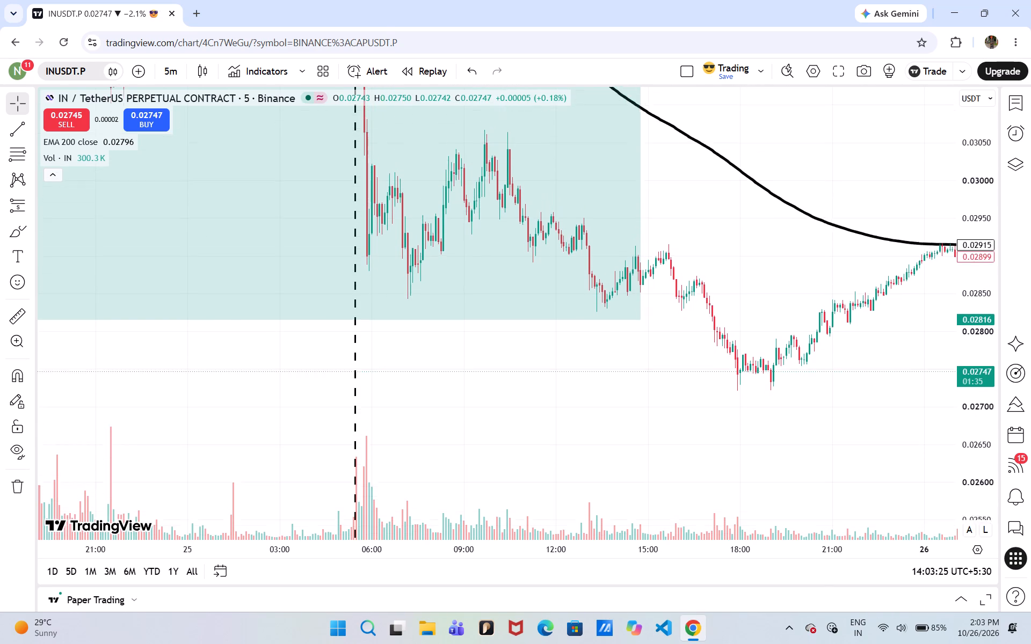
pyautogui.moveTo(979, 407); pyautogui.dragTo(960, 479)
pyautogui.moveTo(830, 412); pyautogui.dragTo(362, 341)
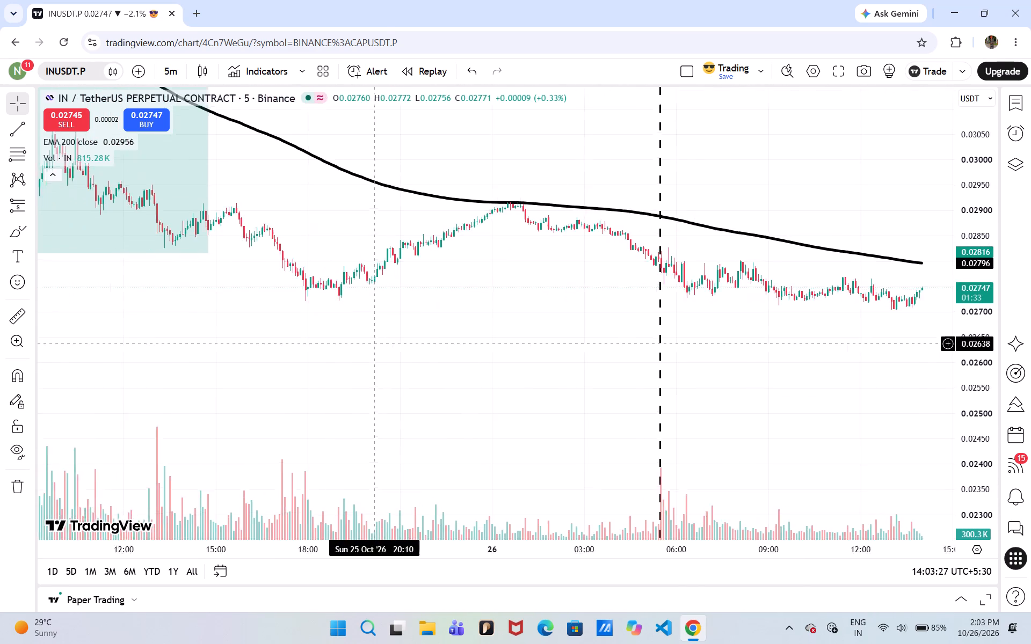
pyautogui.moveTo(362, 341); pyautogui.dragTo(355, 341)
pyautogui.click(144, 231)
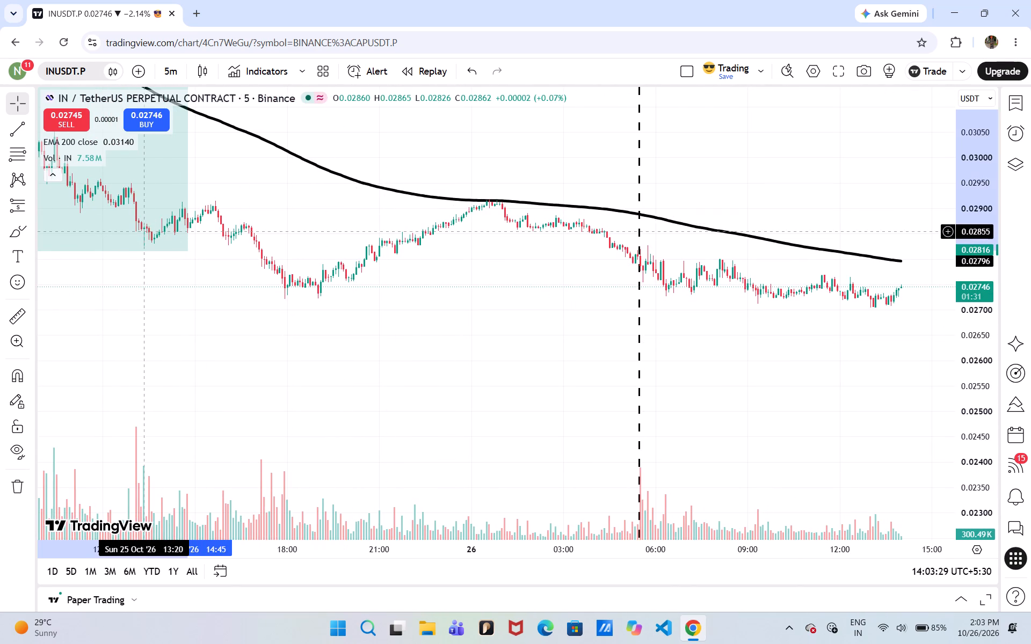
pyautogui.moveTo(188, 325); pyautogui.dragTo(702, 316)
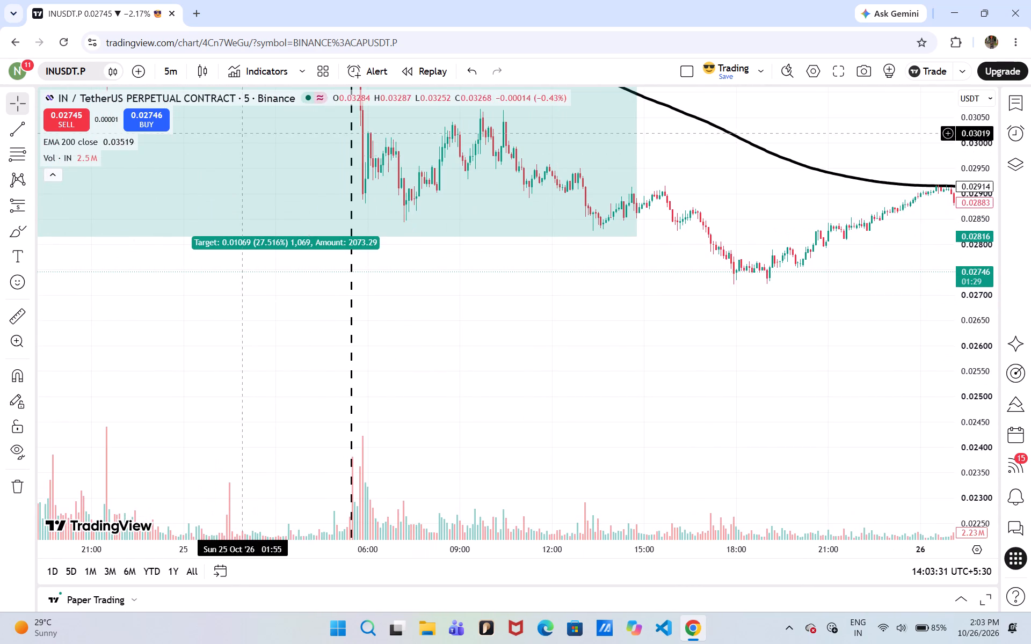
pyautogui.moveTo(278, 332); pyautogui.dragTo(666, 400)
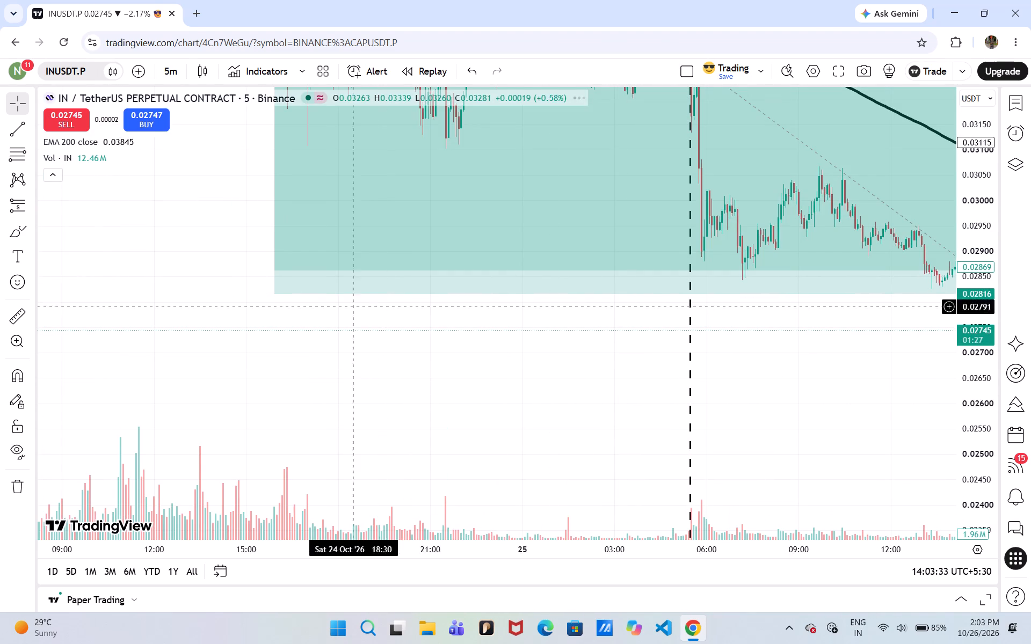
pyautogui.click(325, 252)
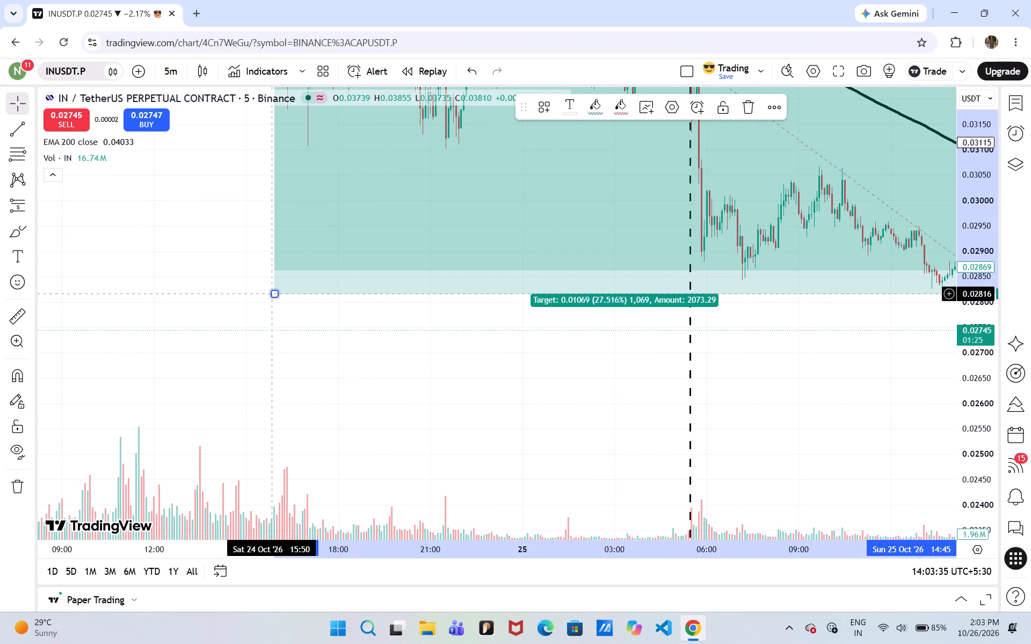
pyautogui.moveTo(273, 294); pyautogui.dragTo(271, 352)
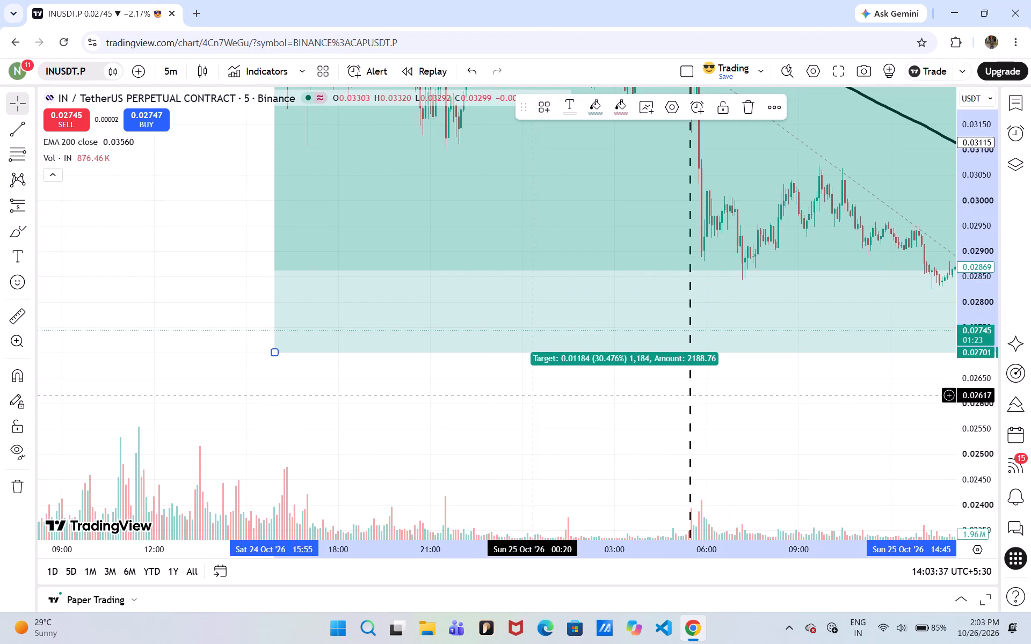
# Extend the short position drawing's end edge to about 26 Oct 00:05, keeping its entry level.
pyautogui.moveTo(536, 396); pyautogui.dragTo(194, 379)
pyautogui.moveTo(500, 380); pyautogui.dragTo(491, 381)
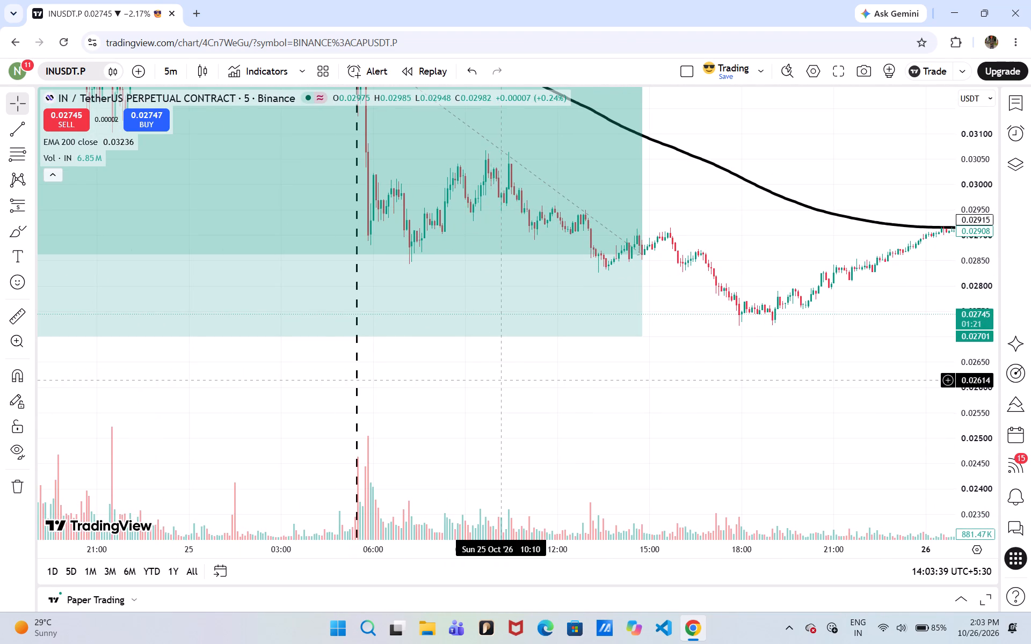
pyautogui.moveTo(491, 381); pyautogui.dragTo(459, 491)
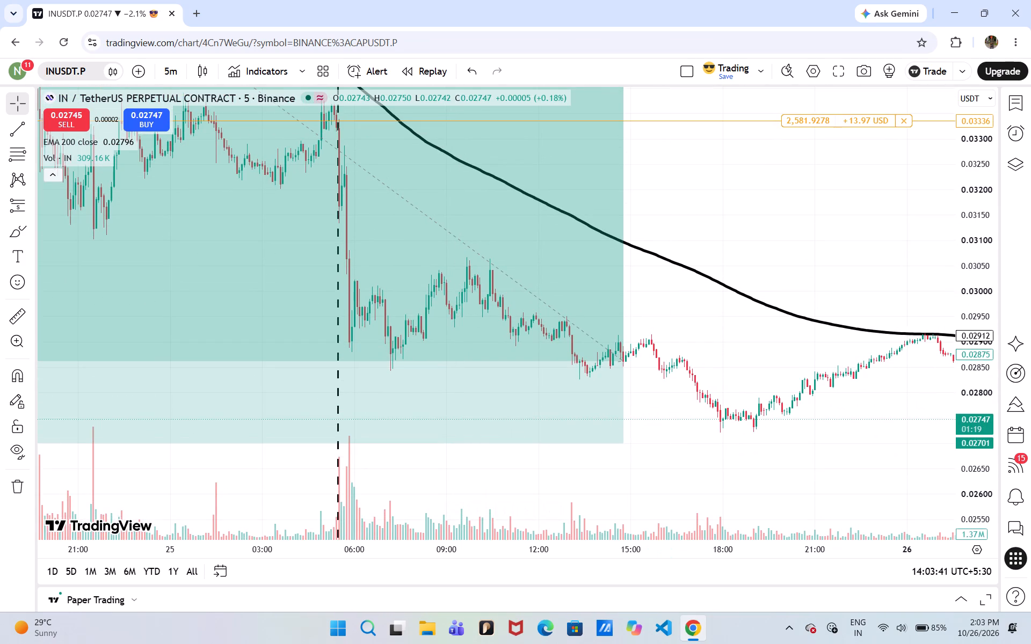
pyautogui.moveTo(698, 178); pyautogui.dragTo(673, 497)
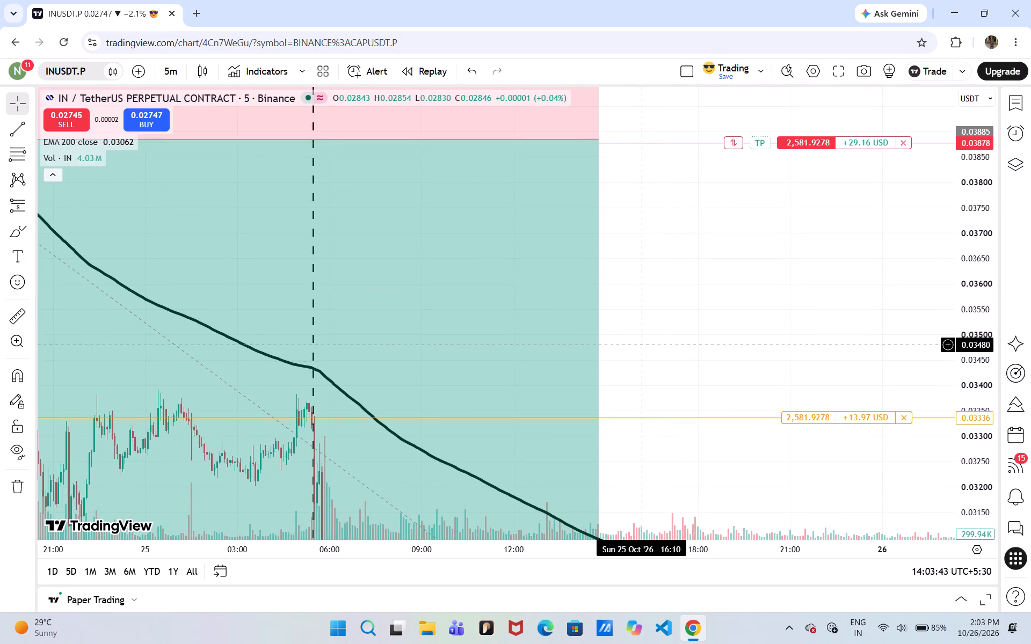
pyautogui.moveTo(643, 335); pyautogui.dragTo(720, 424)
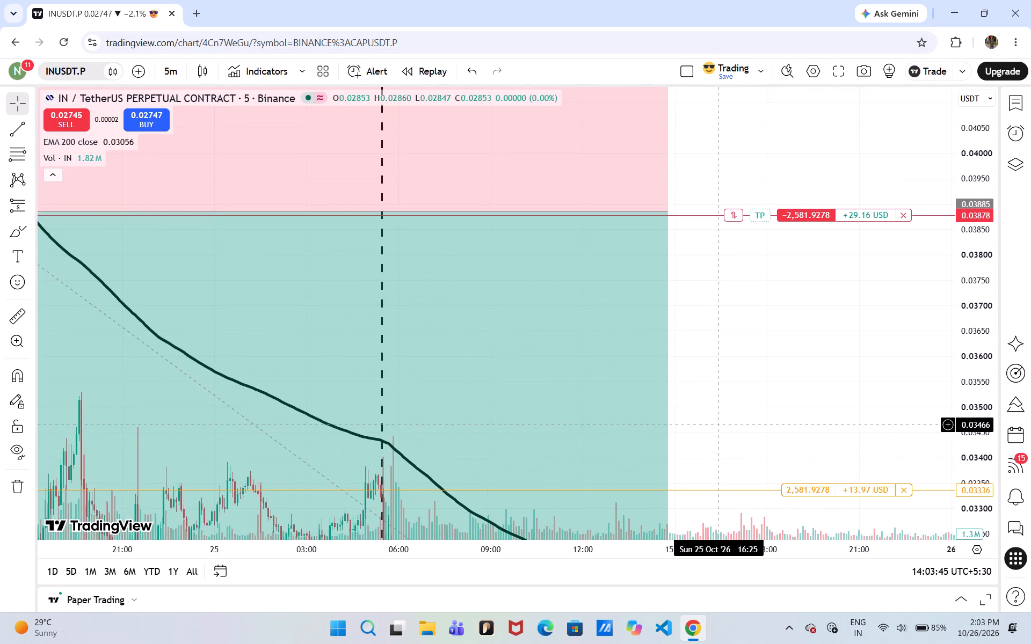
pyautogui.click(643, 387)
pyautogui.moveTo(665, 209); pyautogui.dragTo(992, 259)
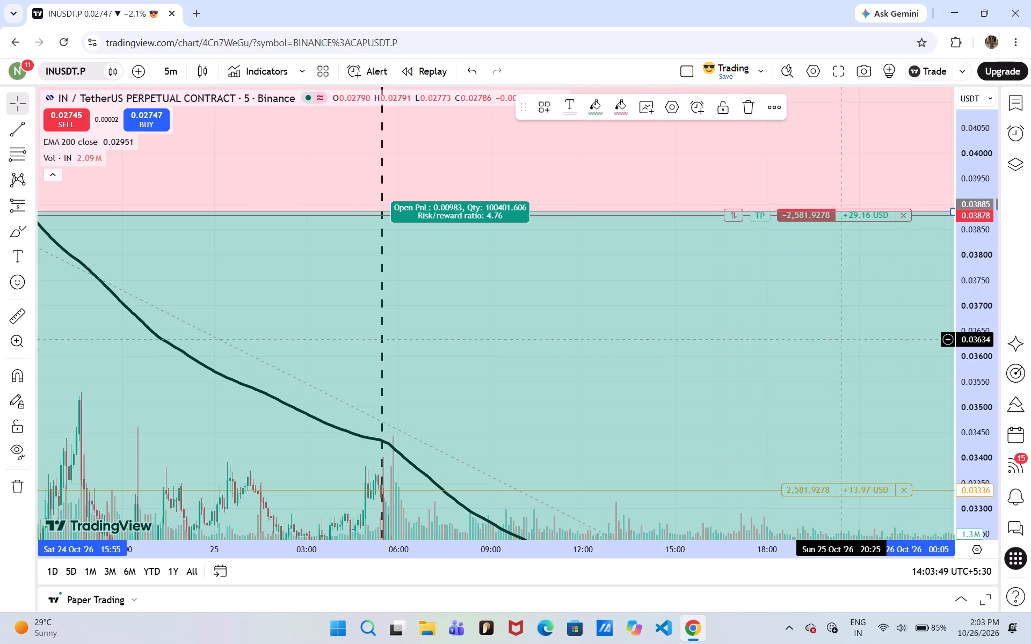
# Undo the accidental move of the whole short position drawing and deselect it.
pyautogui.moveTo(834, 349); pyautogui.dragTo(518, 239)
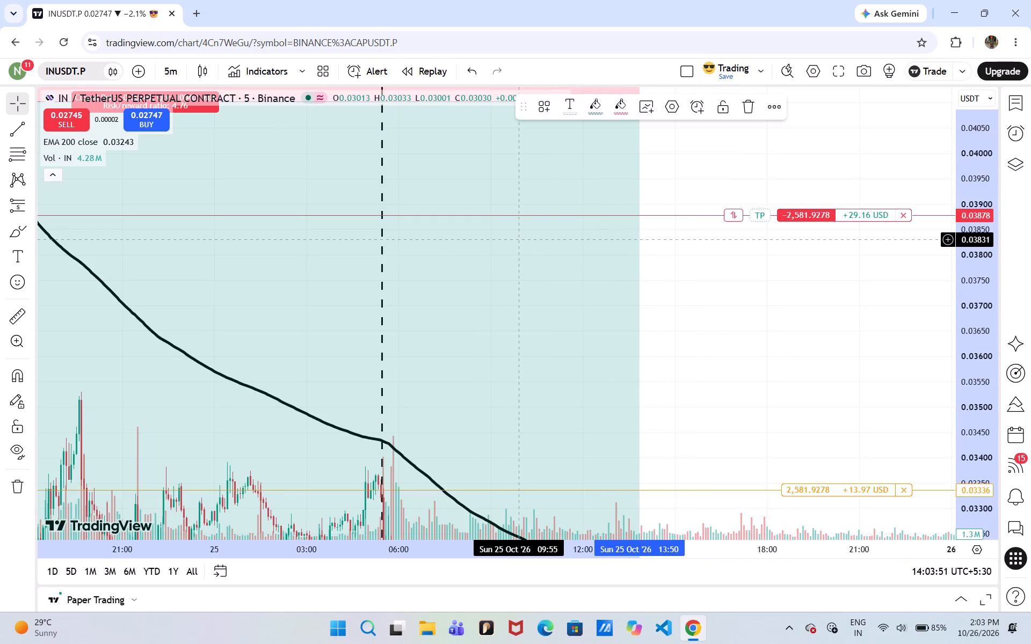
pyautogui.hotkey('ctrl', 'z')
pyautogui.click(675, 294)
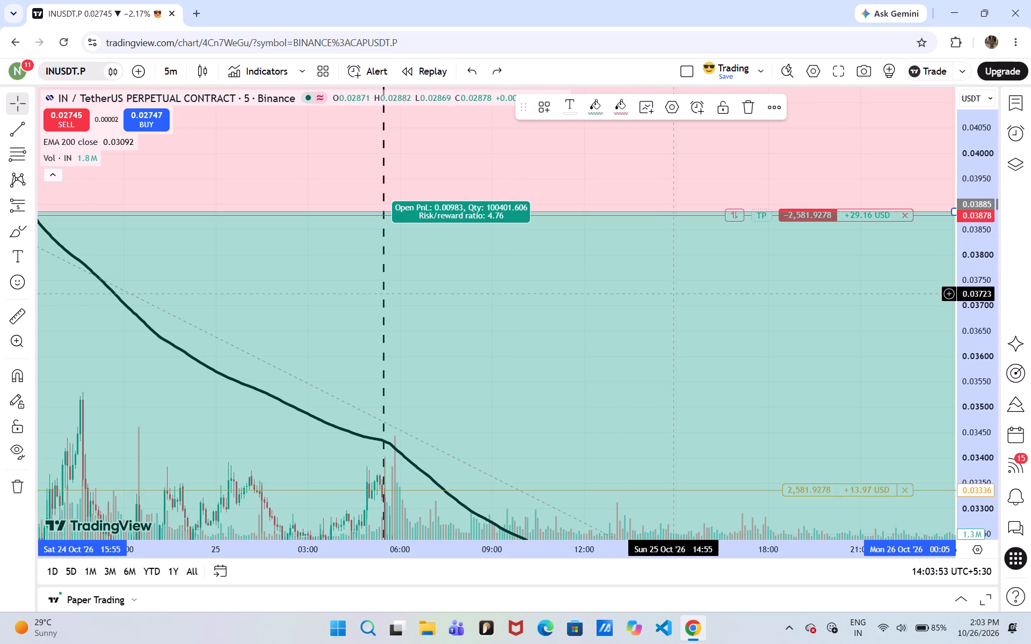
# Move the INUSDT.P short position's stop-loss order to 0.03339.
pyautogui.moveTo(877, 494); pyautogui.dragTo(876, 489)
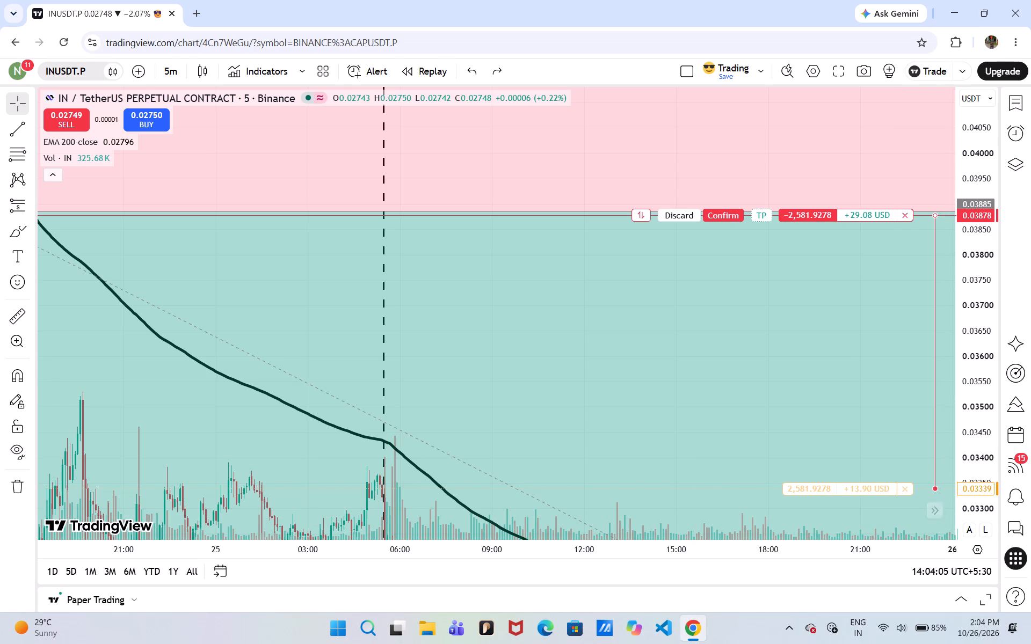
# Extend the short position drawing's end edge to the latest candles, at about 26 Oct 14:15.
pyautogui.moveTo(977, 379); pyautogui.dragTo(989, 583)
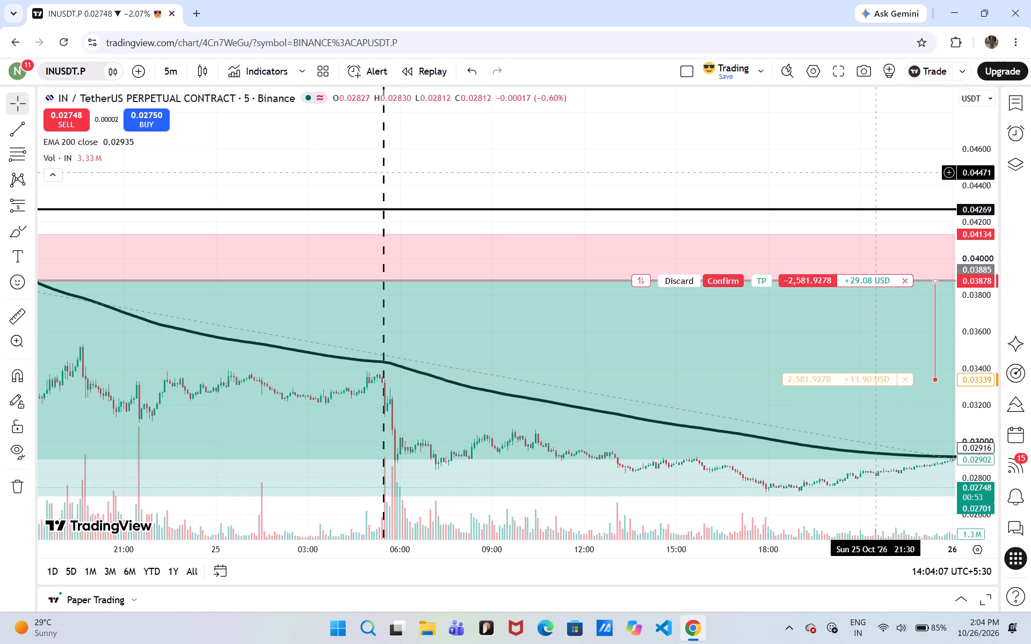
pyautogui.moveTo(876, 171); pyautogui.dragTo(429, 133)
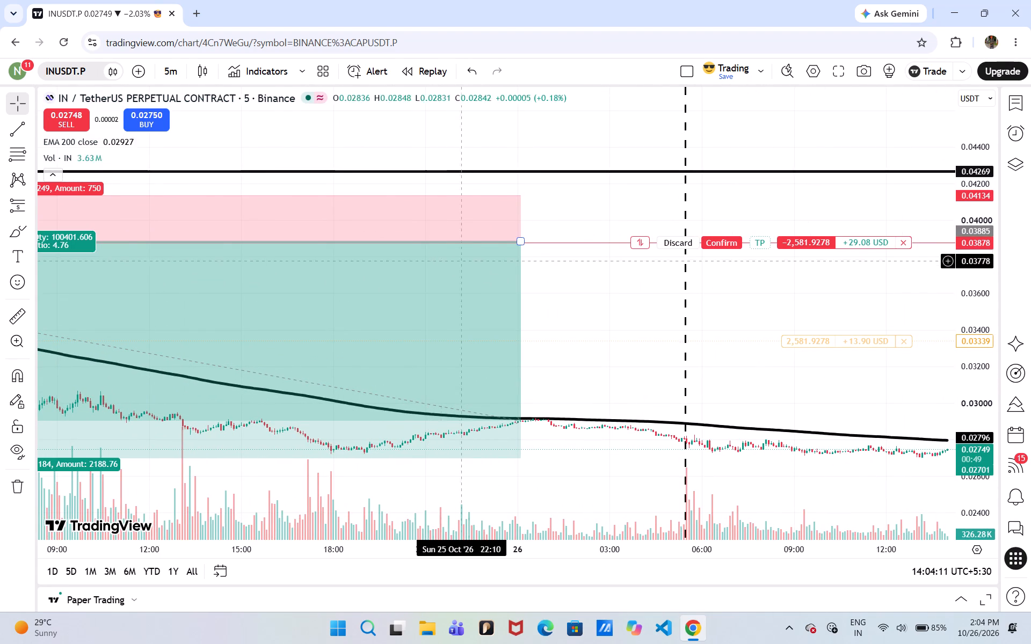
pyautogui.moveTo(518, 242); pyautogui.dragTo(664, 279)
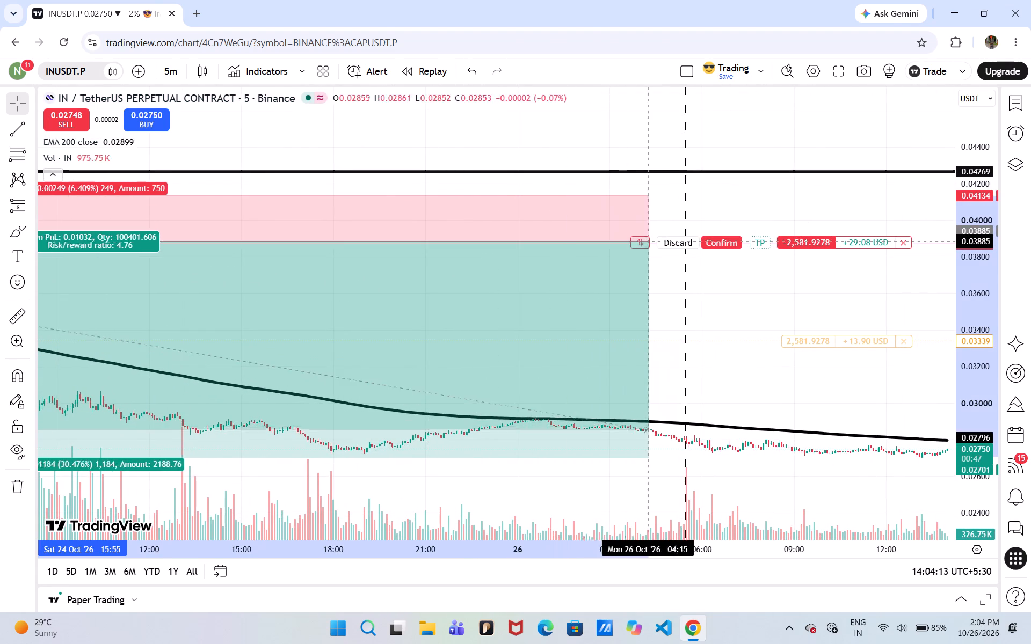
pyautogui.moveTo(664, 279); pyautogui.dragTo(965, 298)
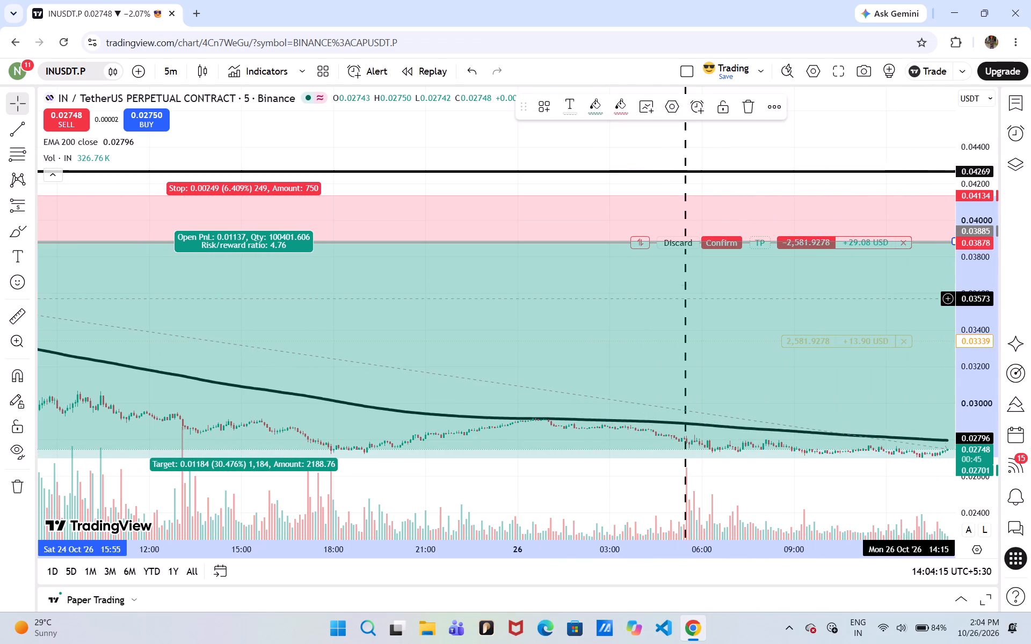
# Examine the INUSDT.P price action along the whole short position drawing, from before its entry to the latest candles.
pyautogui.moveTo(868, 142); pyautogui.dragTo(383, 147)
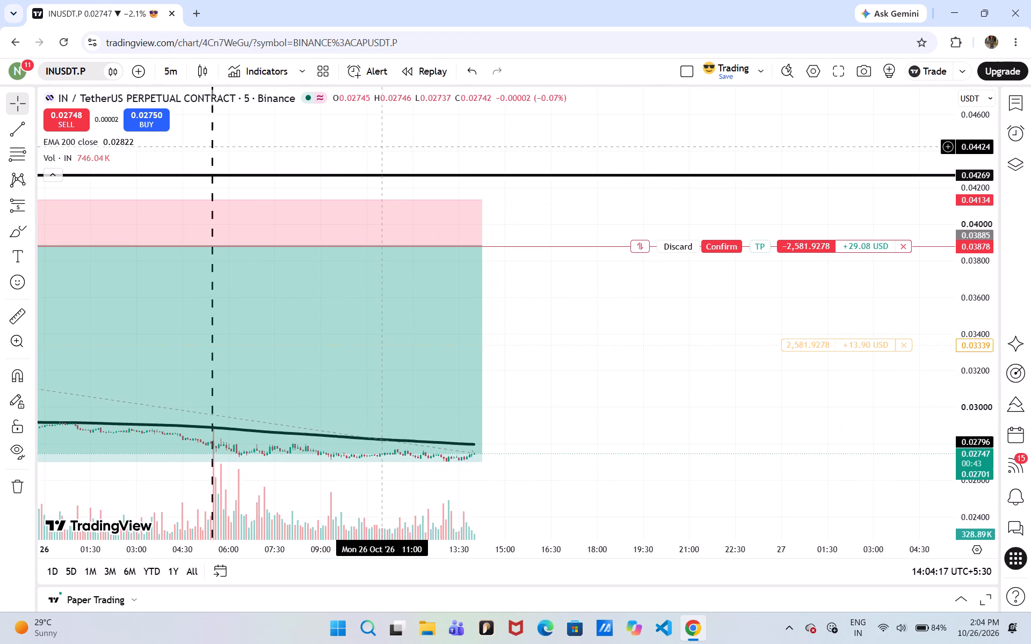
pyautogui.moveTo(607, 445); pyautogui.dragTo(800, 422)
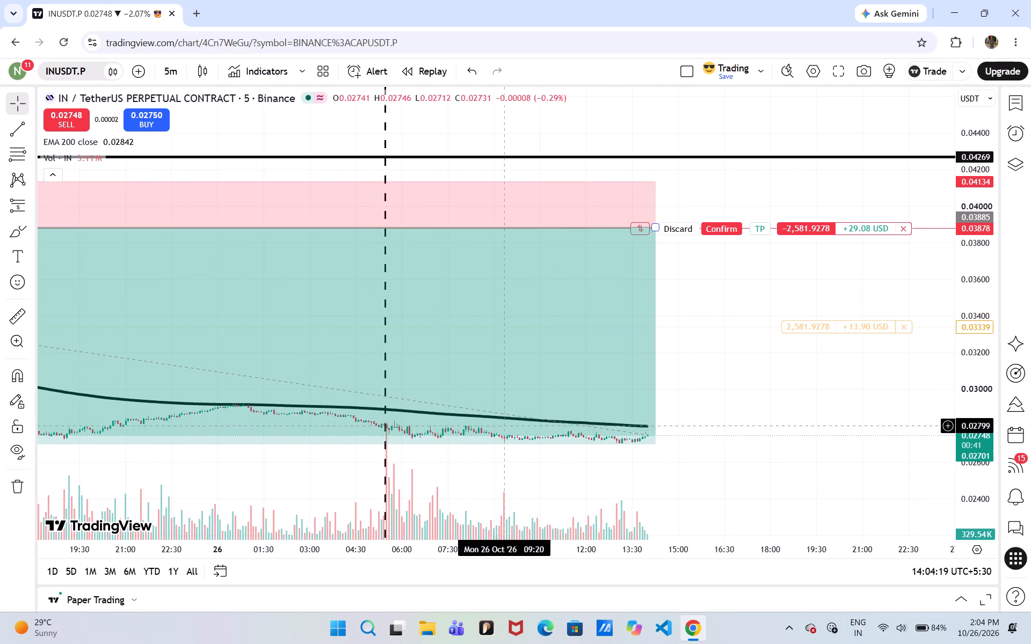
pyautogui.moveTo(284, 468); pyautogui.dragTo(625, 433)
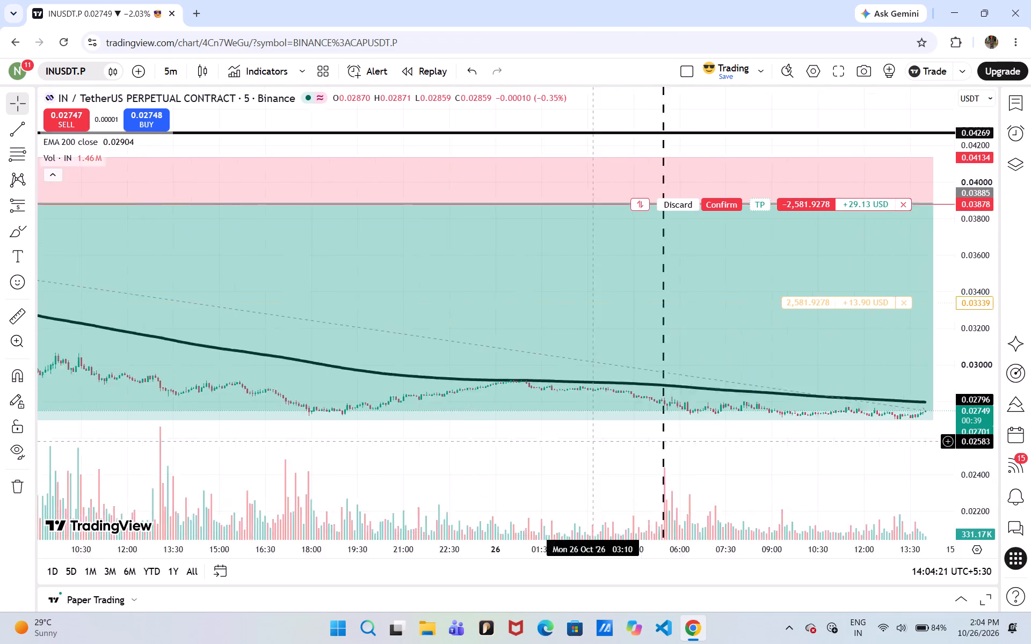
pyautogui.moveTo(625, 433); pyautogui.dragTo(816, 377)
pyautogui.moveTo(424, 433); pyautogui.dragTo(795, 487)
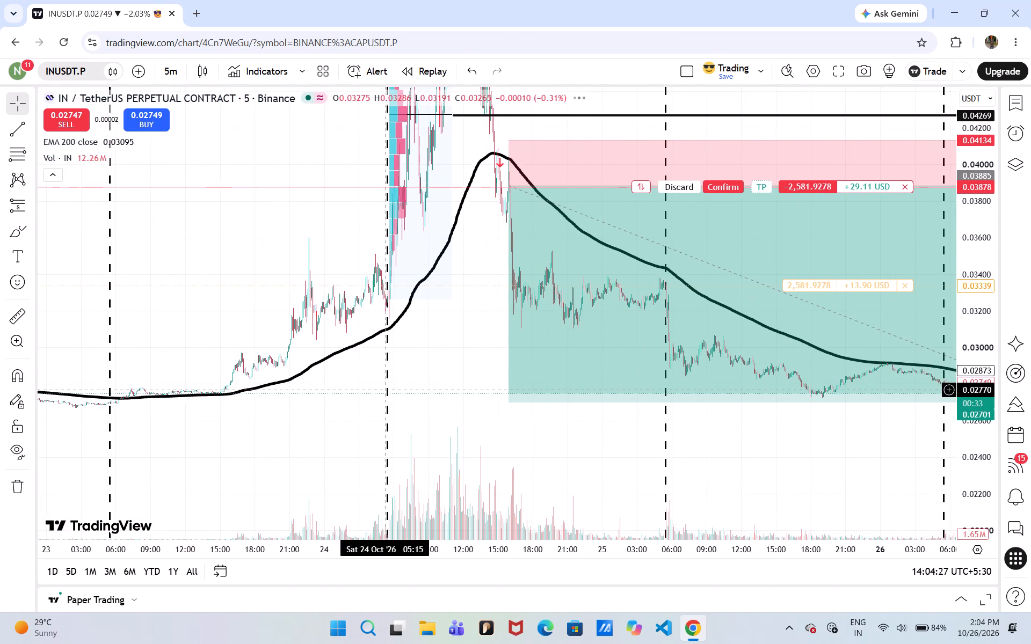
pyautogui.moveTo(385, 390); pyautogui.dragTo(193, 431)
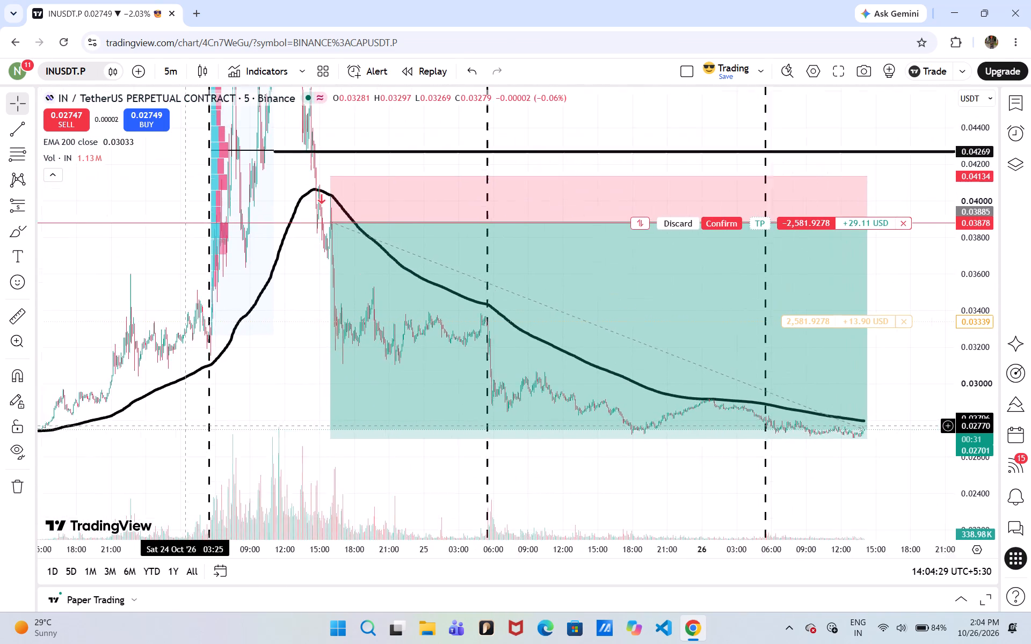
pyautogui.moveTo(193, 431); pyautogui.dragTo(205, 460)
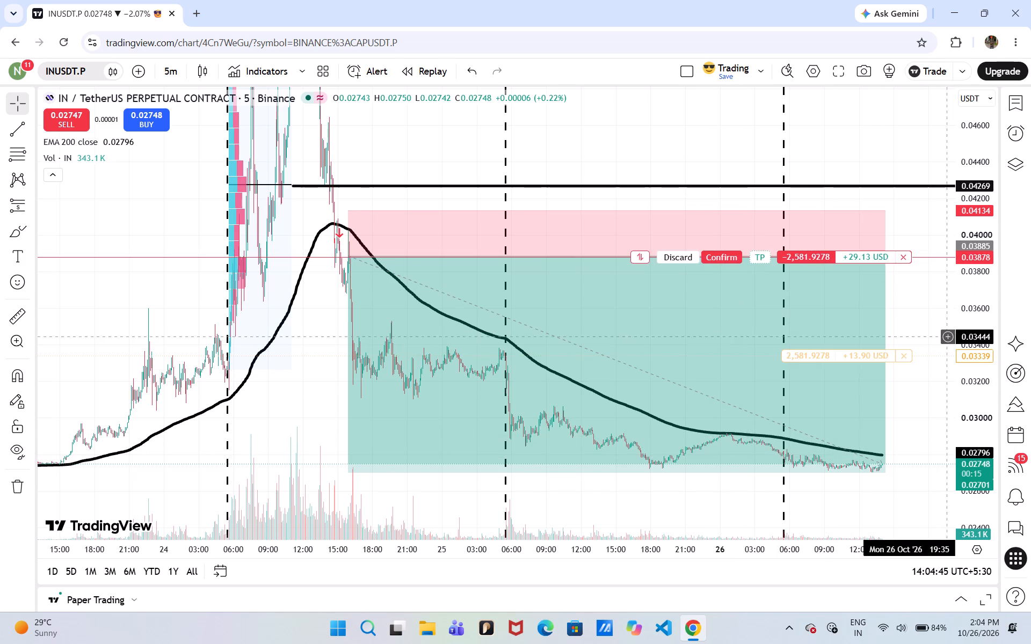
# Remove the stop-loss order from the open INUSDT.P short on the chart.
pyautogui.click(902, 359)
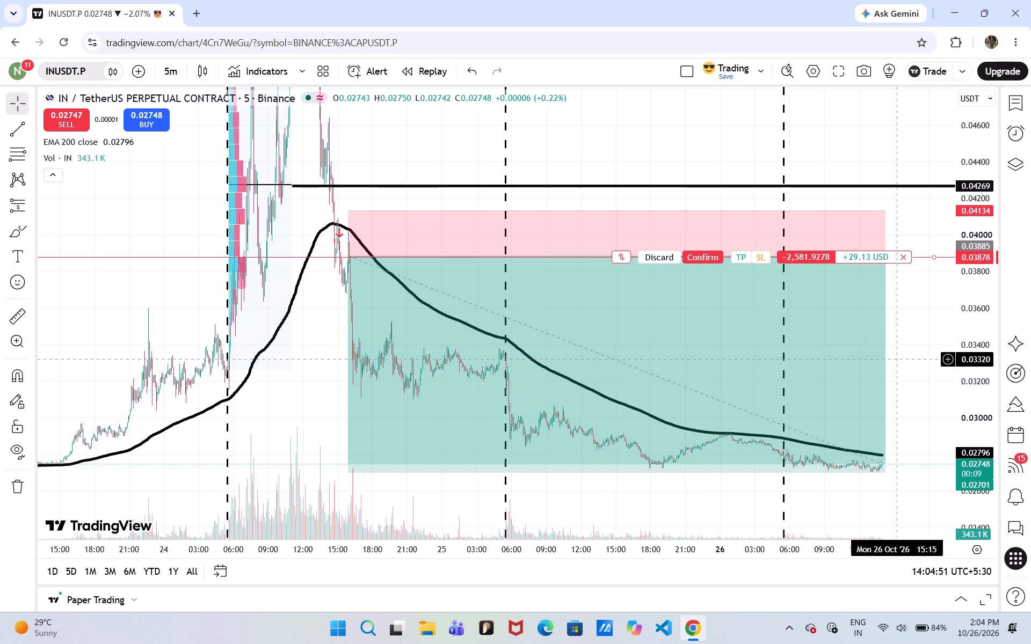
# Measure the price drop from the INUSDT.P short's entry level down towards its target, and clear the measurement.
pyautogui.click(17, 309)
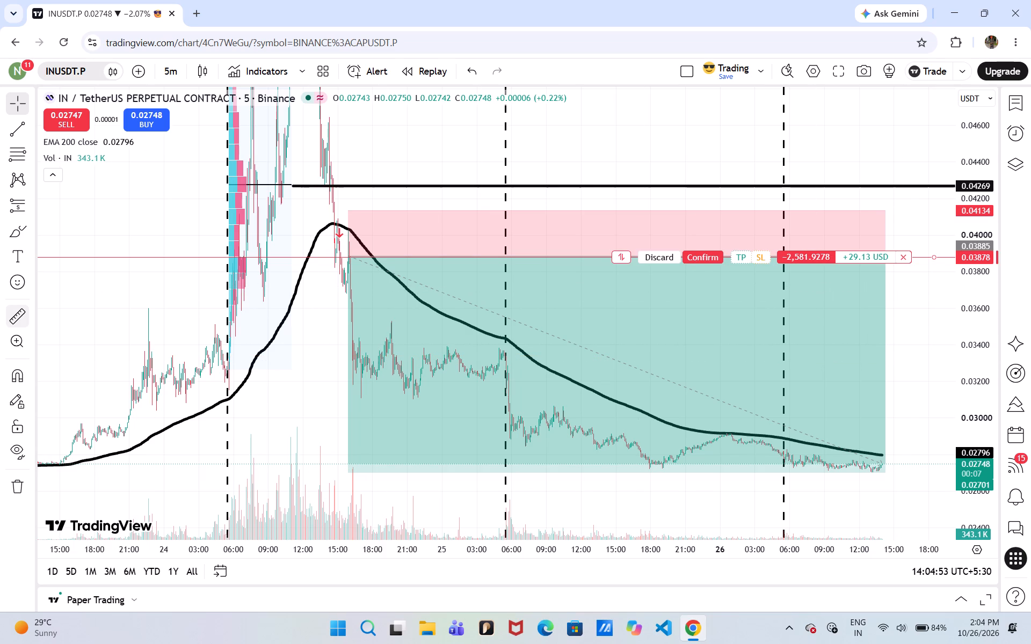
pyautogui.click(318, 257)
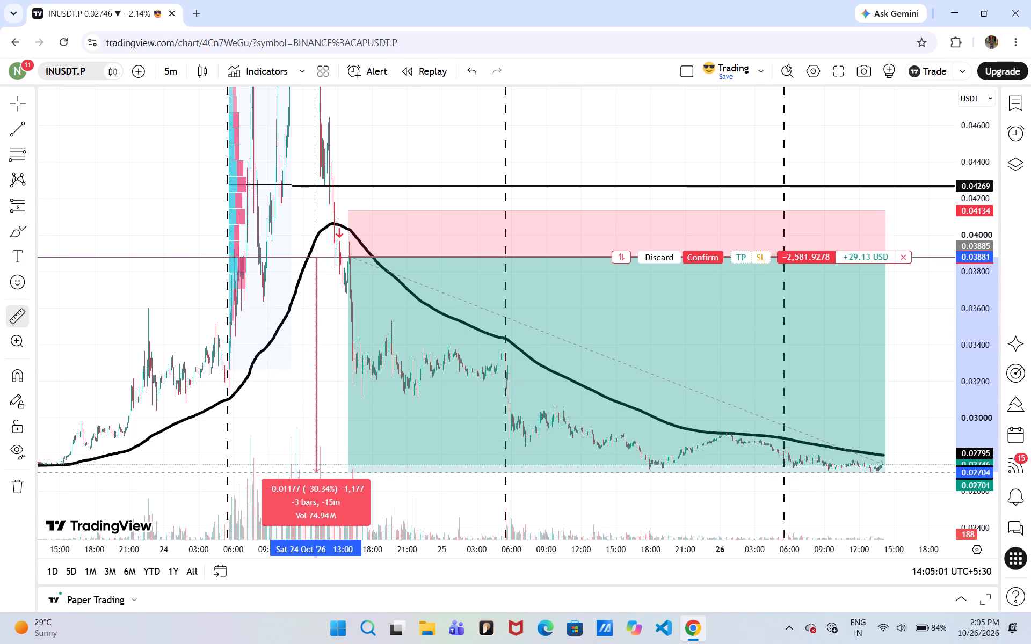
pyautogui.click(282, 427)
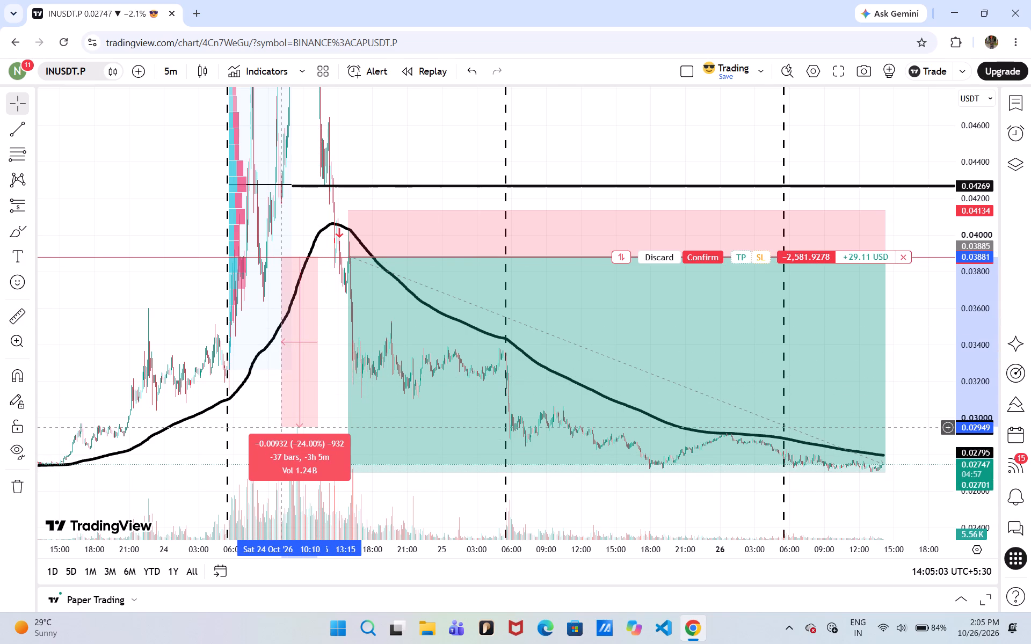
pyautogui.click(282, 427)
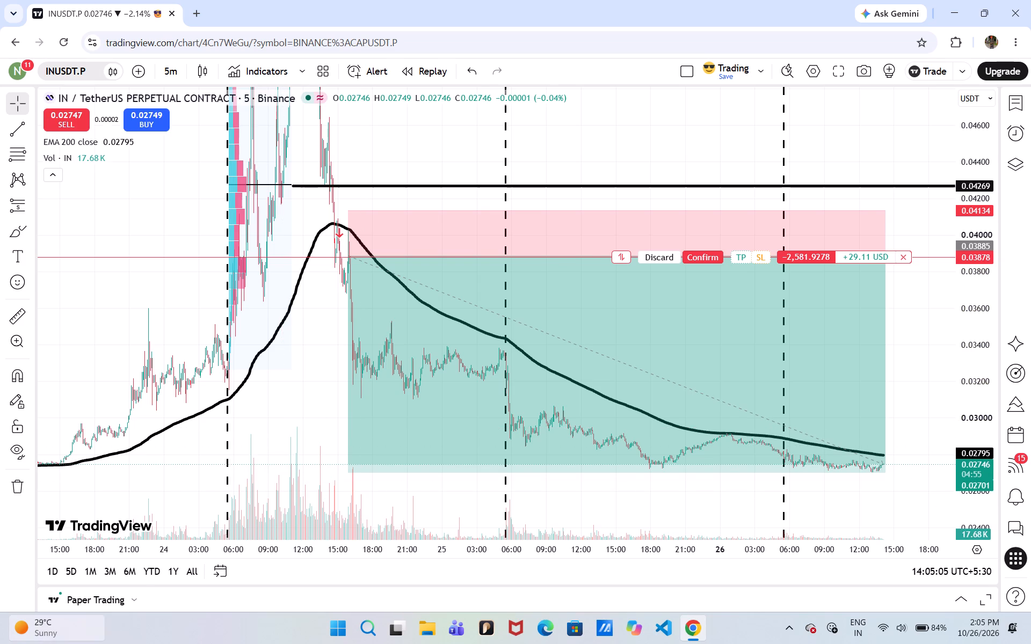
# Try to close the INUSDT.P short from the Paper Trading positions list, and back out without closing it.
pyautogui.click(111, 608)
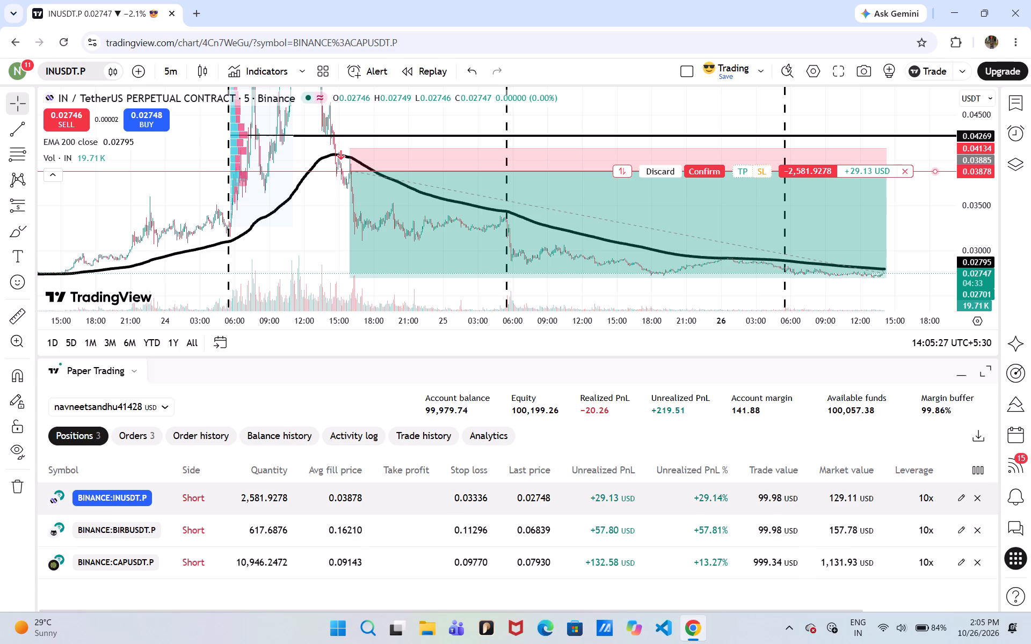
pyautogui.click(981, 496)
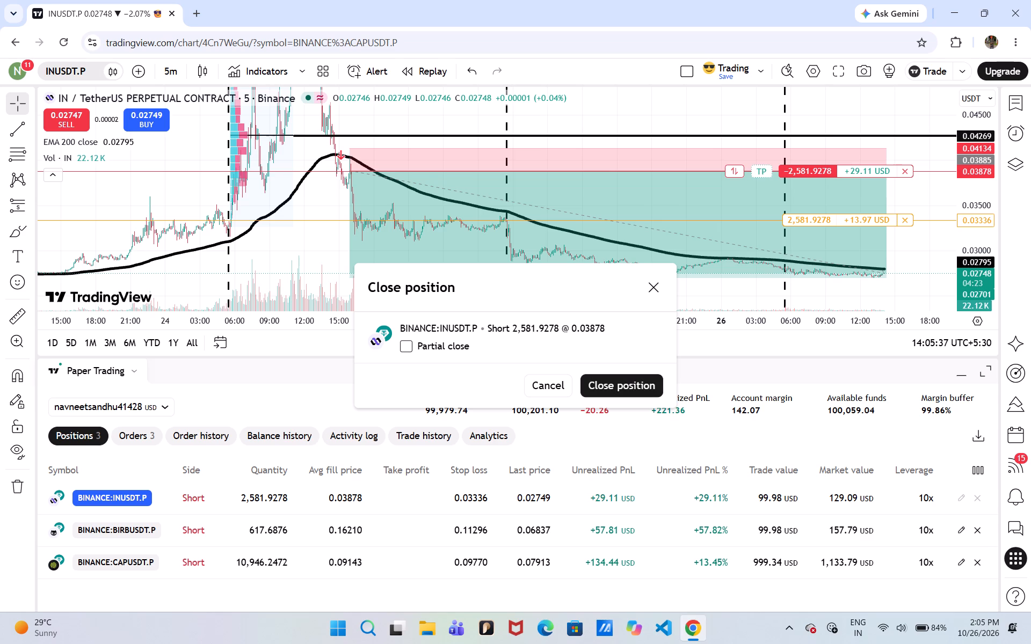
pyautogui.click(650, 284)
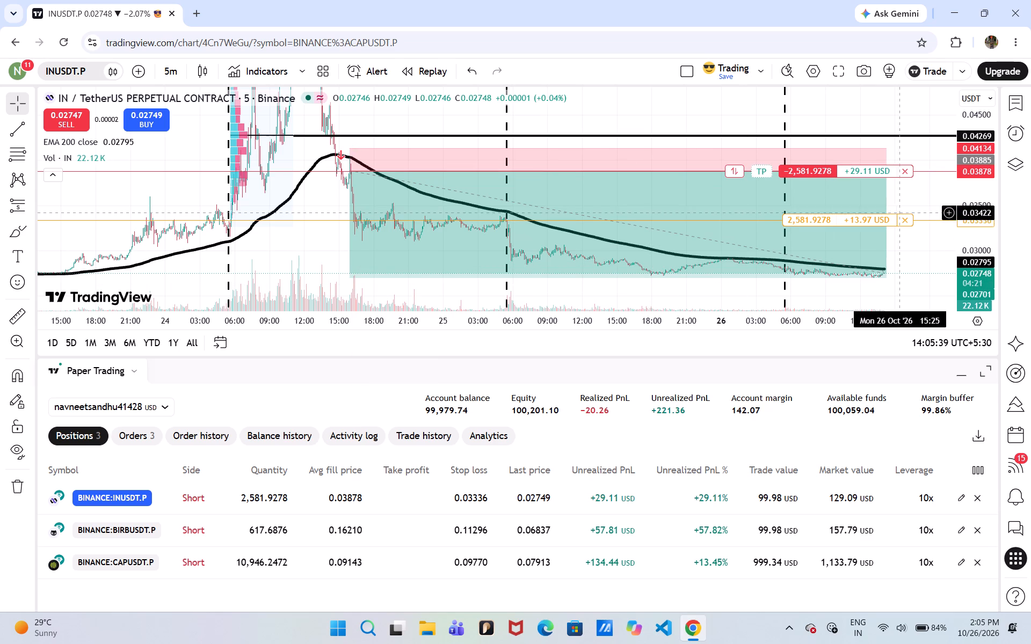
# Cancel the INUSDT.P short's stop-loss order at 0.03336 and apply the change.
pyautogui.click(906, 219)
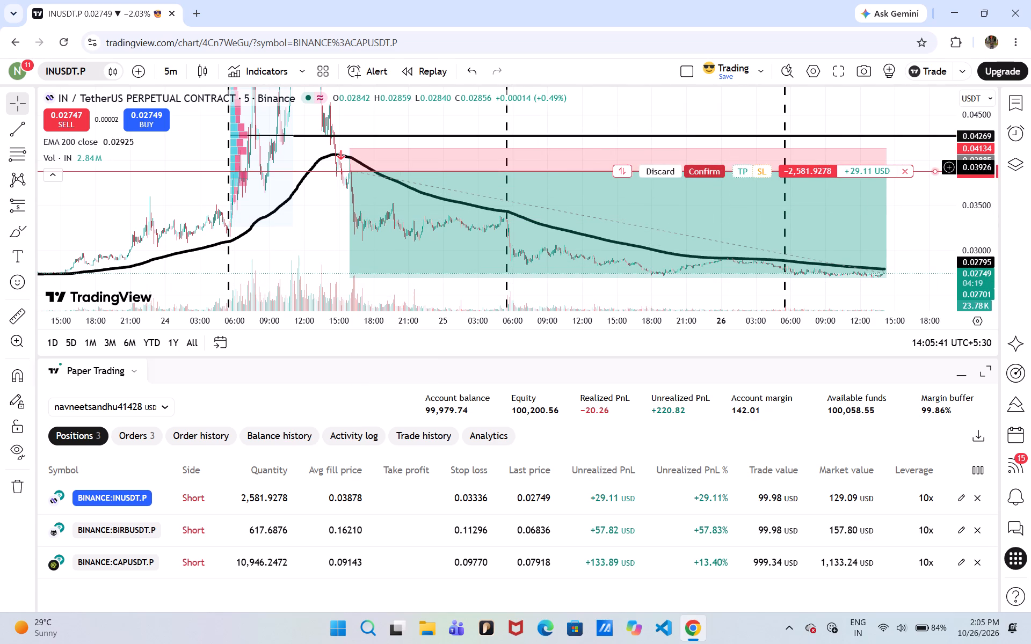
pyautogui.click(701, 166)
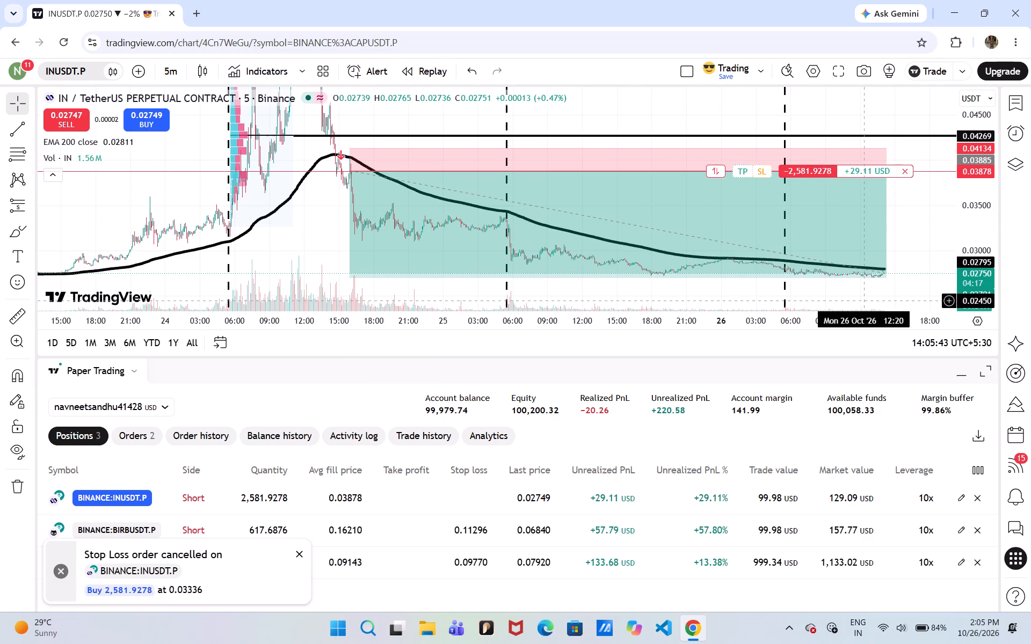
# Close the entire INUSDT.P short position of 2,581.9278 and dismiss the order notifications.
pyautogui.click(980, 495)
pyautogui.click(623, 383)
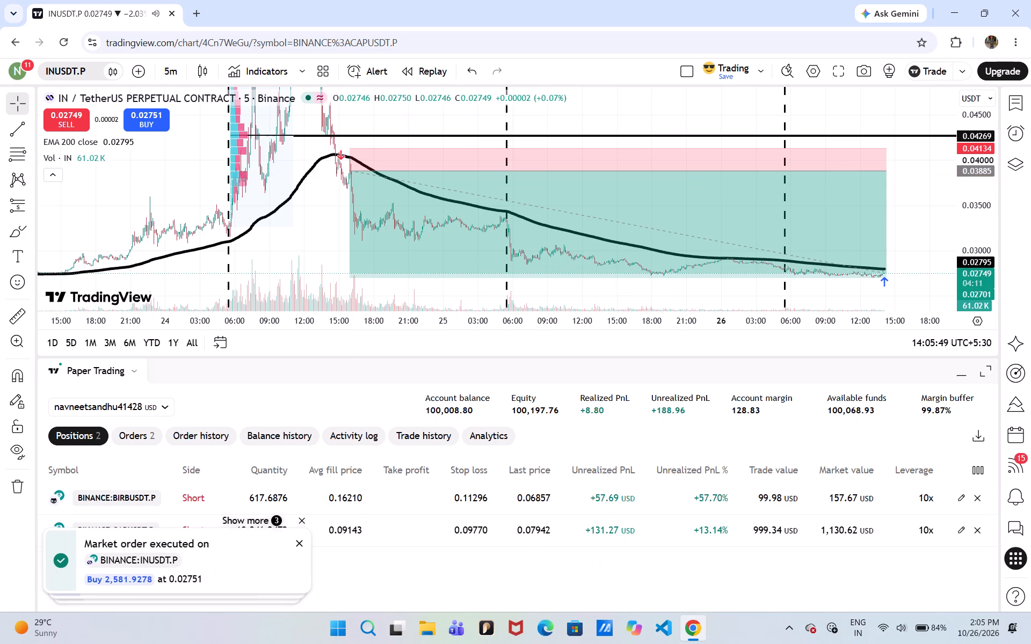
pyautogui.click(296, 539)
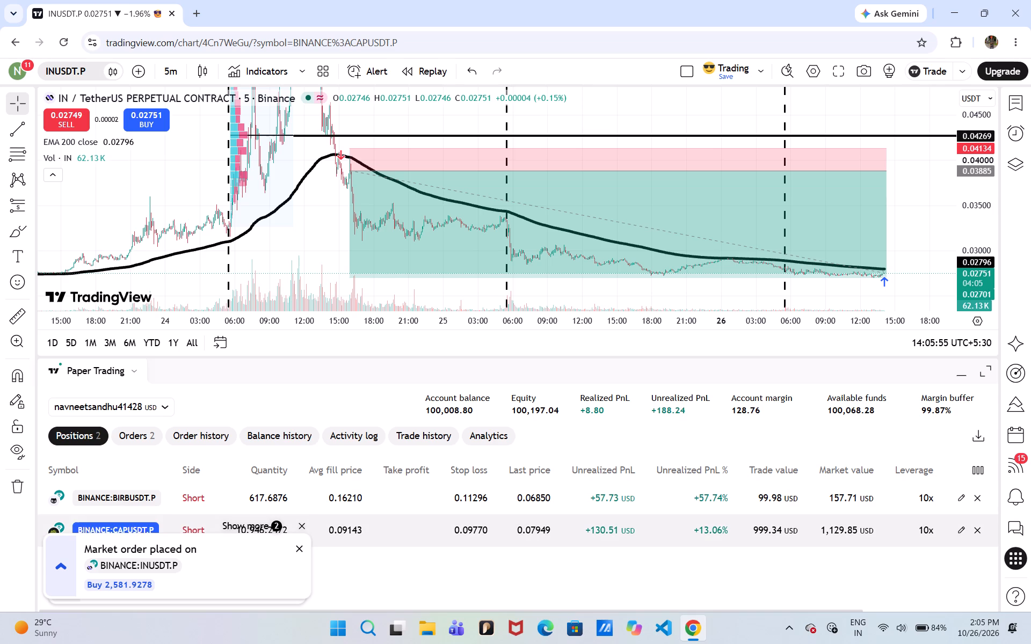
pyautogui.click(297, 546)
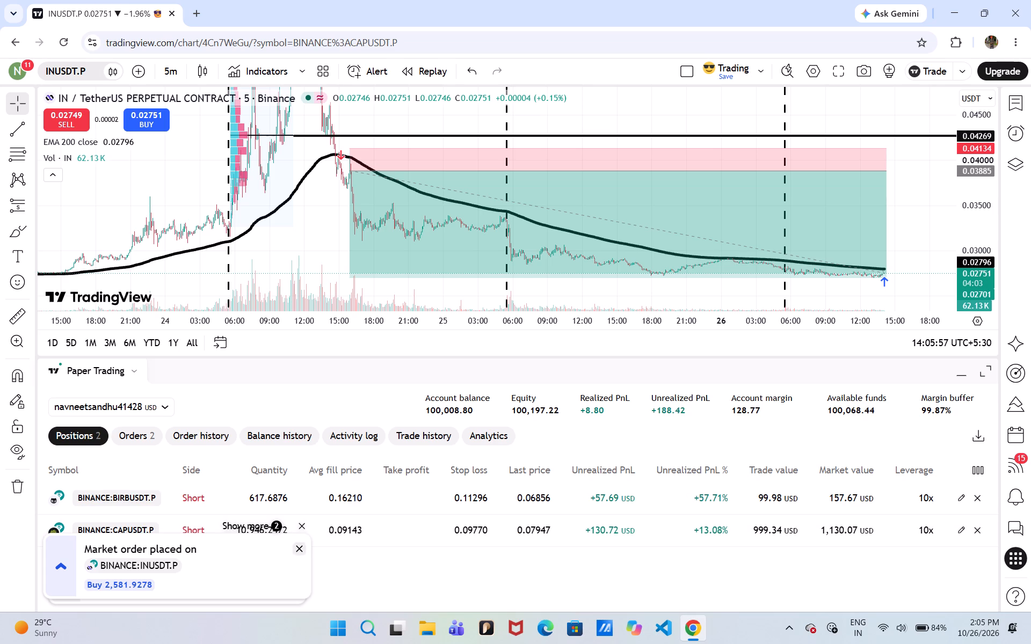
pyautogui.click(297, 560)
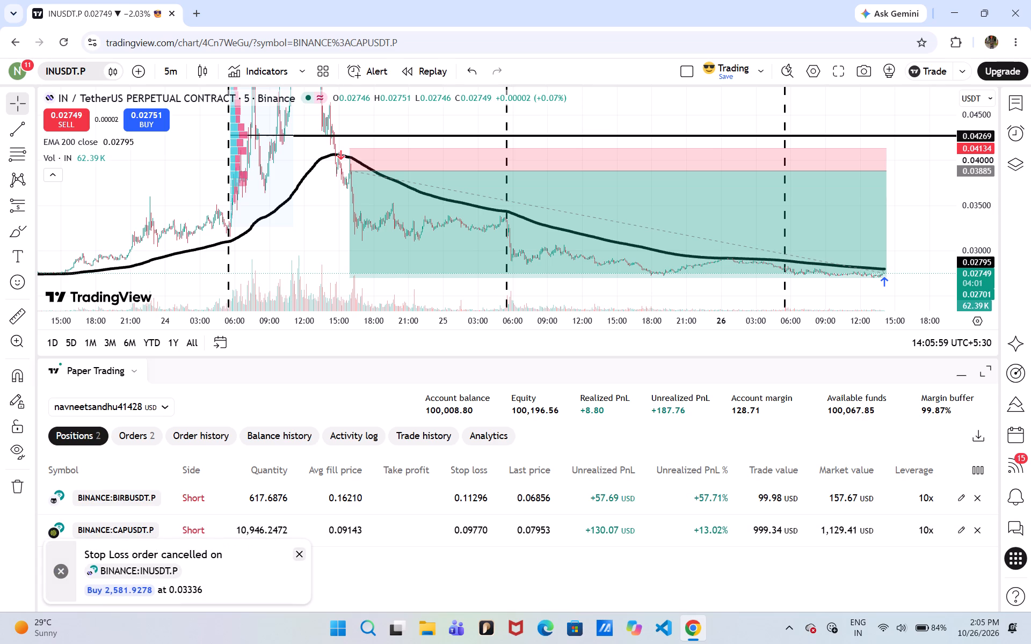
# Switch the chart to BIRBUSDT.P and lower its short position drawing's target level to about 0.06643.
pyautogui.click(350, 506)
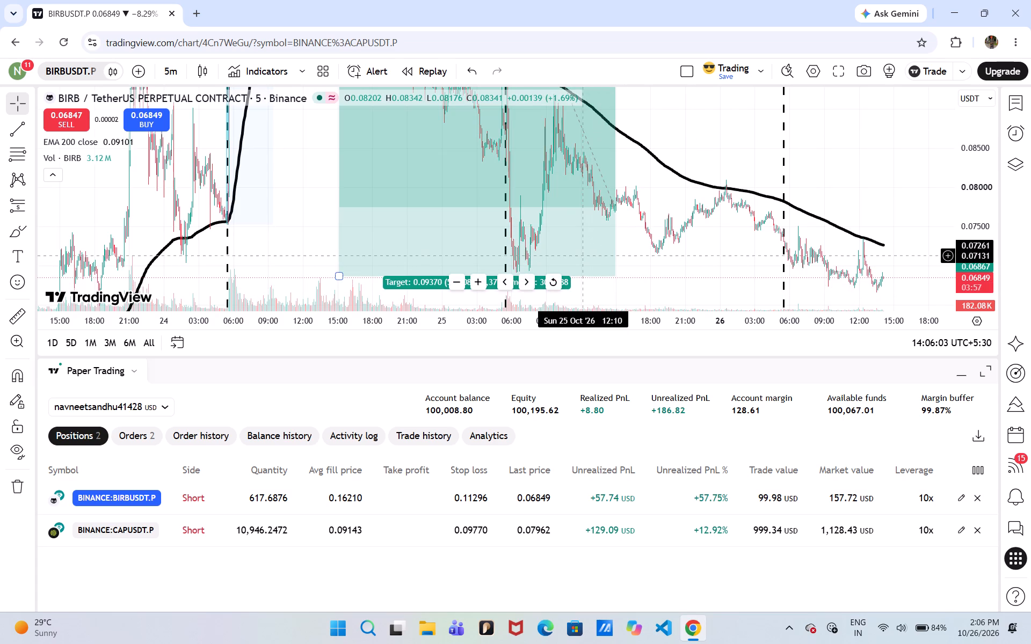
pyautogui.click(583, 255)
pyautogui.click(959, 370)
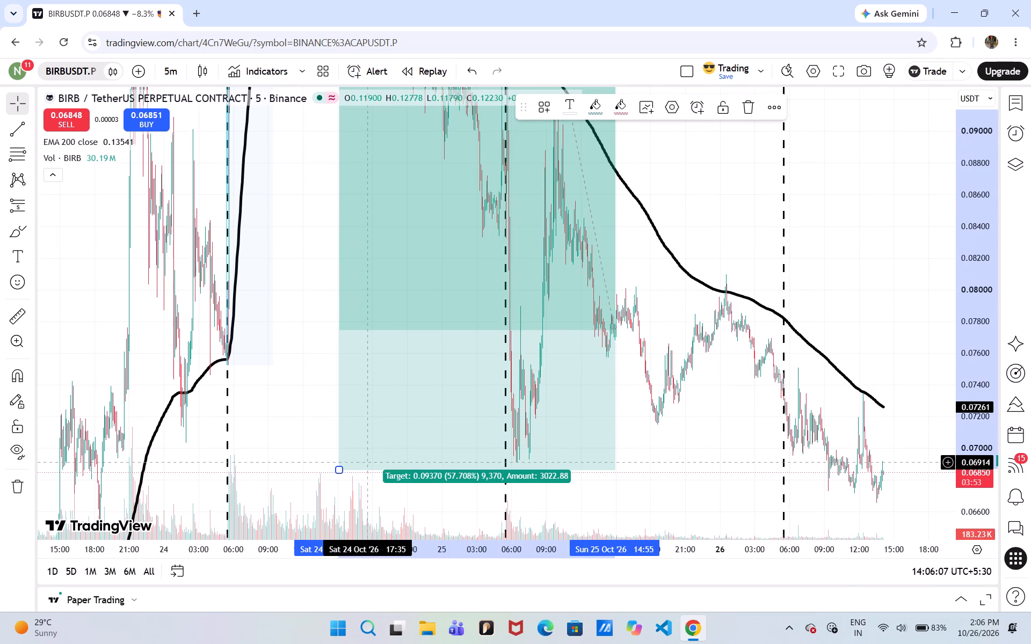
pyautogui.moveTo(339, 471); pyautogui.dragTo(333, 499)
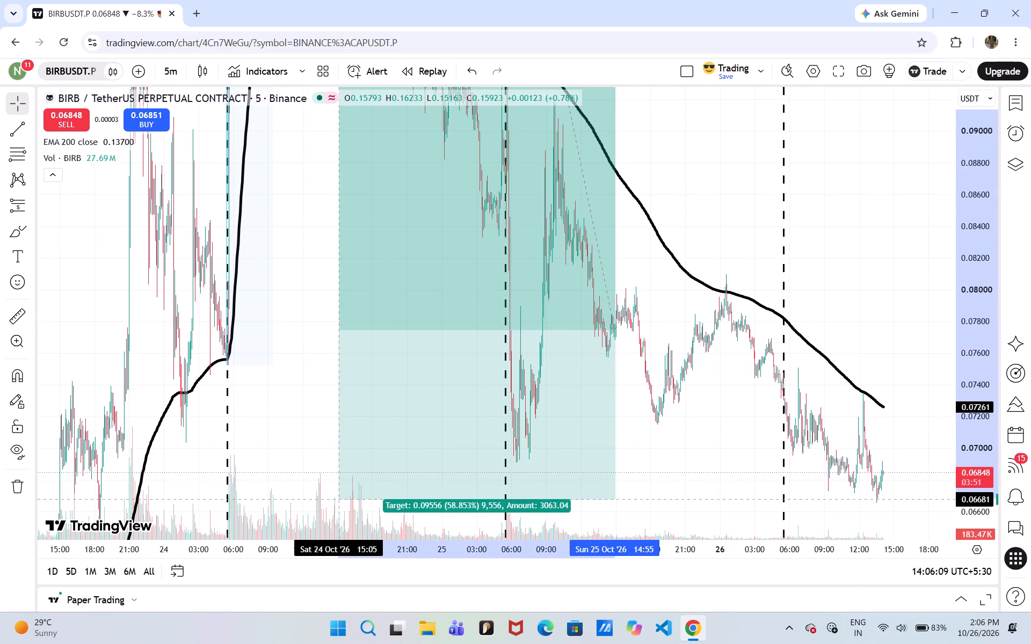
pyautogui.moveTo(333, 499); pyautogui.dragTo(332, 504)
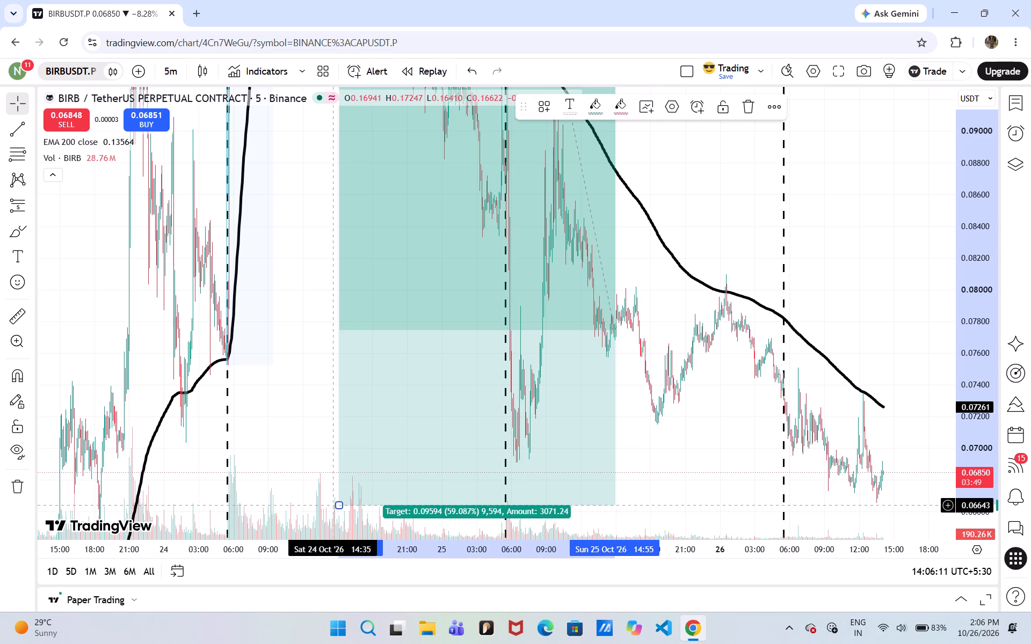
# Remove the stop-loss order at 0.11296 from the open BIRBUSDT.P short, leaving the change pending.
pyautogui.moveTo(807, 218); pyautogui.dragTo(810, 368)
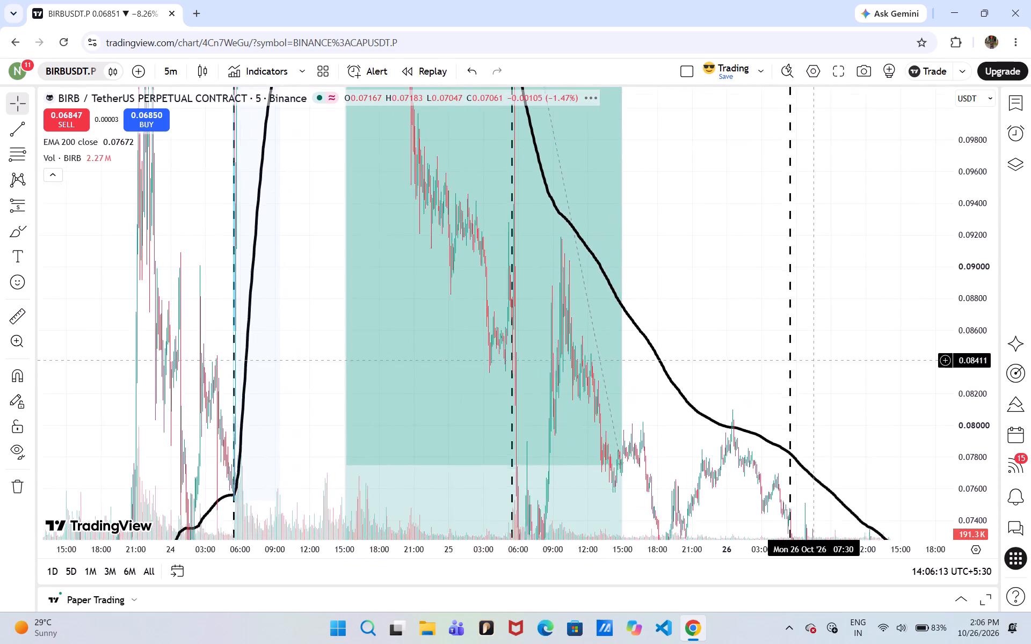
pyautogui.moveTo(810, 368); pyautogui.dragTo(741, 492)
pyautogui.click(635, 349)
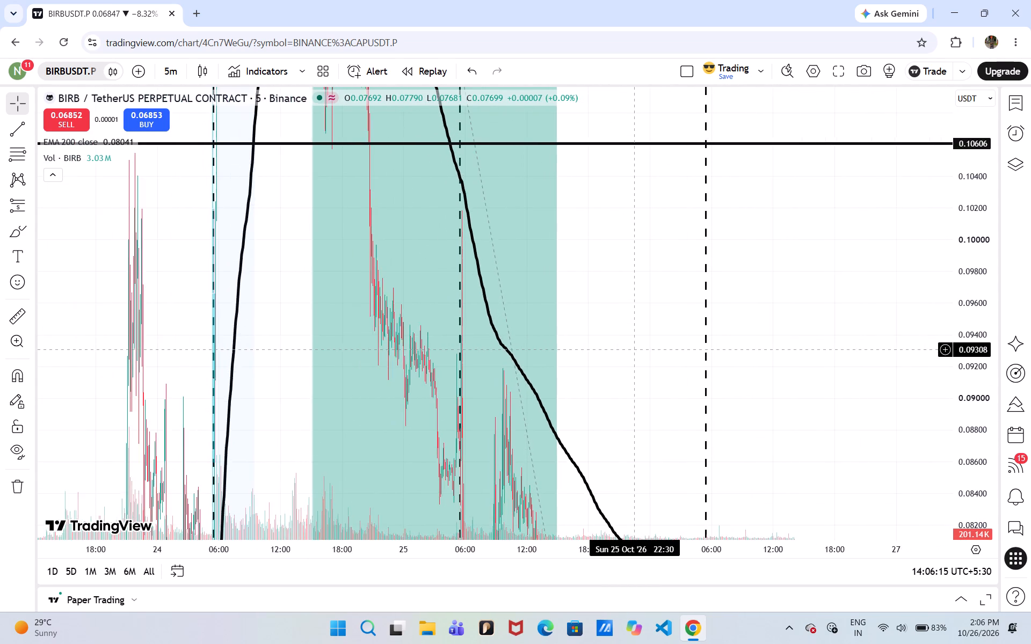
pyautogui.moveTo(983, 175); pyautogui.dragTo(964, 445)
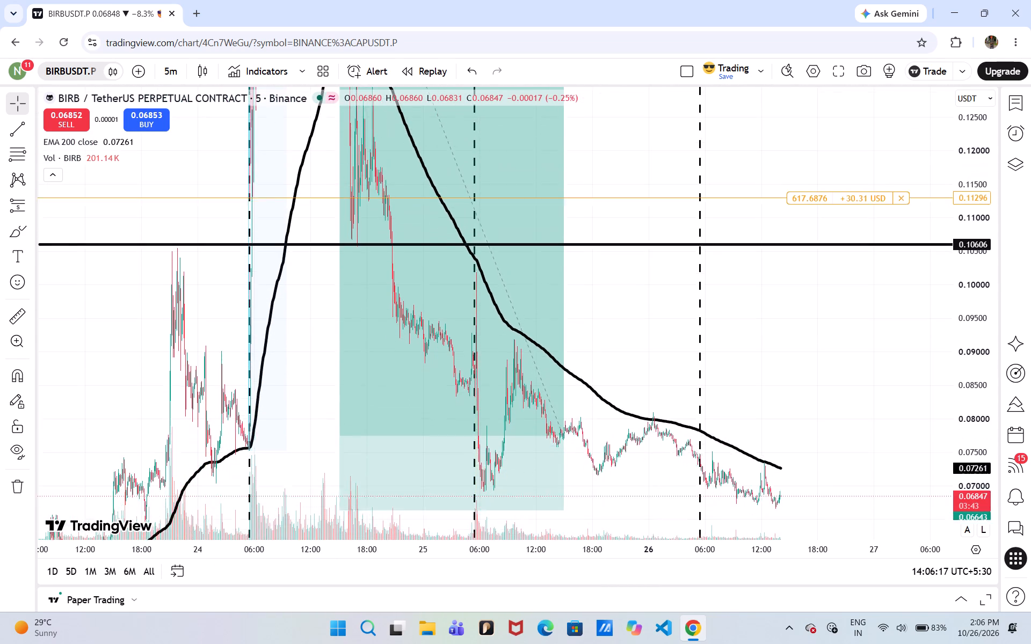
pyautogui.moveTo(964, 445); pyautogui.dragTo(962, 488)
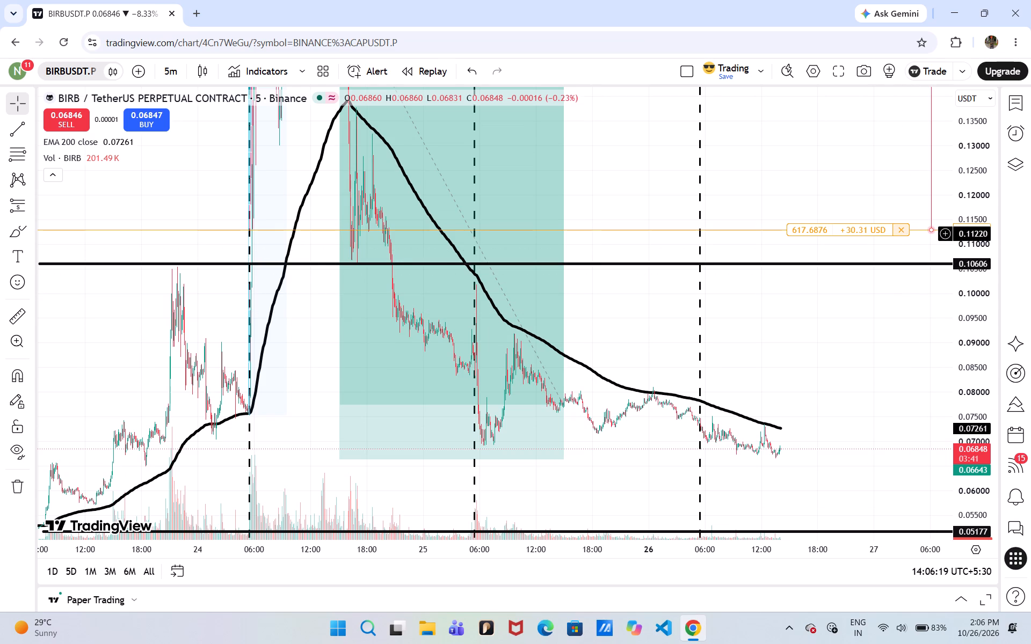
pyautogui.click(897, 233)
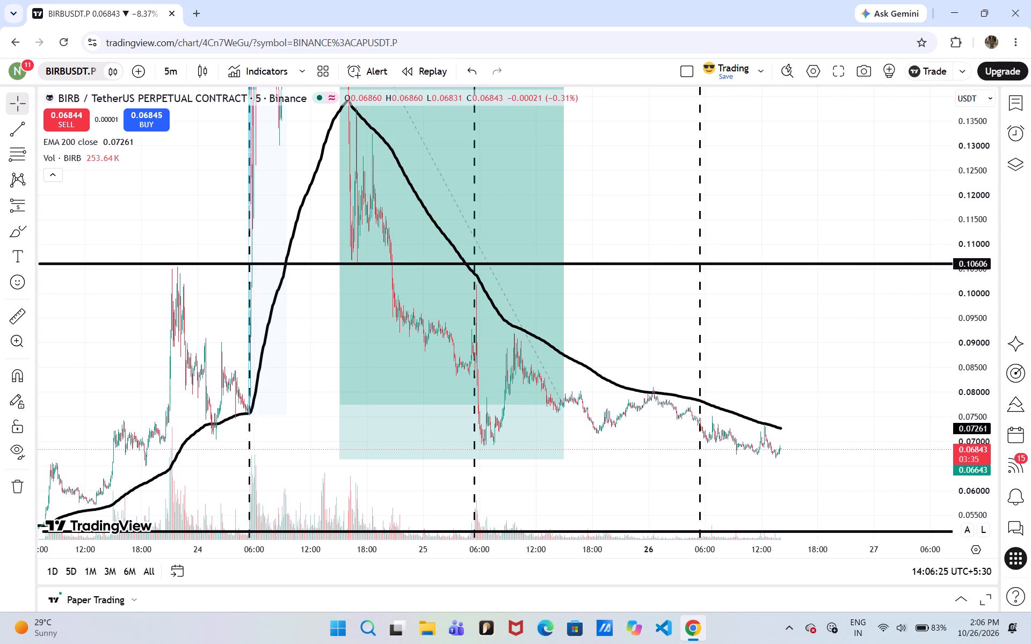
# Extend the BIRBUSDT.P short position drawing's end edge to the latest candles on 26 Oct, keeping its entry level.
pyautogui.moveTo(977, 163); pyautogui.dragTo(975, 277)
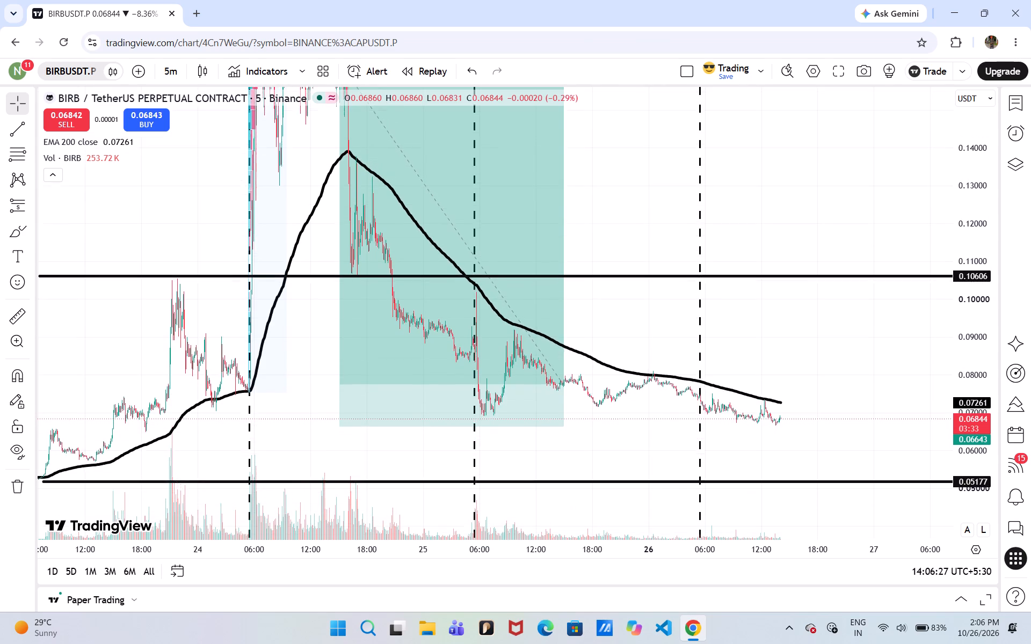
pyautogui.moveTo(975, 277); pyautogui.dragTo(971, 425)
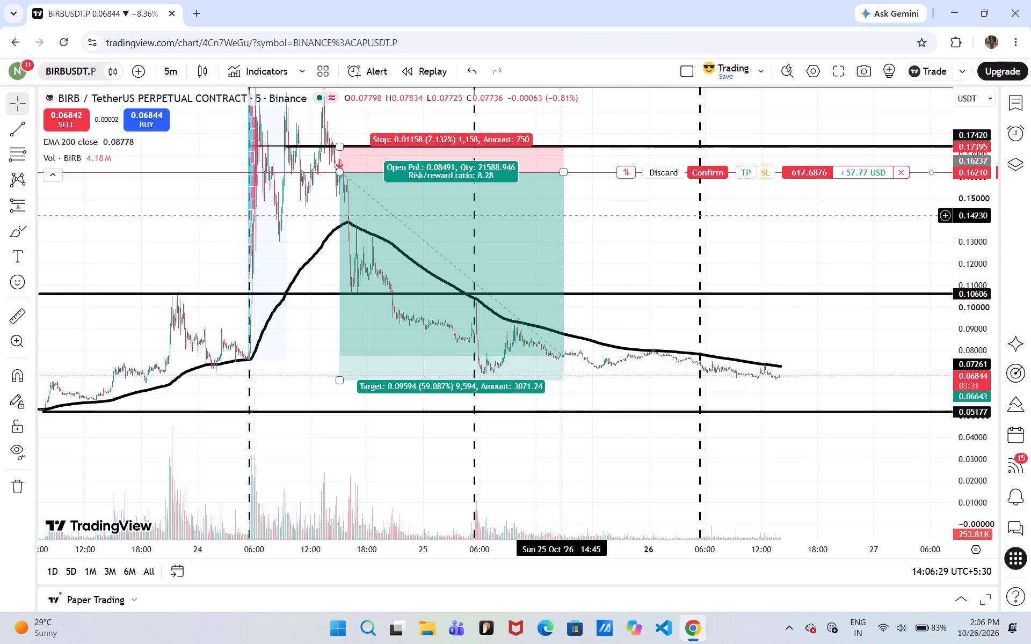
pyautogui.moveTo(563, 170); pyautogui.dragTo(680, 190)
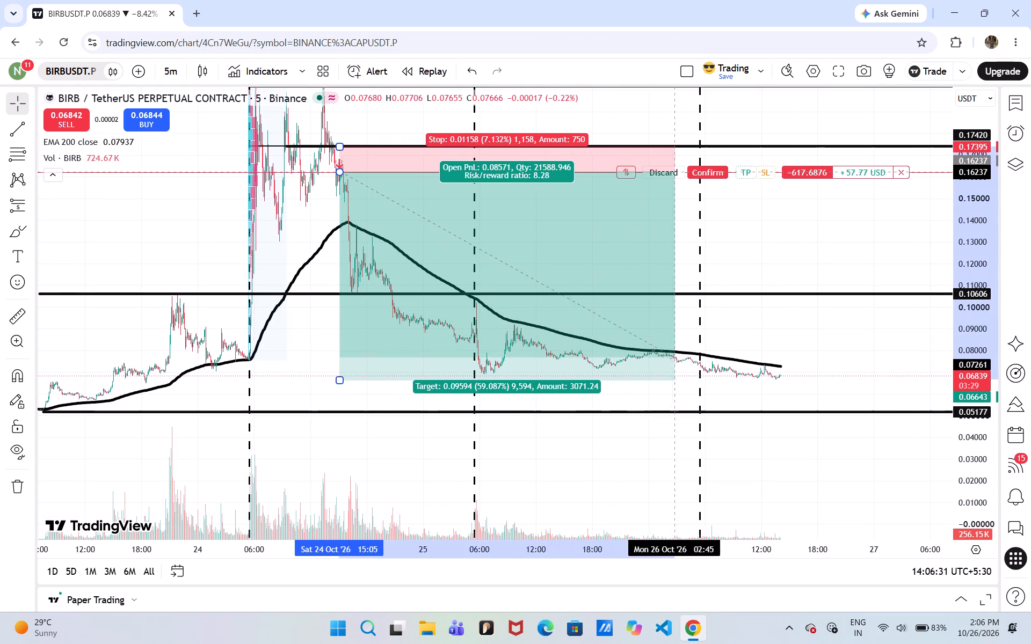
pyautogui.moveTo(680, 190); pyautogui.dragTo(782, 205)
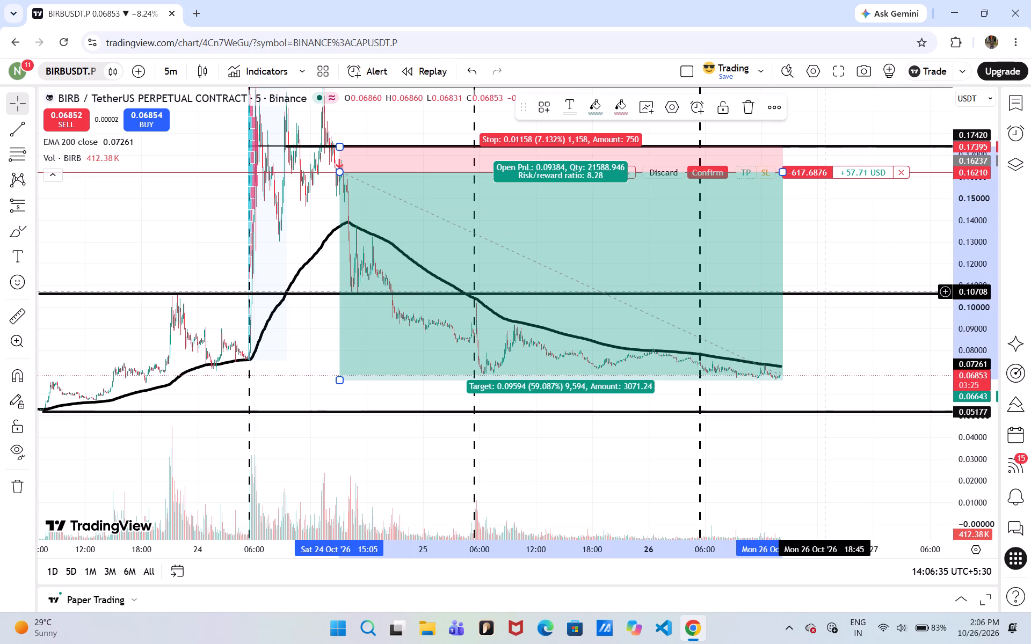
pyautogui.click(825, 291)
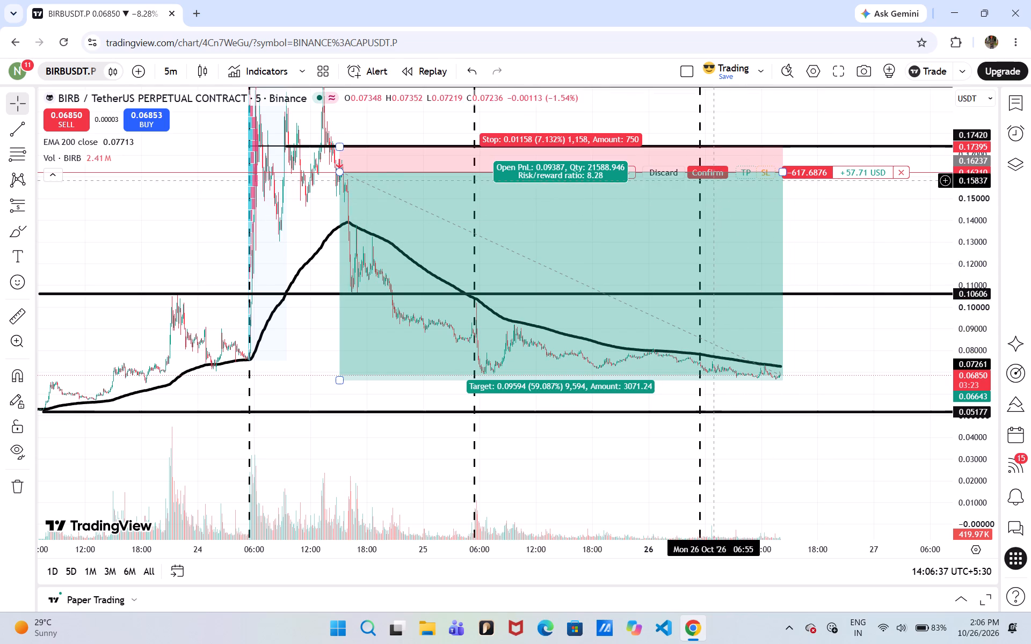
# Apply the pending removal of the BIRBUSDT.P short's stop-loss order.
pyautogui.click(710, 175)
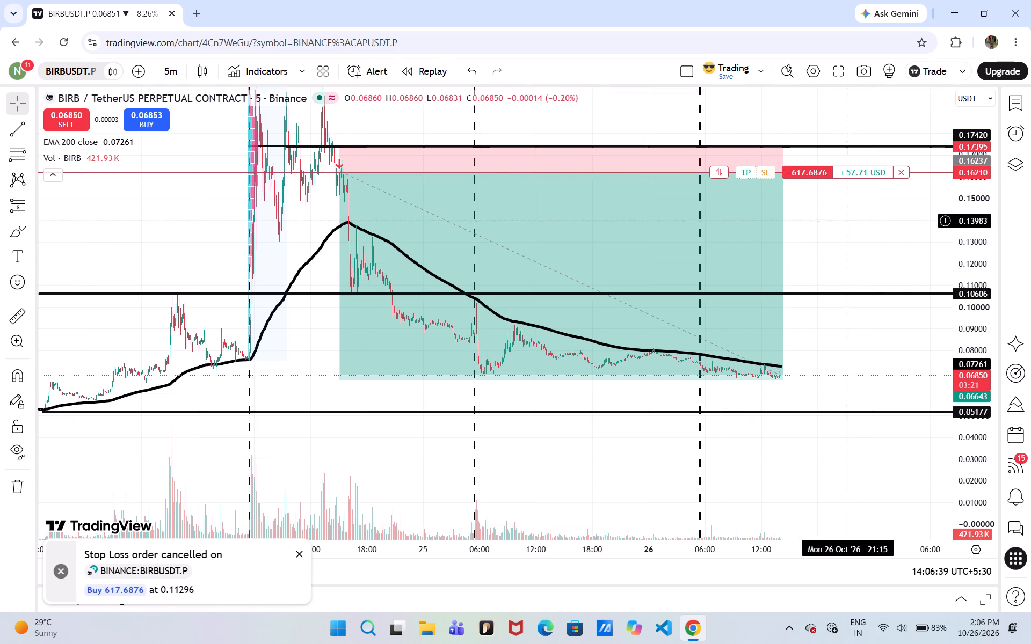
# Close the entire open BIRBUSDT.P short position at market and dismiss the resulting order notifications.
pyautogui.click(902, 177)
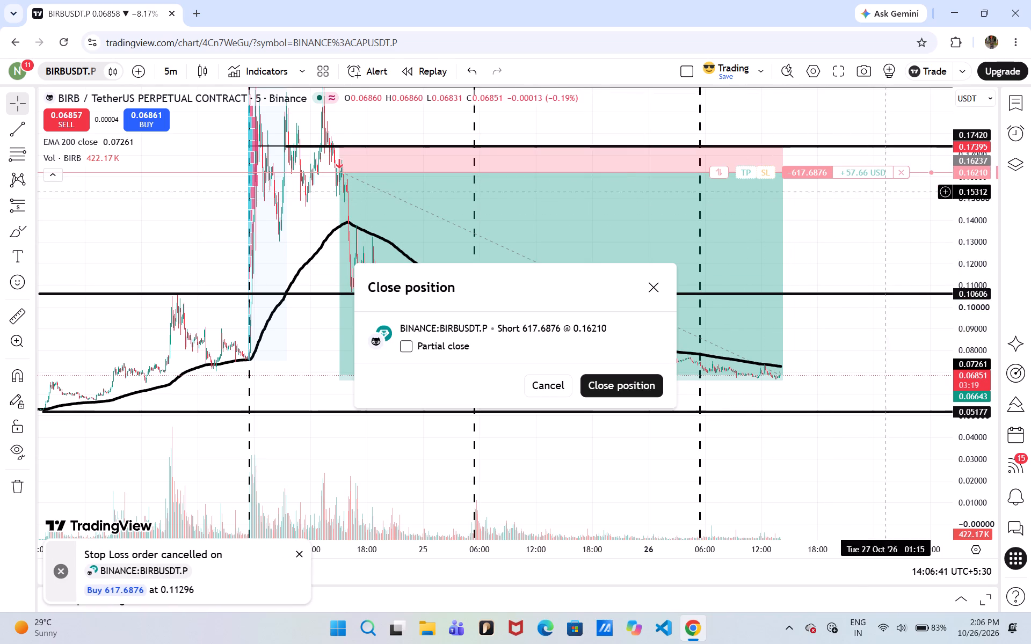
pyautogui.click(612, 378)
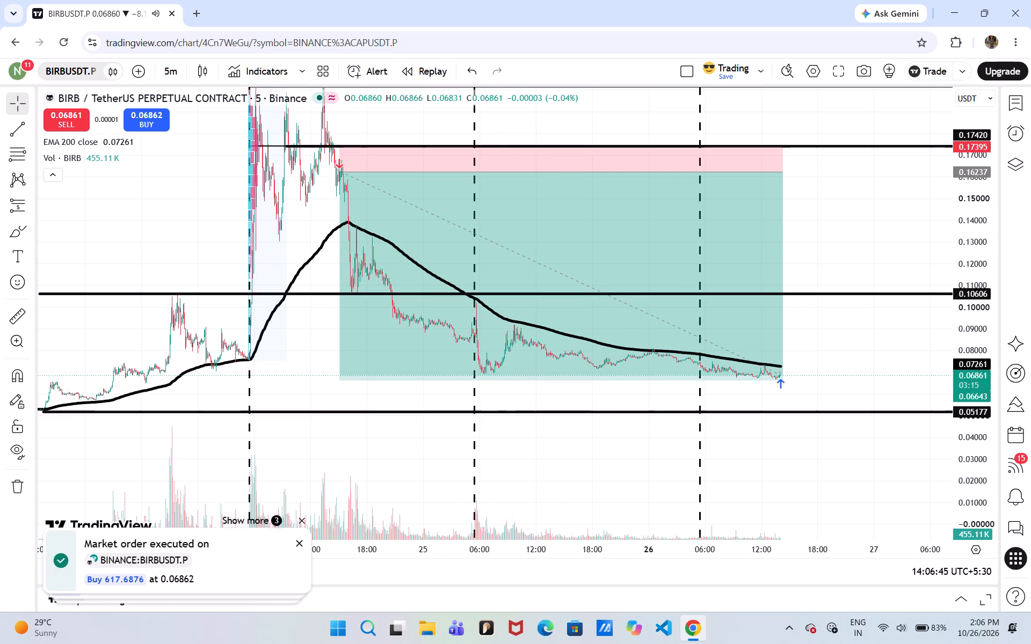
pyautogui.click(295, 542)
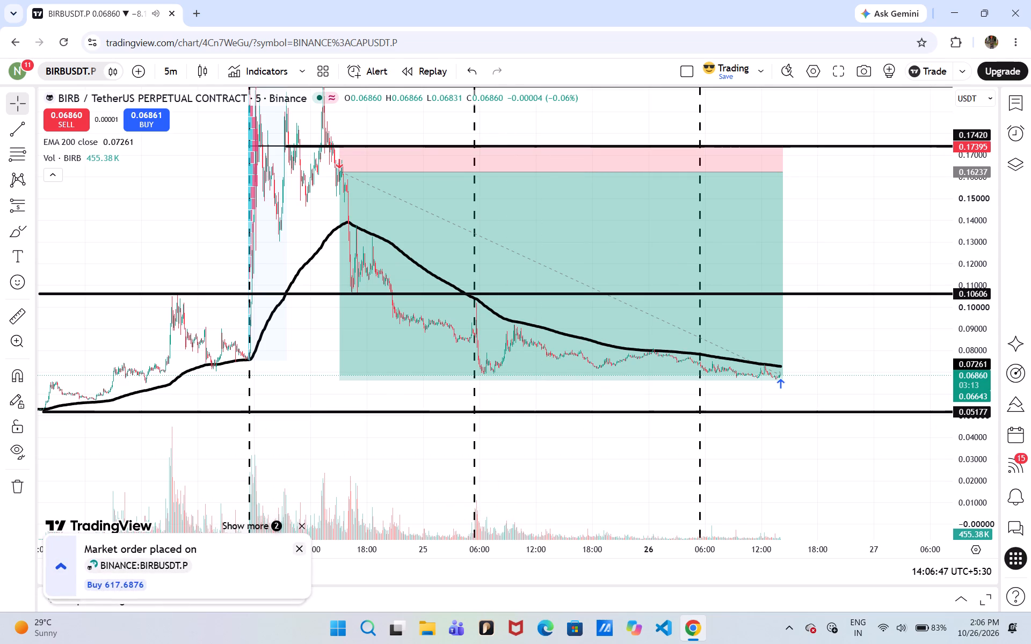
pyautogui.click(301, 546)
pyautogui.click(298, 553)
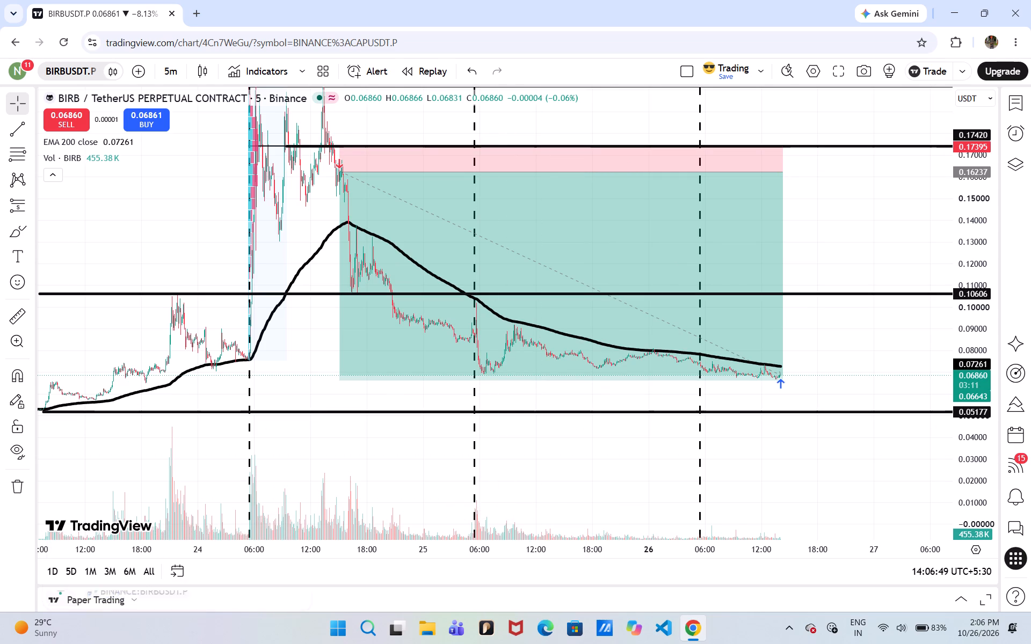
# Bring up the open CAPUSDT.P short from the paper trading positions and examine its price action around the entry, stop-loss and target levels.
pyautogui.click(114, 595)
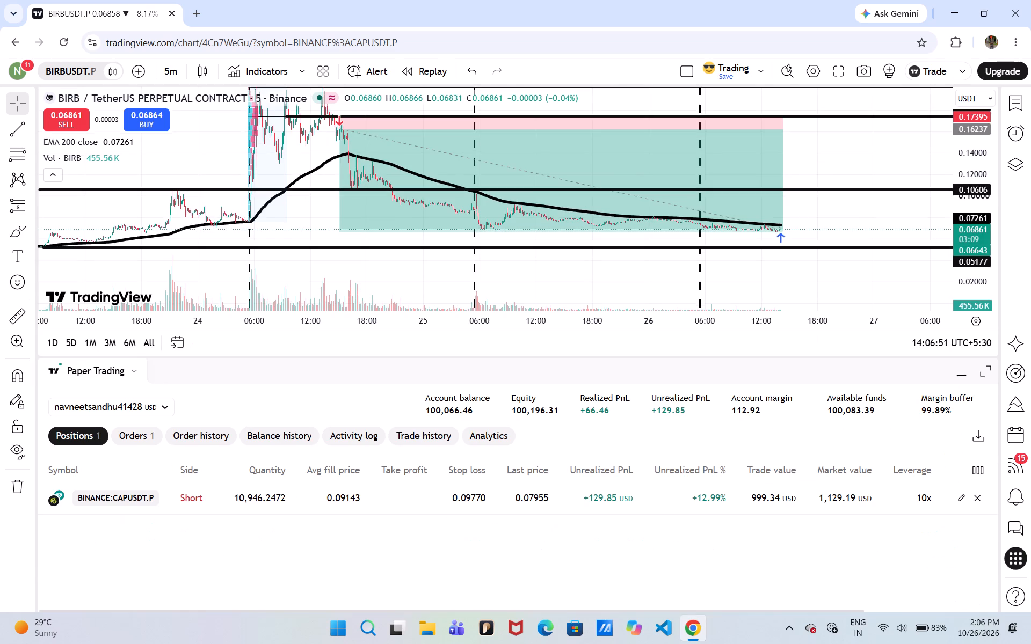
pyautogui.click(260, 491)
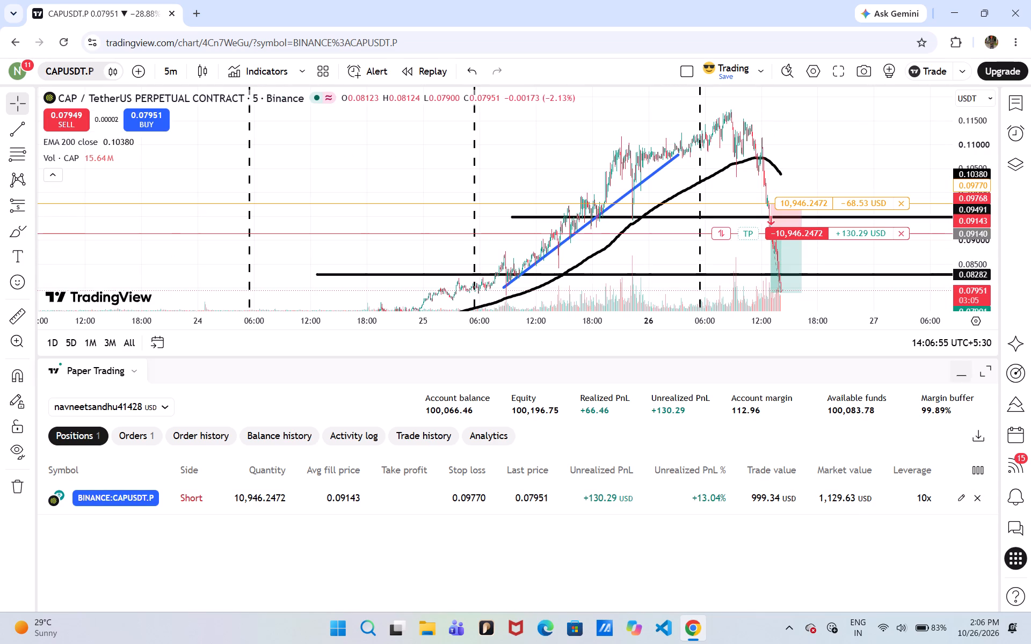
pyautogui.click(955, 370)
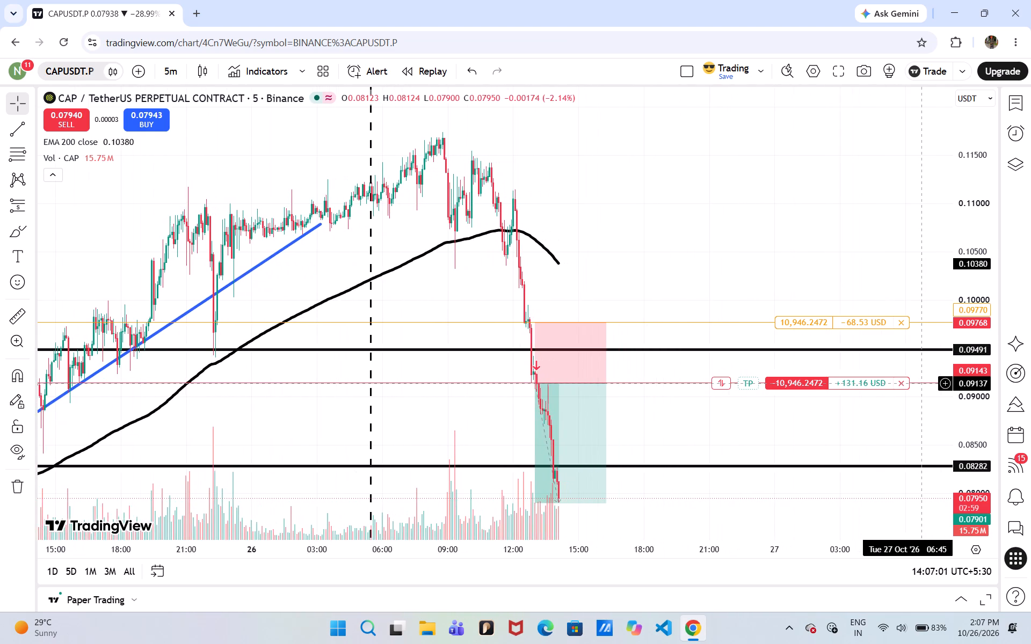
pyautogui.moveTo(706, 416); pyautogui.dragTo(736, 241)
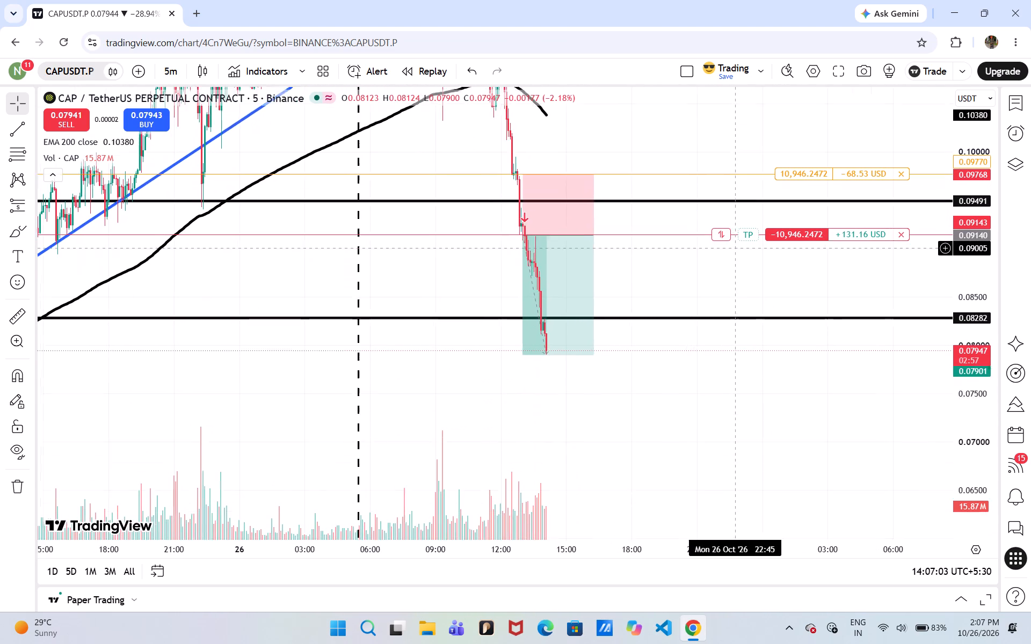
pyautogui.moveTo(736, 241); pyautogui.dragTo(736, 222)
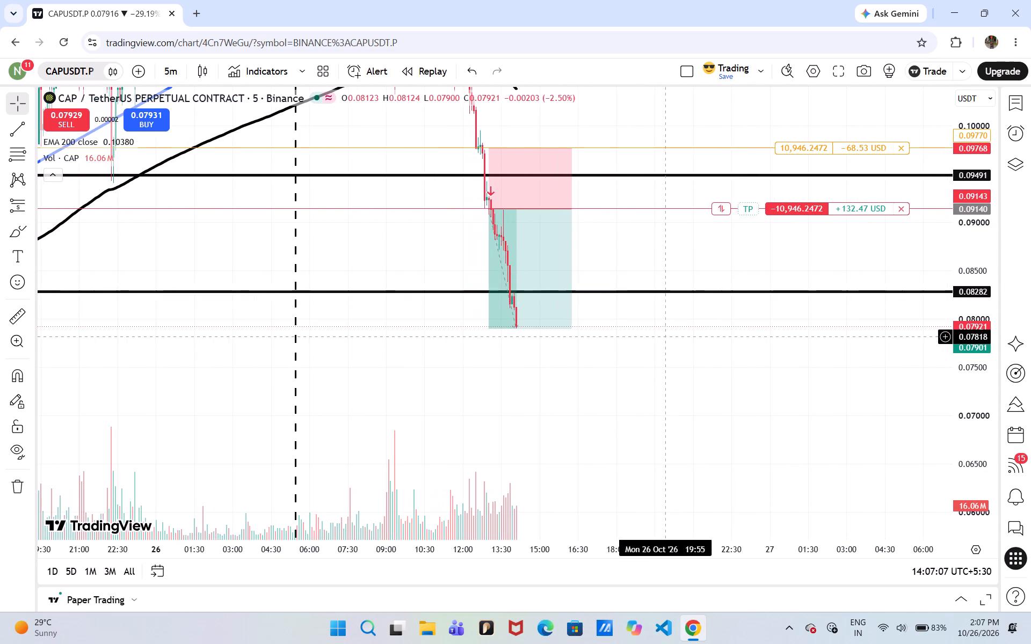
pyautogui.moveTo(230, 243); pyautogui.dragTo(789, 277)
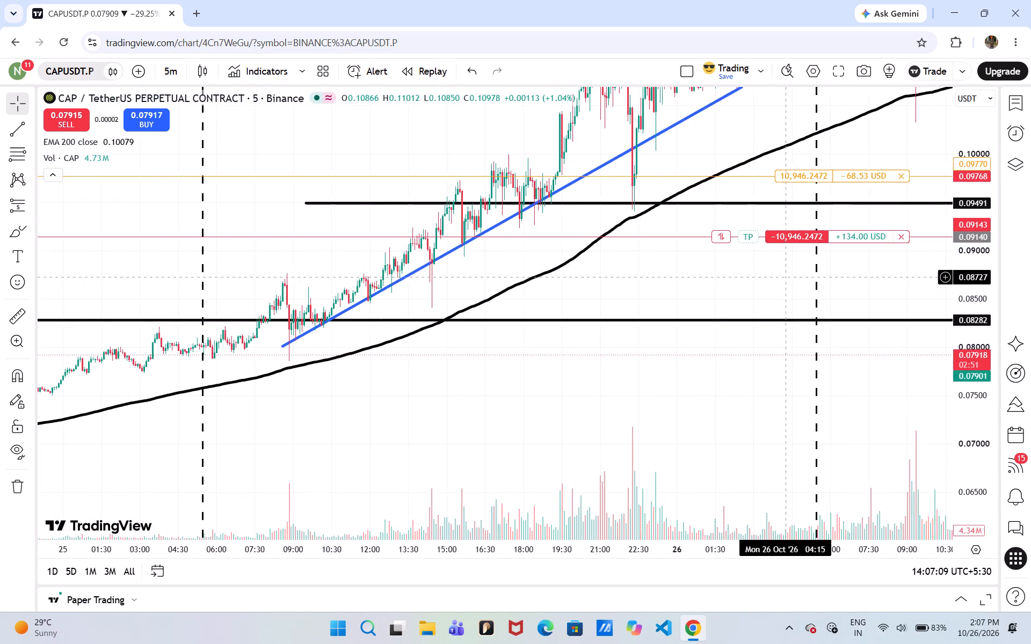
pyautogui.moveTo(789, 277); pyautogui.dragTo(412, 301)
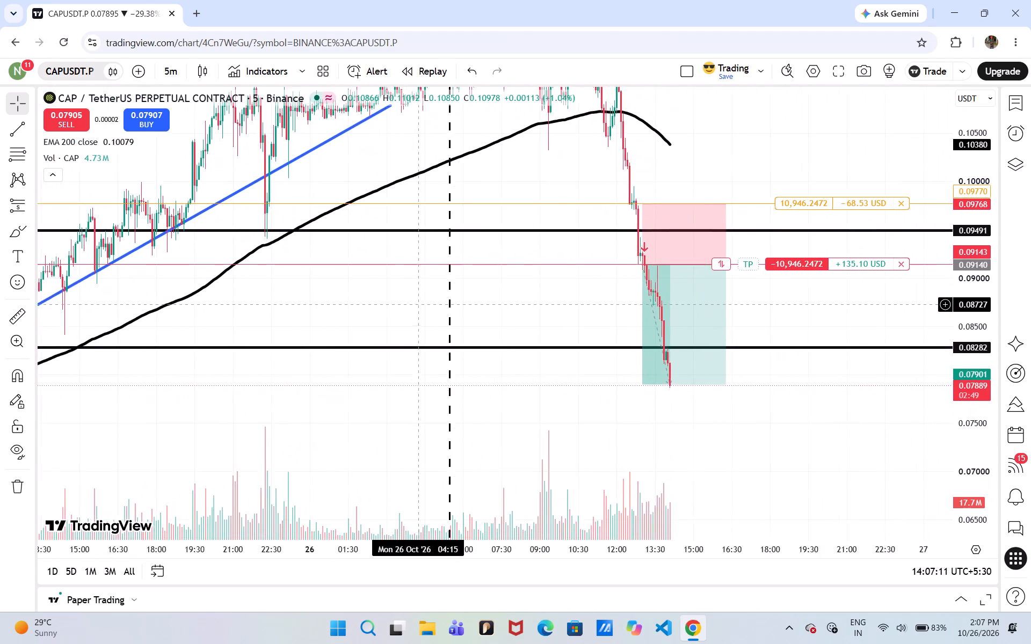
pyautogui.moveTo(412, 301); pyautogui.dragTo(347, 257)
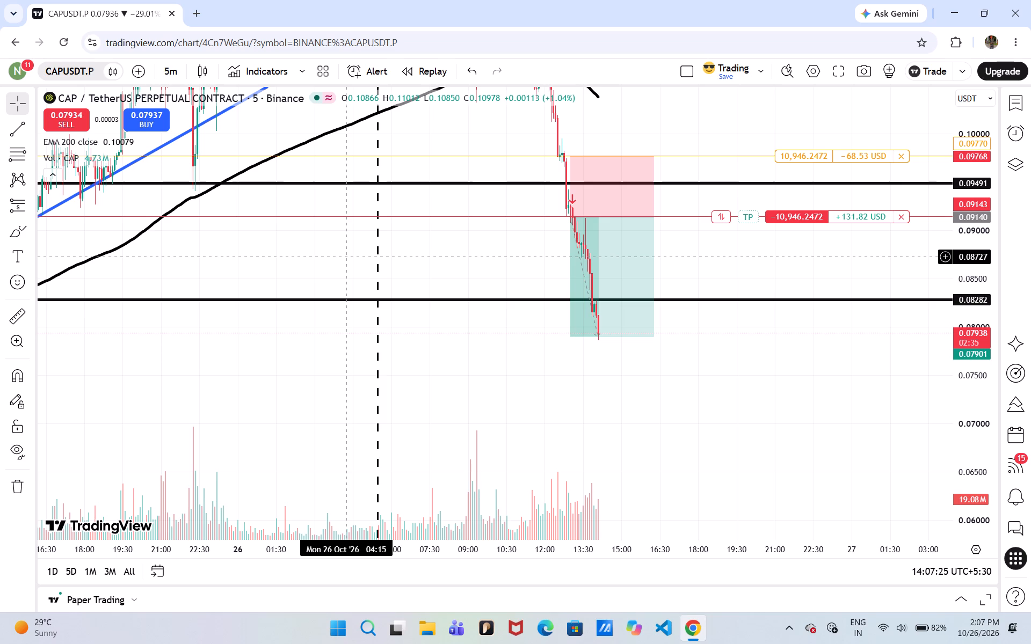
pyautogui.click(347, 257)
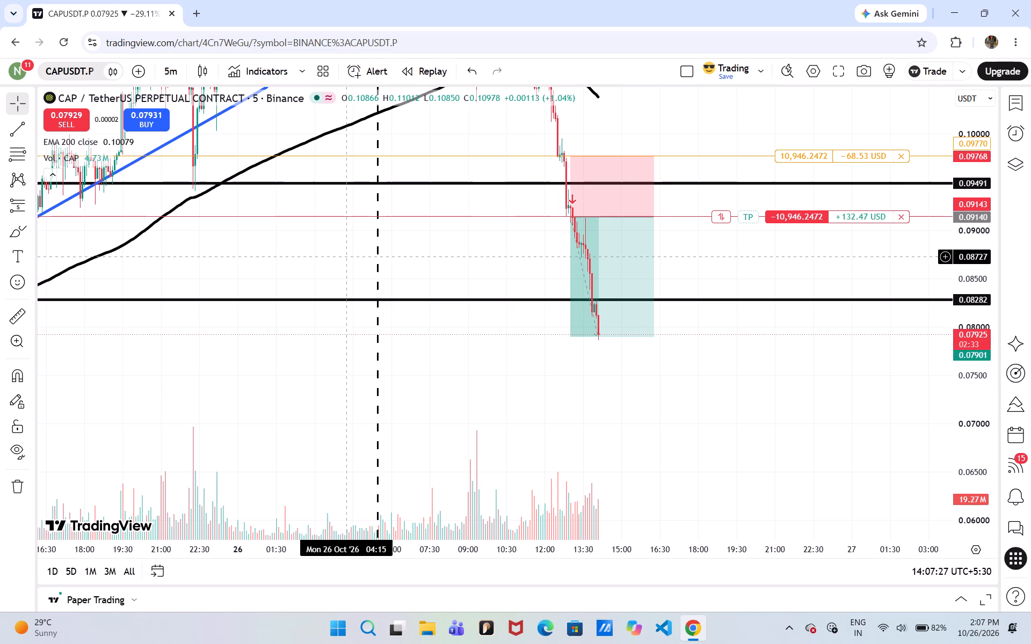
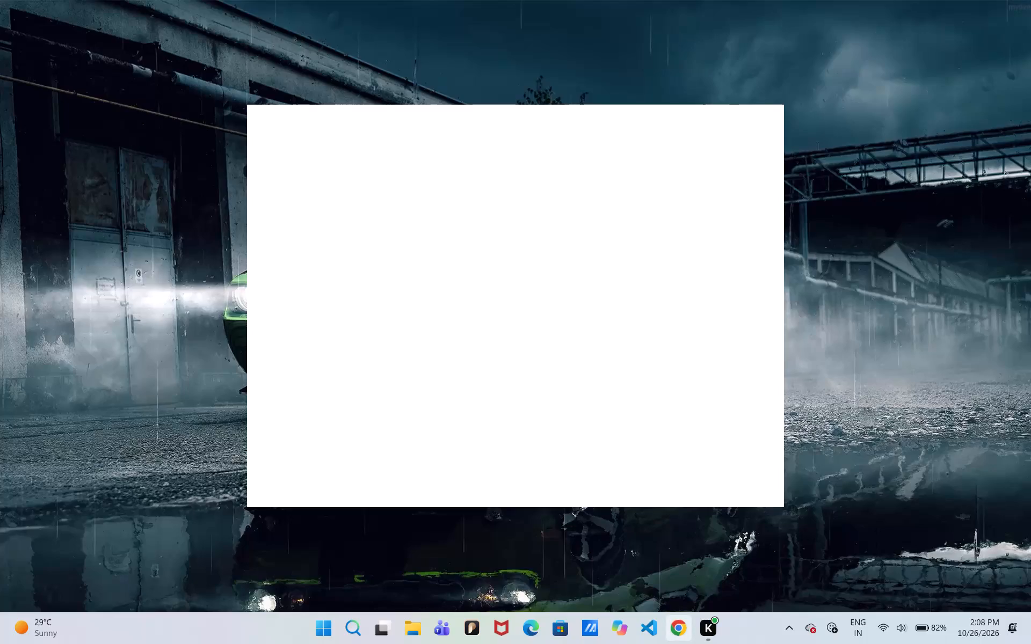
# Switch to Chrome with the personal profile, go to TradingView and launch the ERAUSDT chart from the symbol search.
pyautogui.click(665, 624)
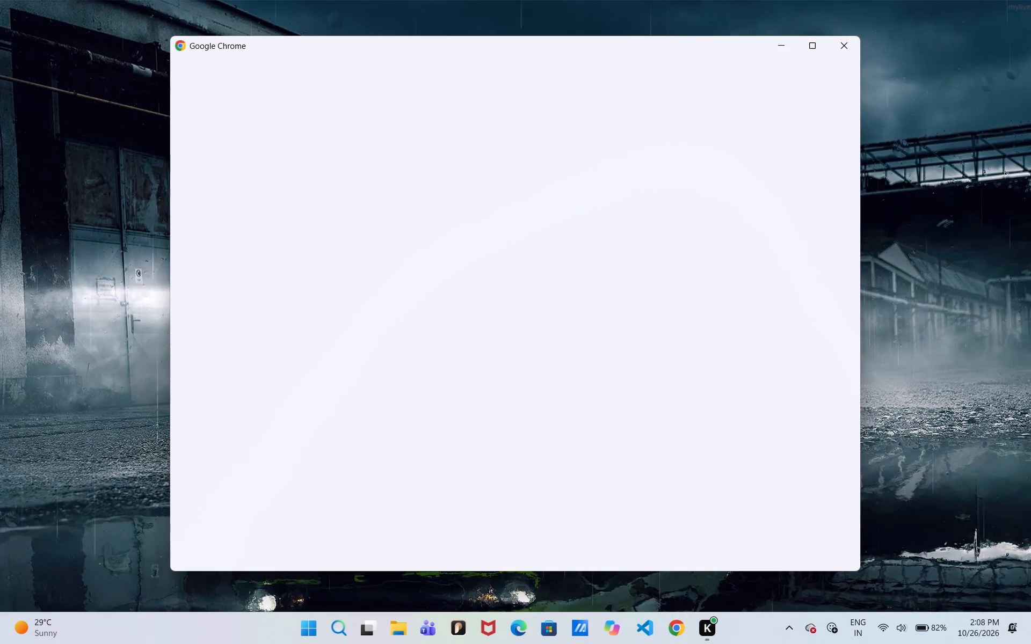
pyautogui.click(433, 458)
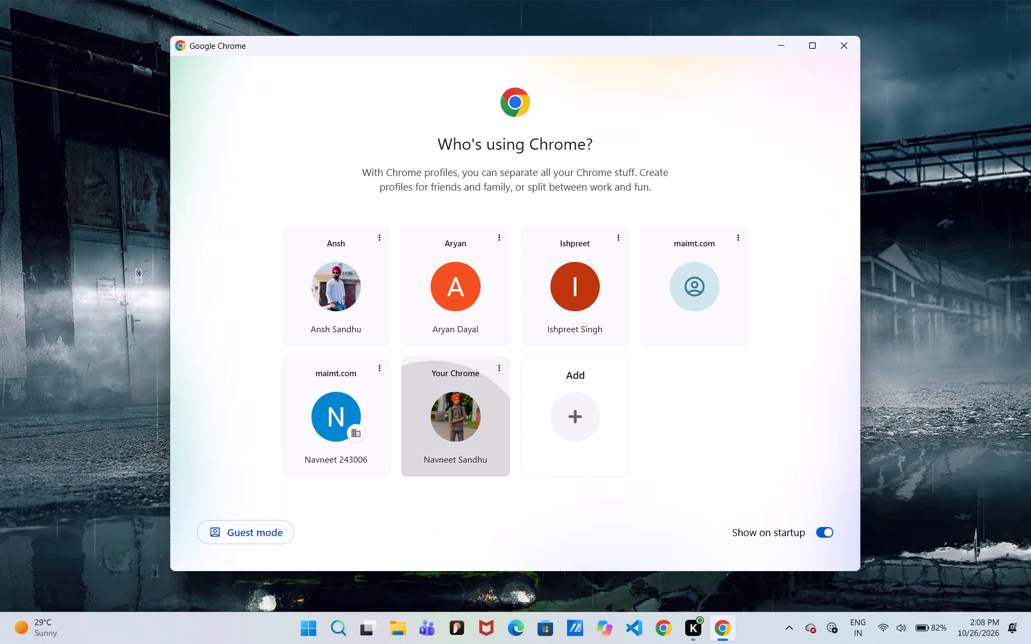
pyautogui.click(352, 39)
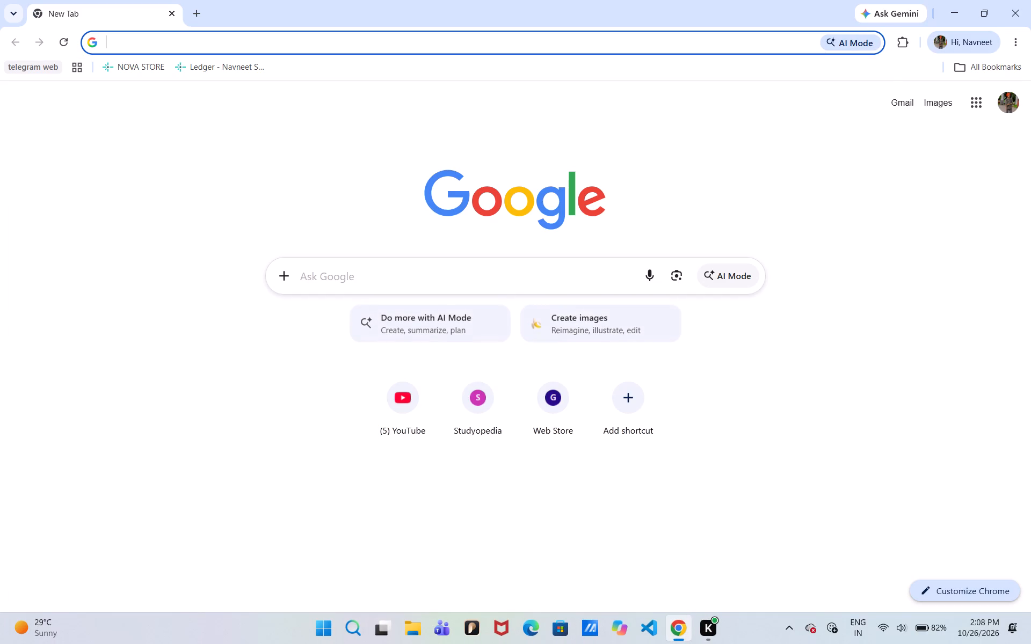
pyautogui.write('tra')
pyautogui.press('Return')
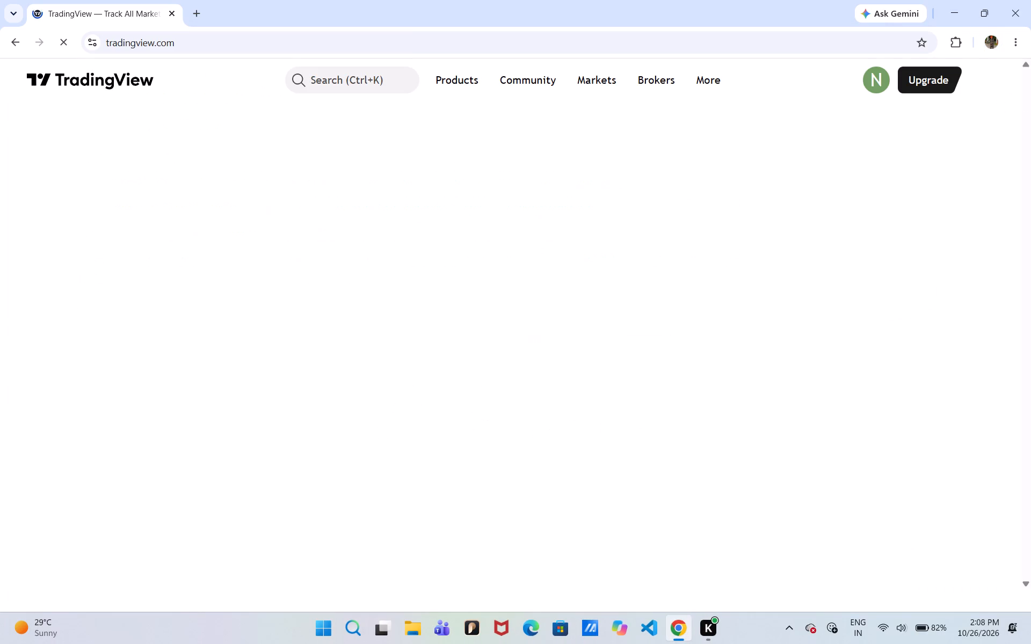
pyautogui.click(351, 82)
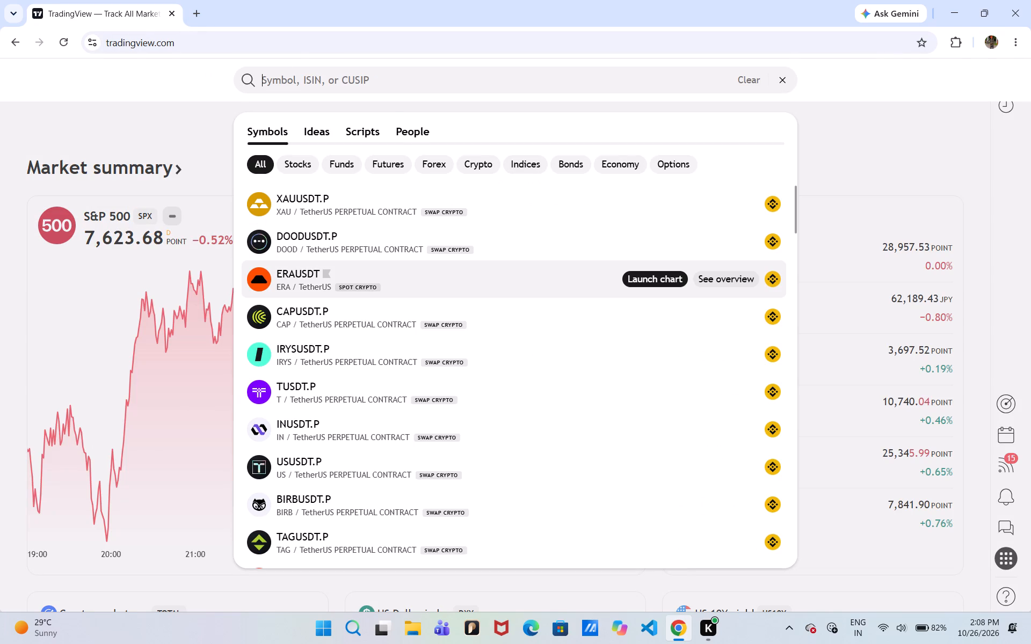
pyautogui.click(636, 284)
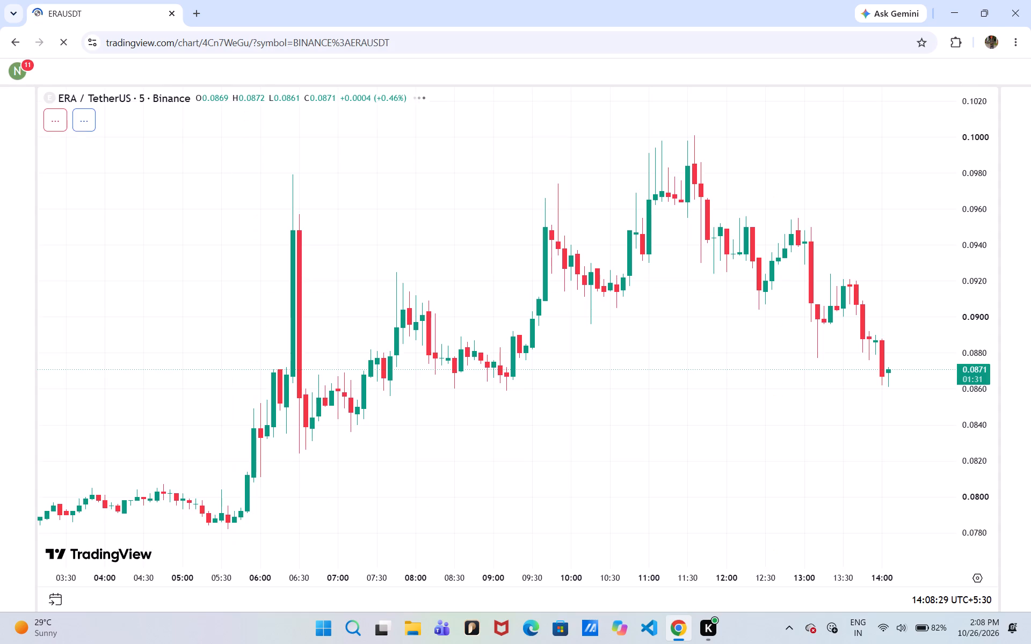
# Examine ERAUSDT's 5-minute price action around the blue trend line, the 0.0881 level and the EMA 200.
pyautogui.moveTo(640, 360); pyautogui.dragTo(587, 344)
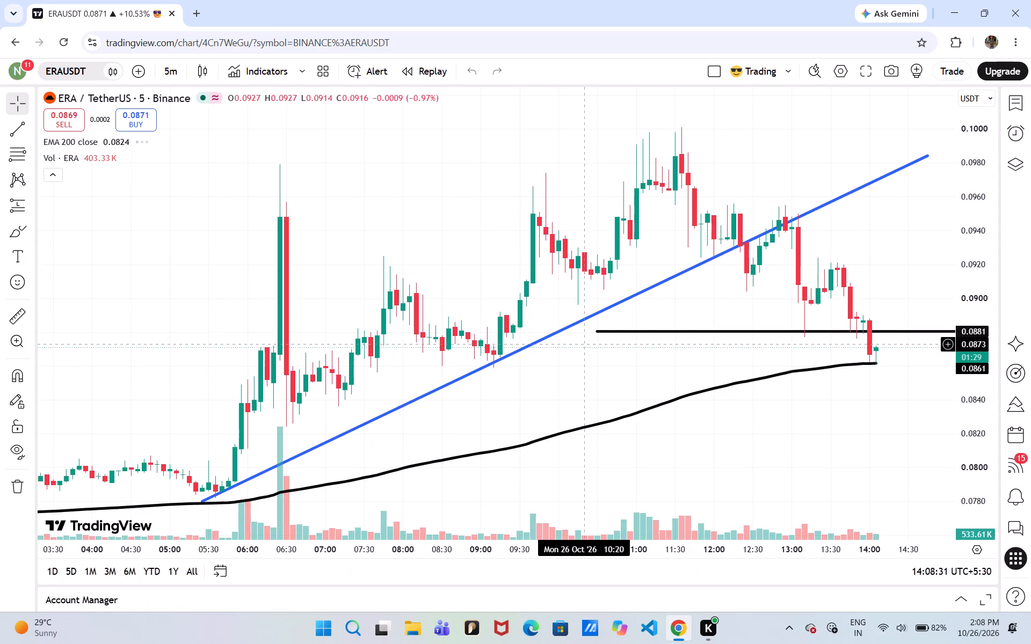
pyautogui.moveTo(587, 344); pyautogui.dragTo(371, 266)
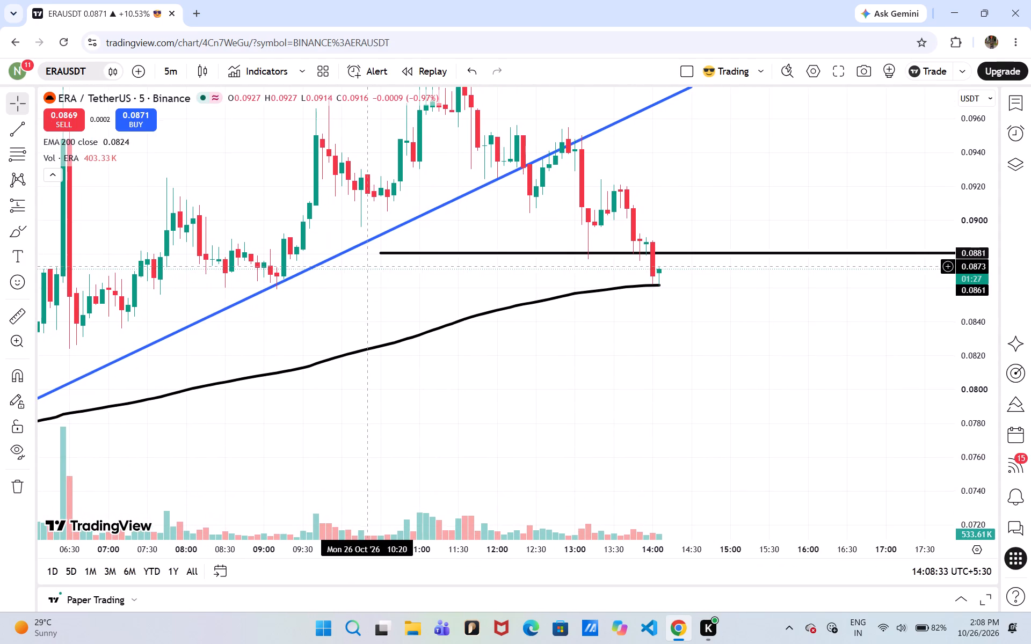
pyautogui.moveTo(561, 340); pyautogui.dragTo(583, 357)
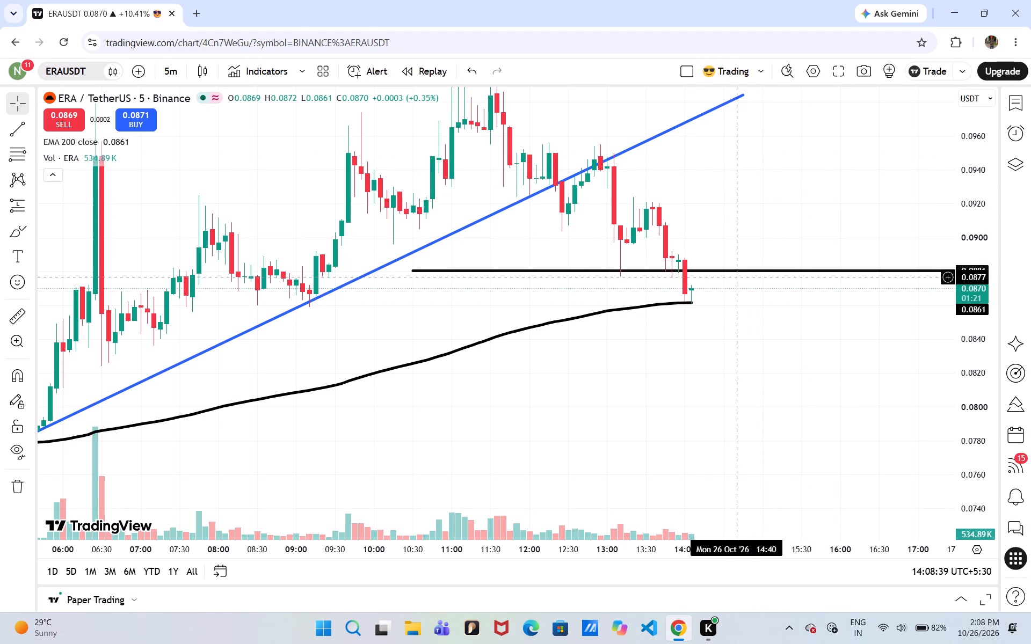
pyautogui.moveTo(714, 289); pyautogui.dragTo(599, 259)
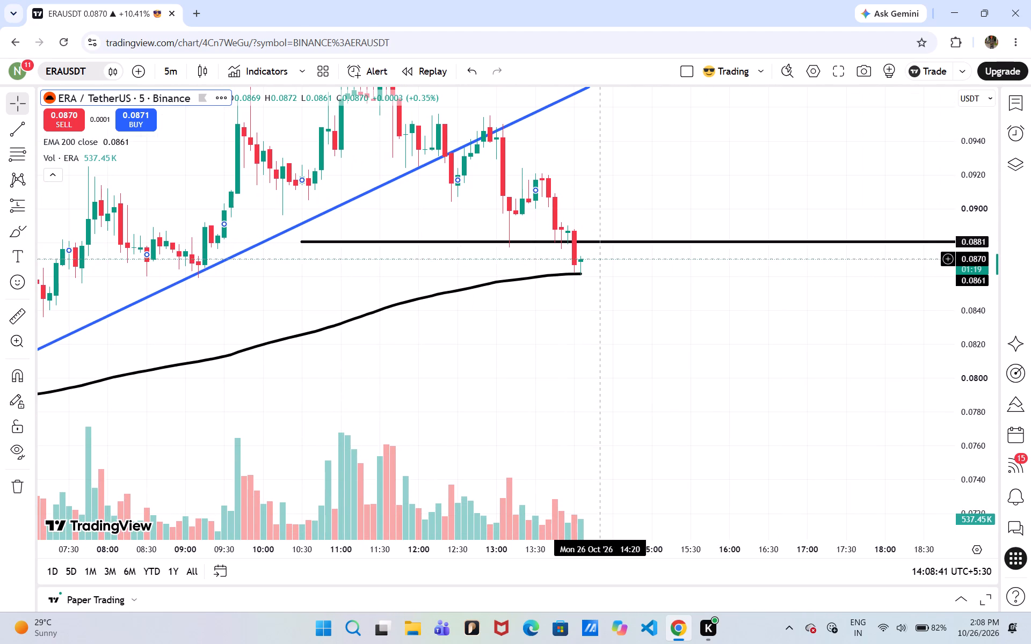
pyautogui.moveTo(606, 286); pyautogui.dragTo(569, 252)
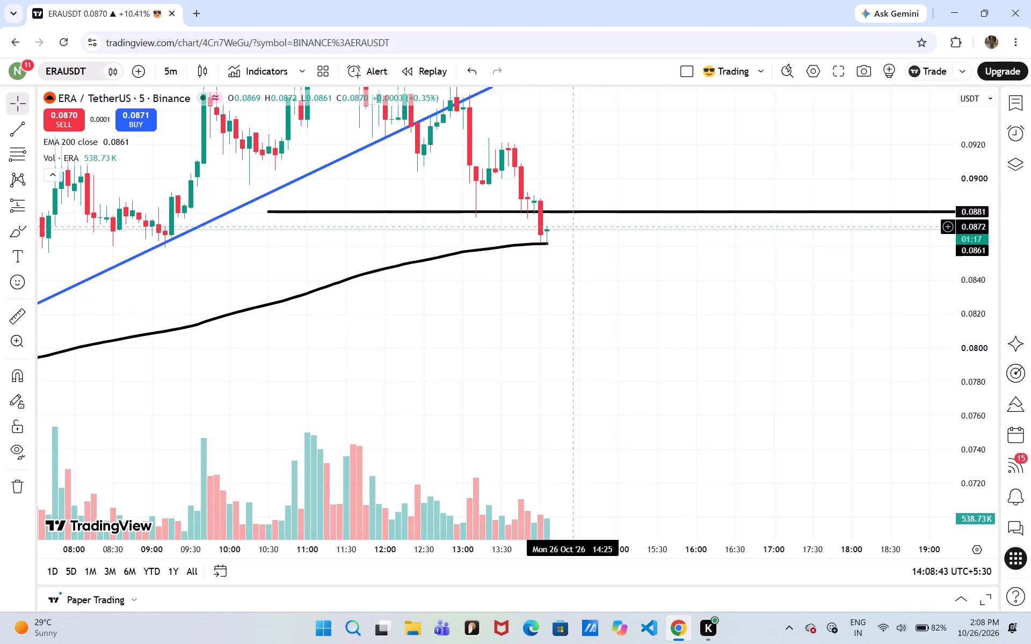
pyautogui.click(546, 230)
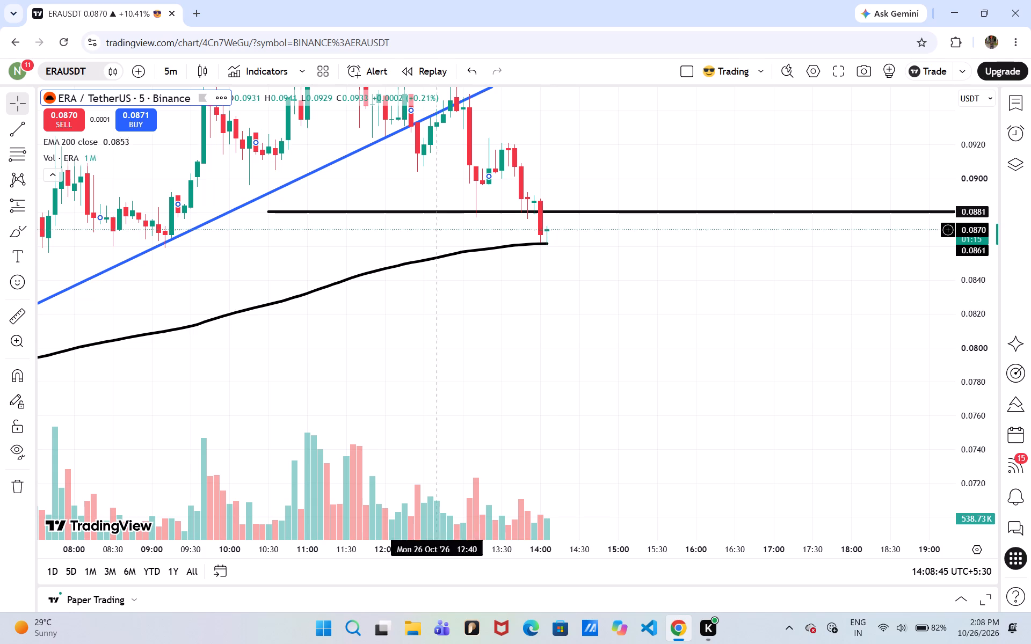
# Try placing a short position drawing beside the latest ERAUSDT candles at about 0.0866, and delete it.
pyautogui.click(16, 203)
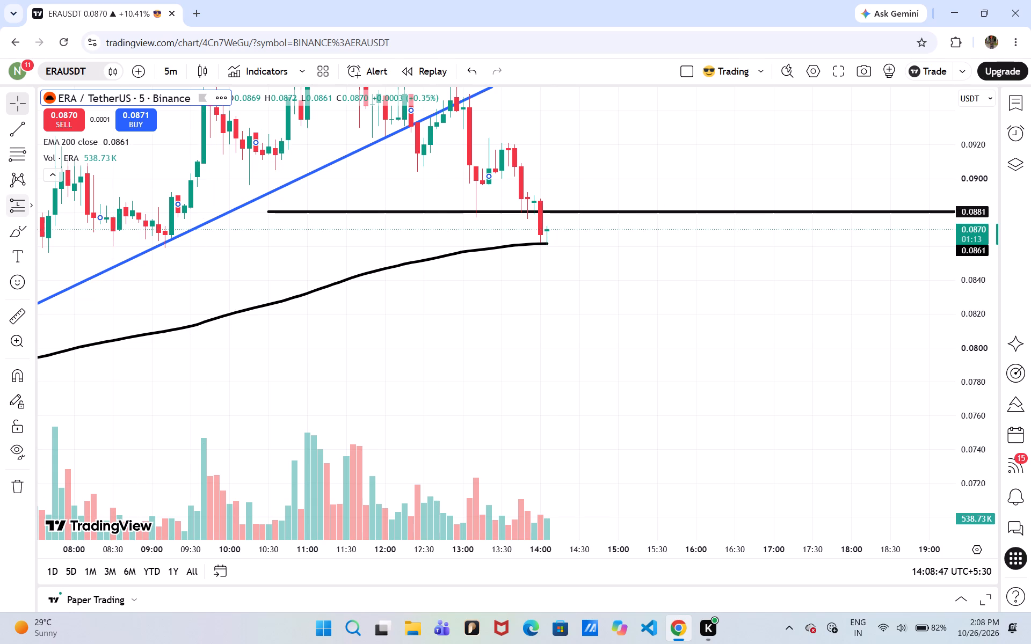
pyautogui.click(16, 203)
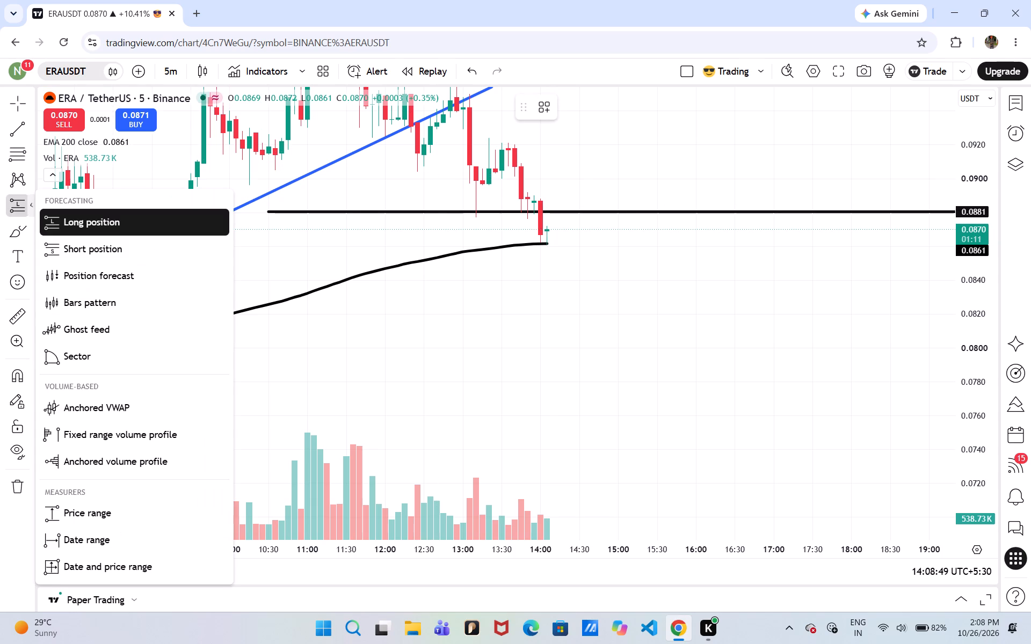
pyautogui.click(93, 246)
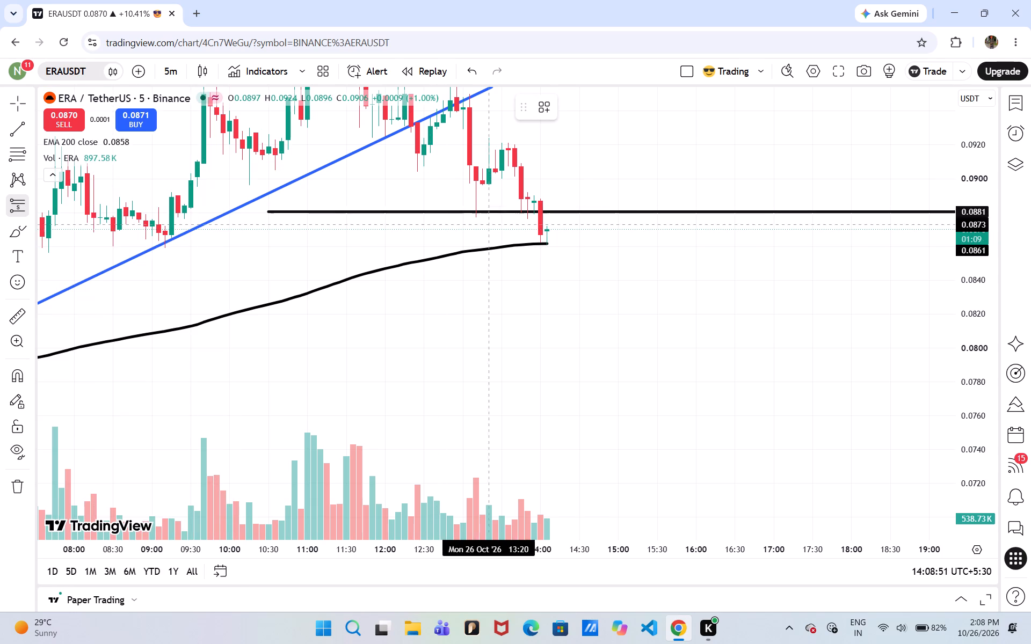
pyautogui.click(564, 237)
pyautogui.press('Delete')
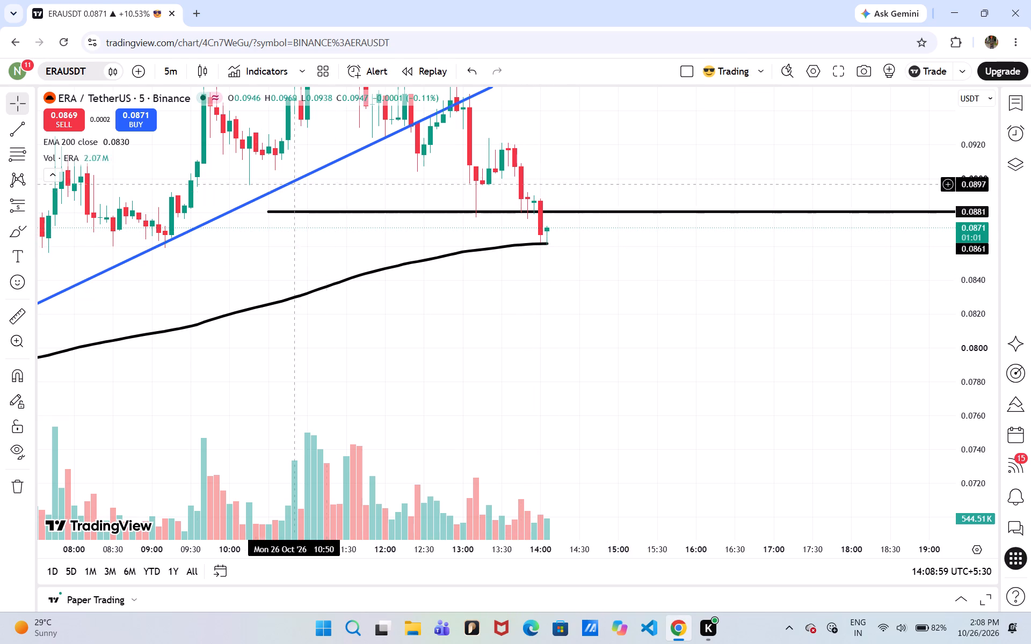
# Place a market sell order on ERAUSDT with a USD margin of 100 and no exits.
pyautogui.click(62, 121)
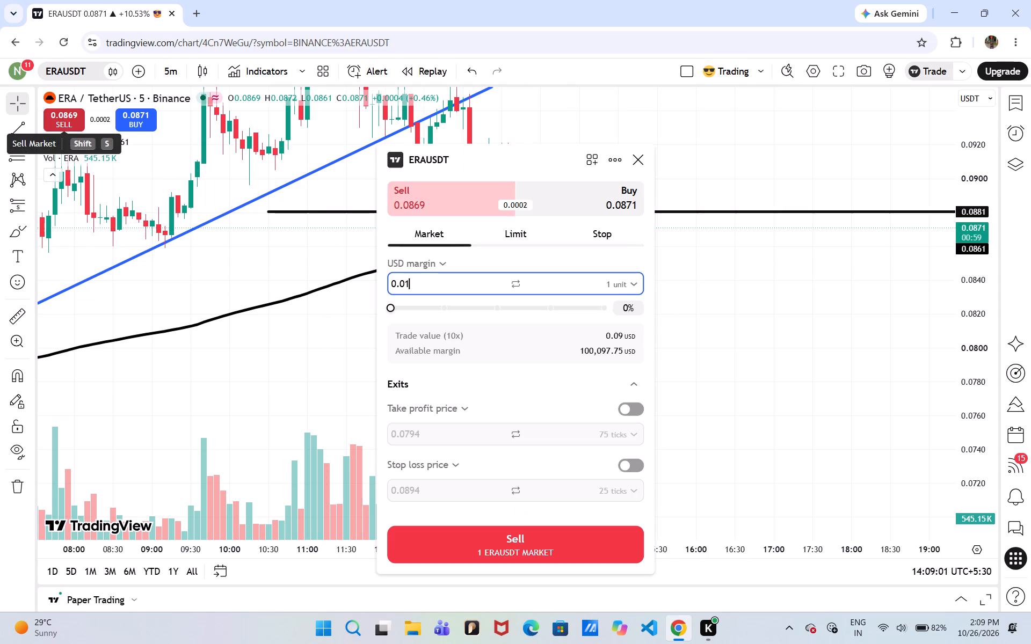
pyautogui.press('BackSpace')
pyautogui.press('BackSpace')
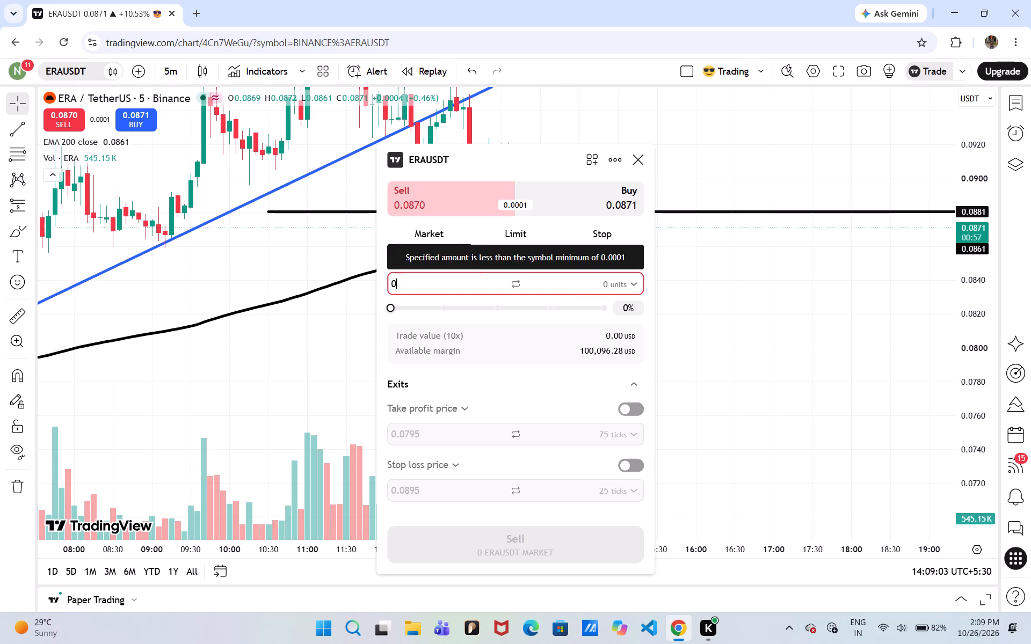
pyautogui.press('BackSpace')
pyautogui.press('BackSpace')
pyautogui.press('BackSpace')
pyautogui.write('100')
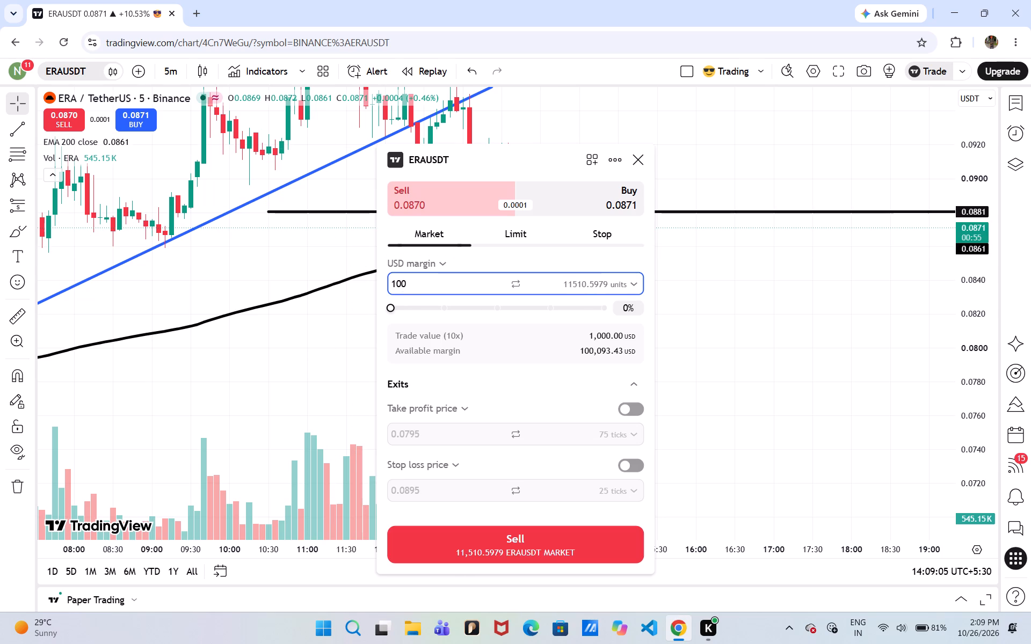
pyautogui.press('Return')
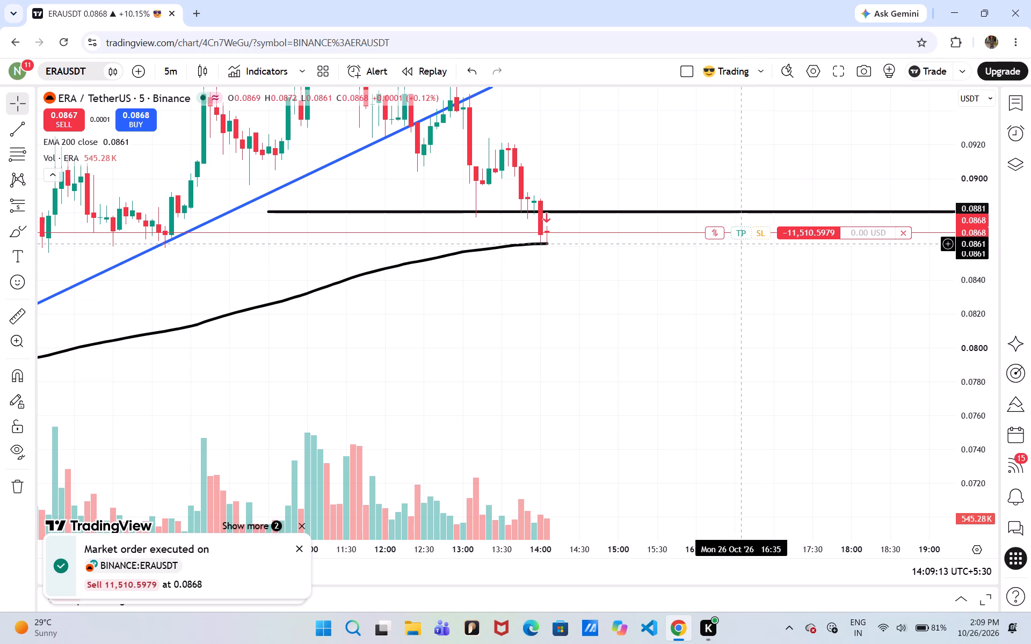
# Place a stop-loss order at 0.0891 on the open ERAUSDT short.
pyautogui.moveTo(764, 238); pyautogui.dragTo(764, 199)
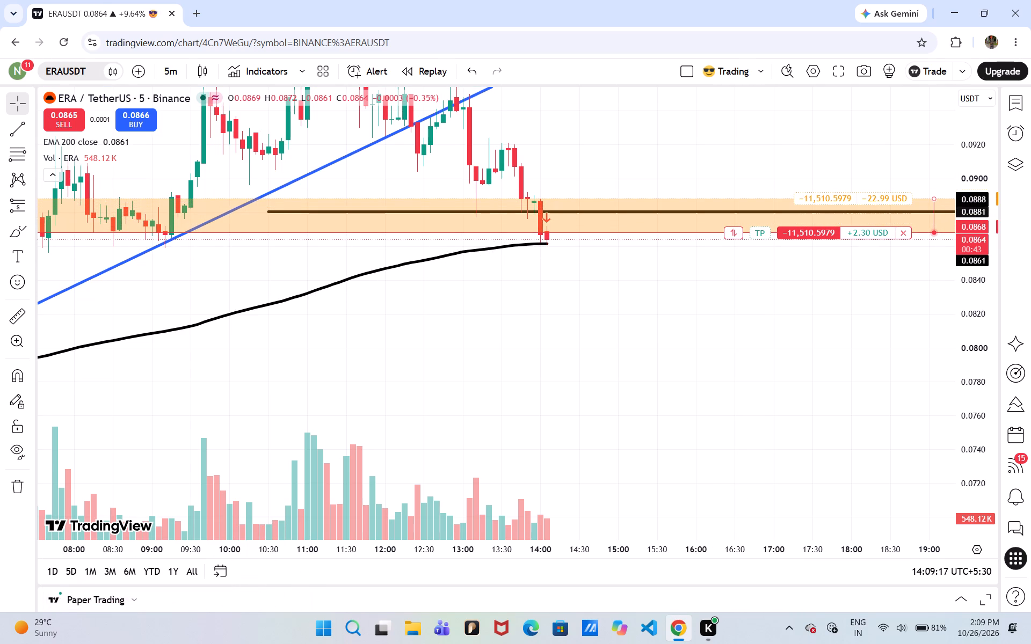
pyautogui.moveTo(764, 199); pyautogui.dragTo(767, 194)
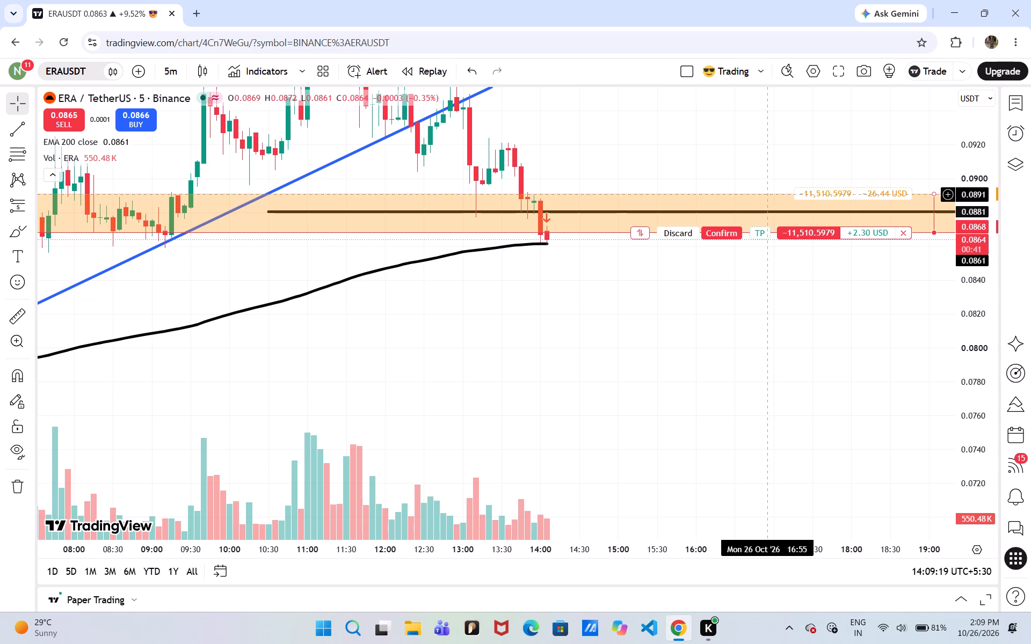
pyautogui.click(707, 311)
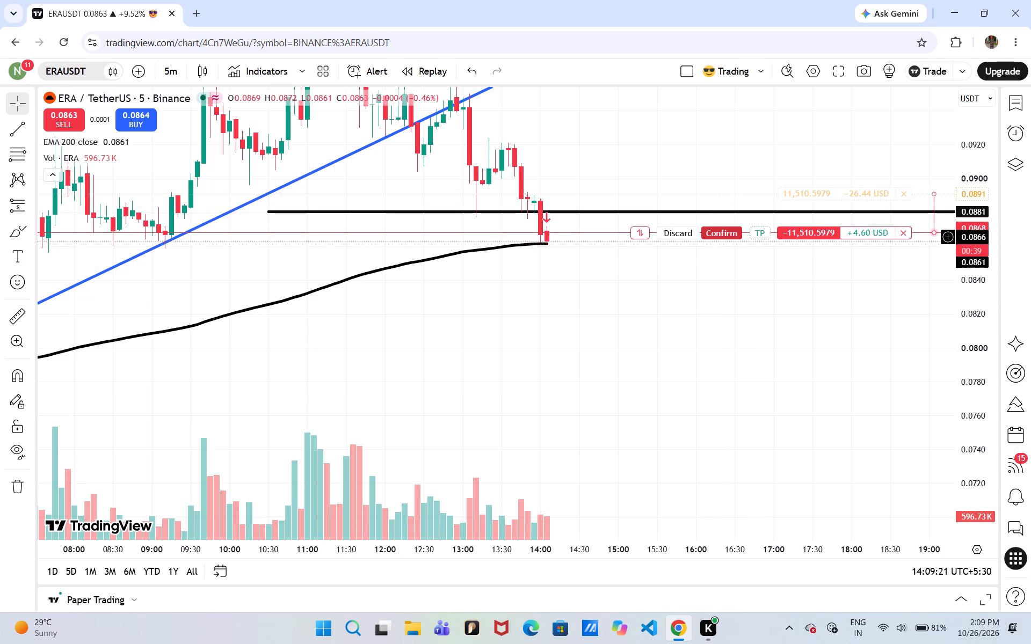
pyautogui.click(722, 232)
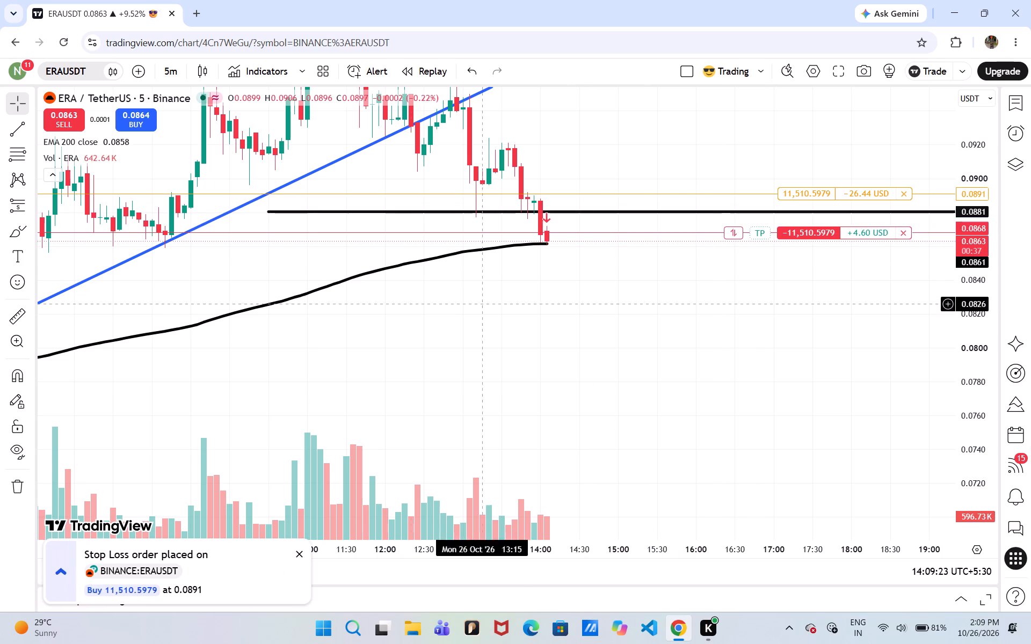
# Add a short position drawing from the 26 Oct 14:05 candle with entry 0.0868, target 0.0810 and stop 0.0891, dismissing the ad-blocker notice.
pyautogui.click(23, 206)
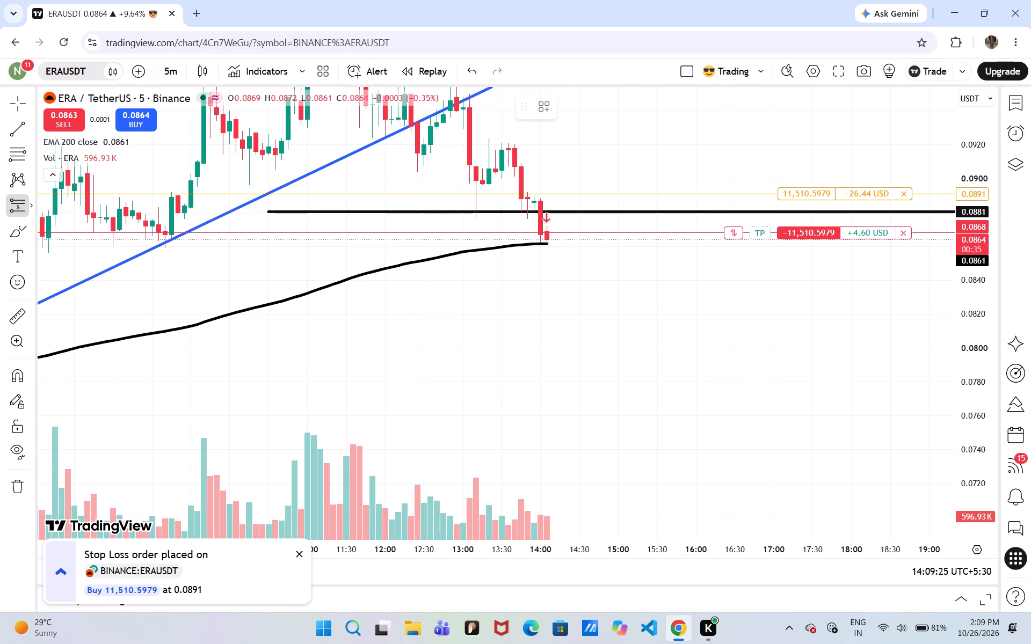
pyautogui.click(546, 231)
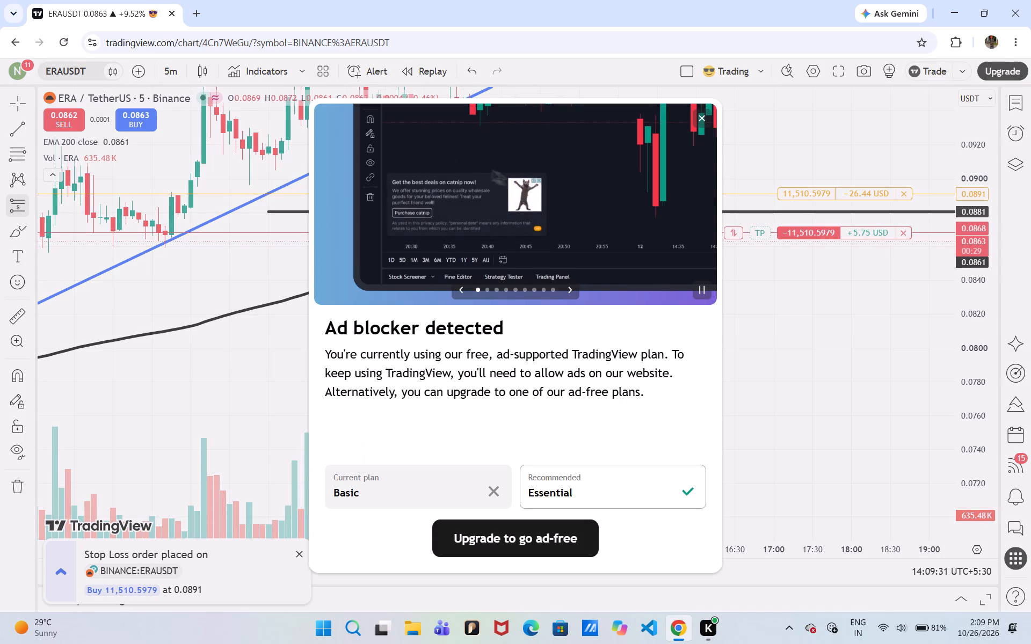
pyautogui.click(698, 116)
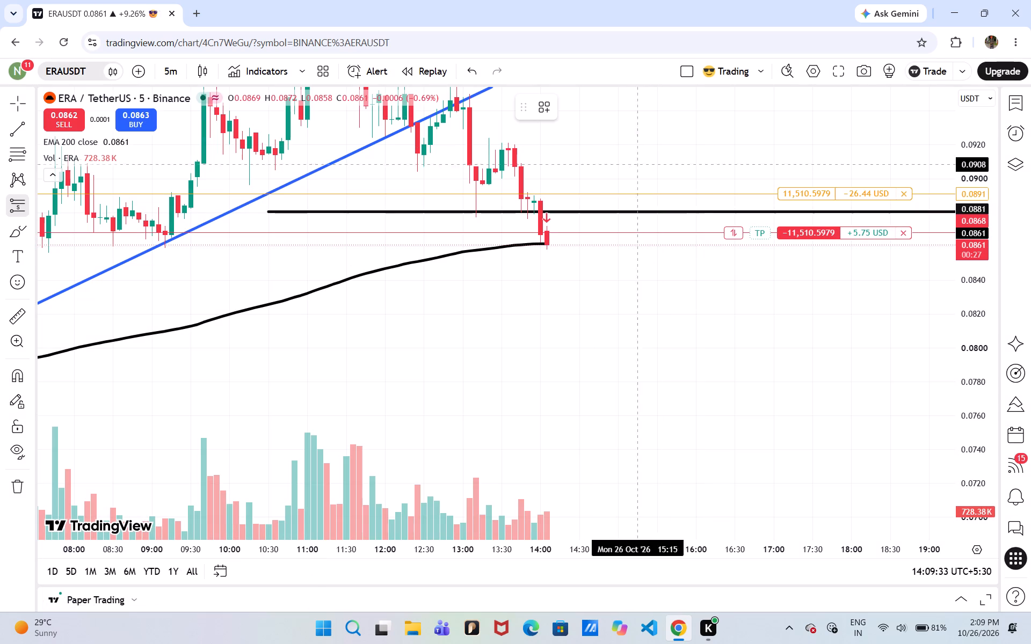
pyautogui.click(546, 233)
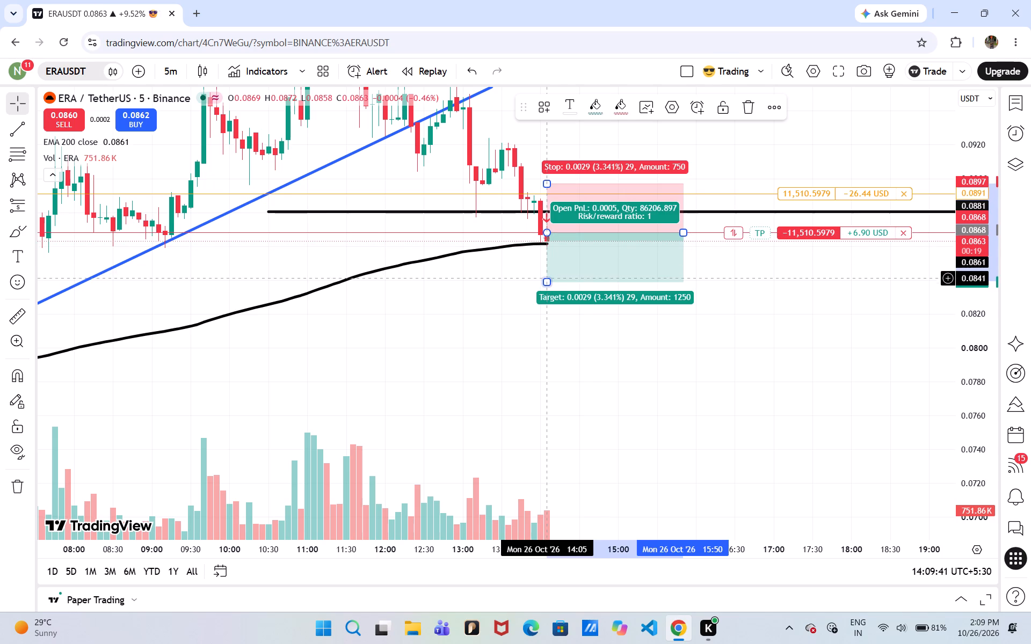
pyautogui.moveTo(548, 280); pyautogui.dragTo(553, 320)
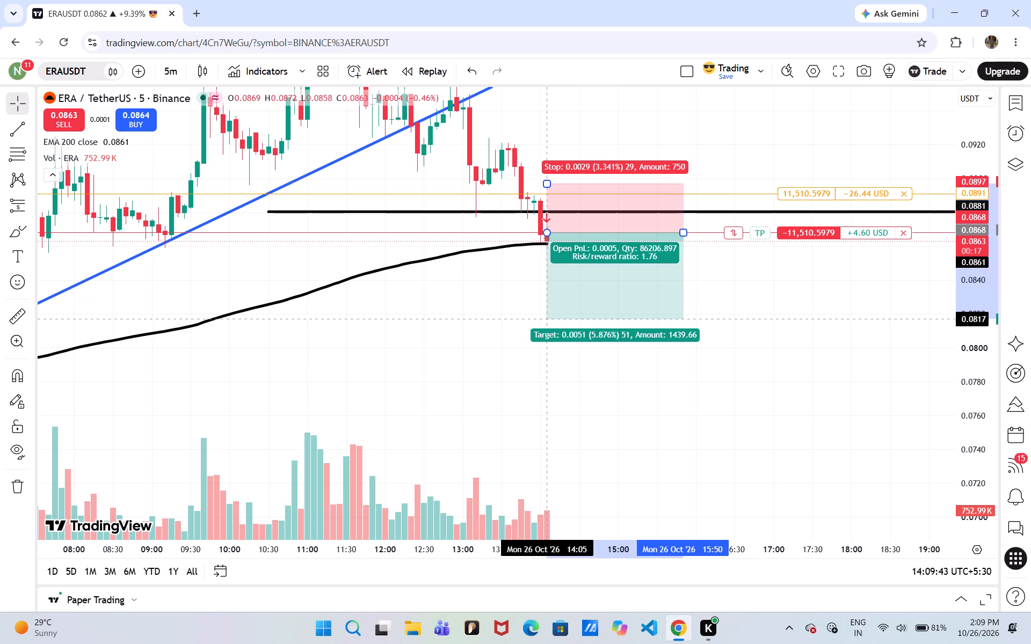
pyautogui.moveTo(553, 320); pyautogui.dragTo(552, 328)
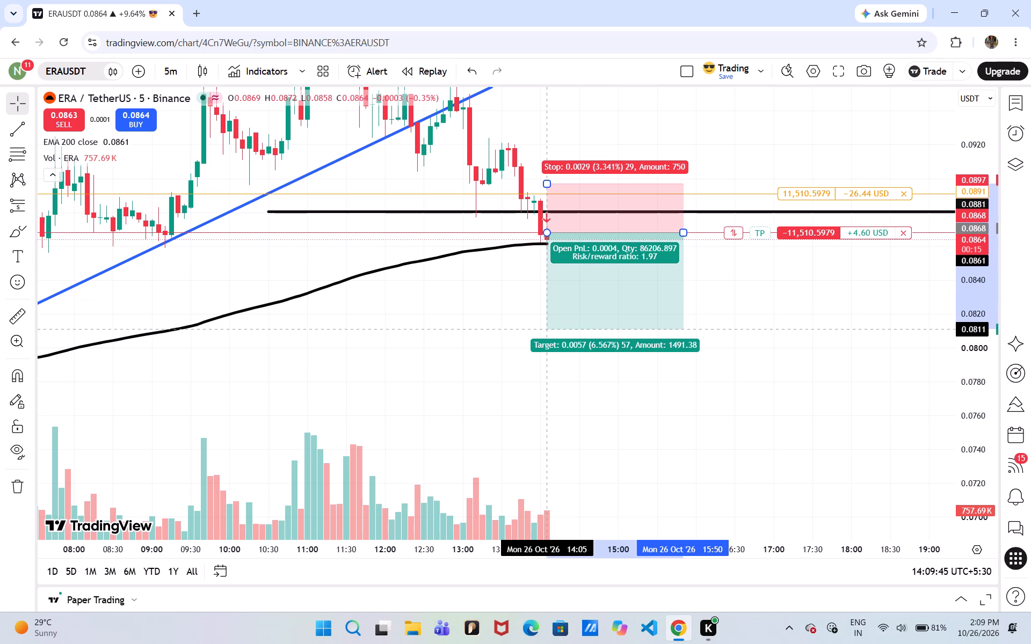
pyautogui.moveTo(552, 328); pyautogui.dragTo(550, 331)
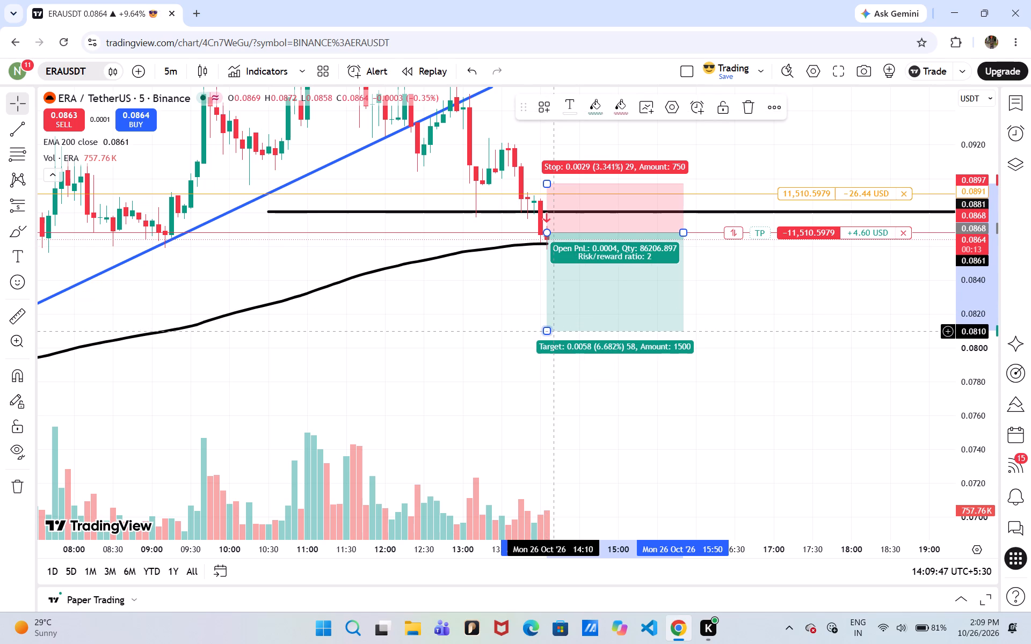
pyautogui.moveTo(546, 186); pyautogui.dragTo(546, 191)
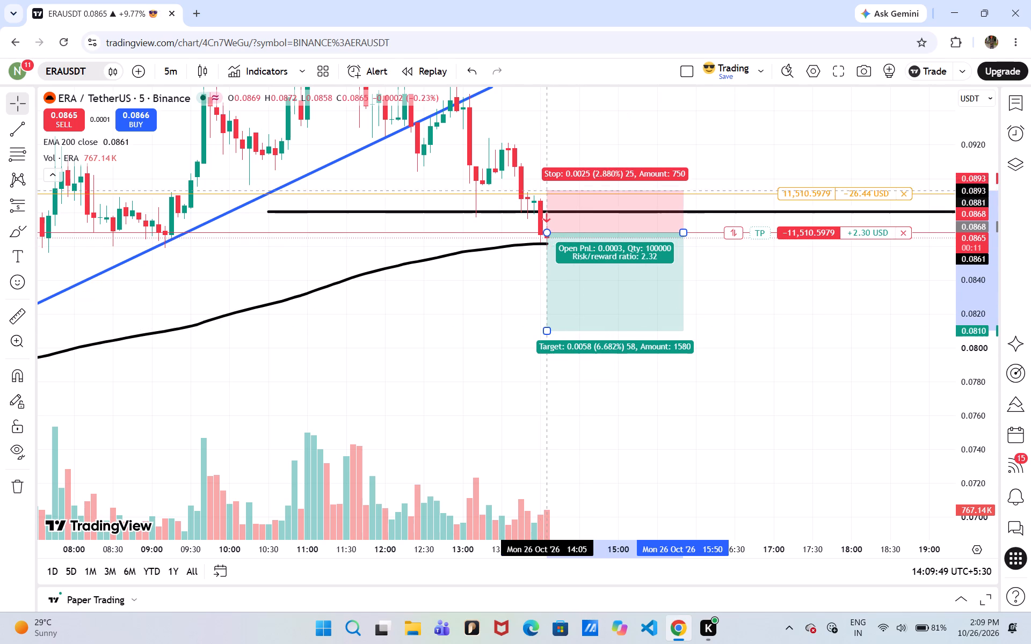
pyautogui.moveTo(546, 191); pyautogui.dragTo(544, 194)
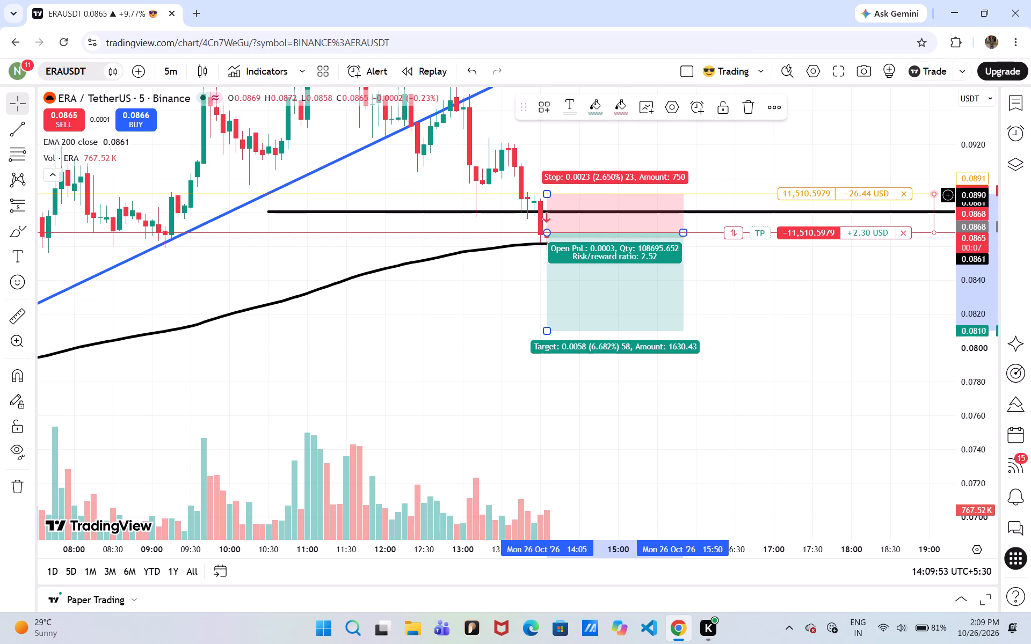
pyautogui.click(462, 348)
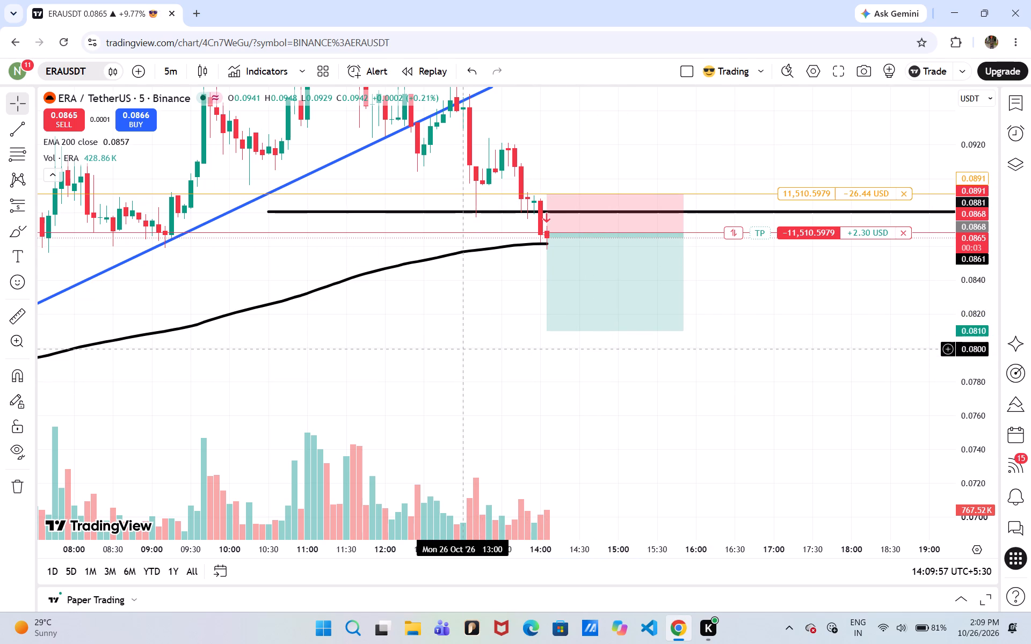
pyautogui.click(702, 407)
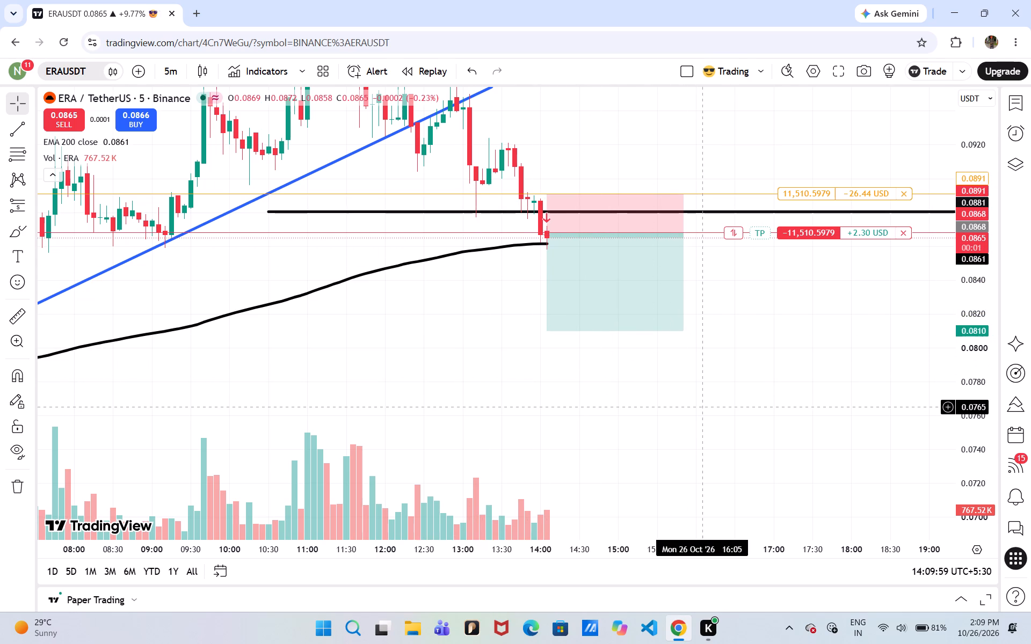
# Bring up the list of open paper trading positions.
pyautogui.click(87, 596)
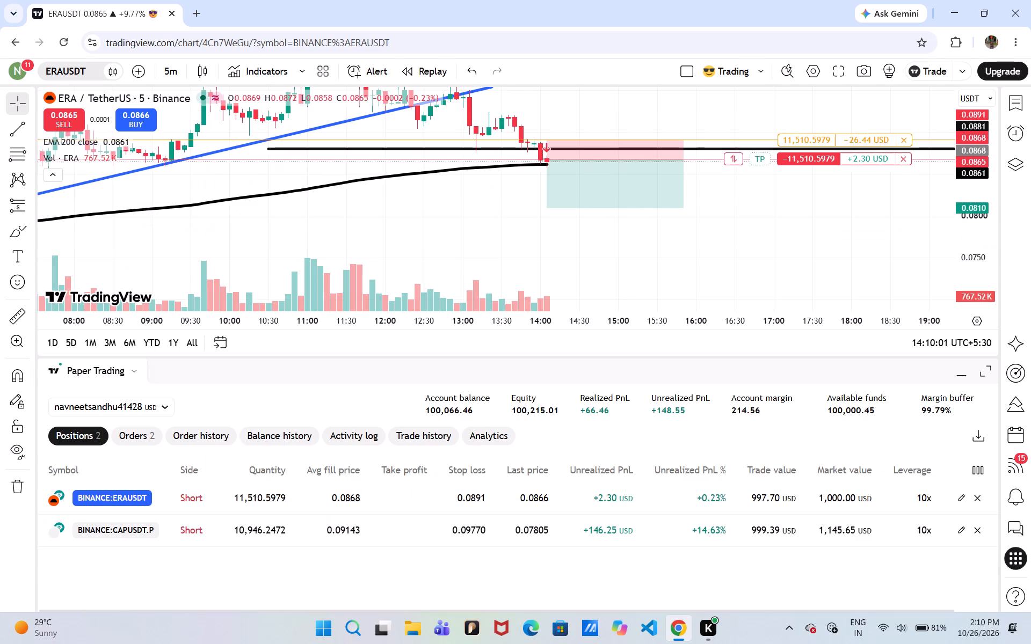
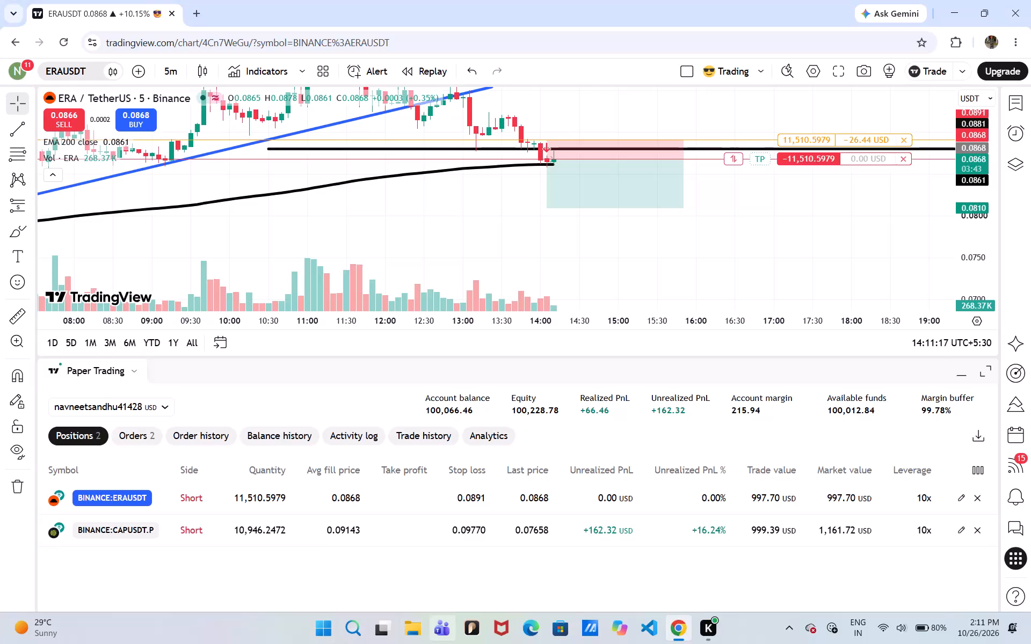
# Collapse the positions list and examine the ERAUSDT price action back to the evening of 25 October.
pyautogui.click(959, 376)
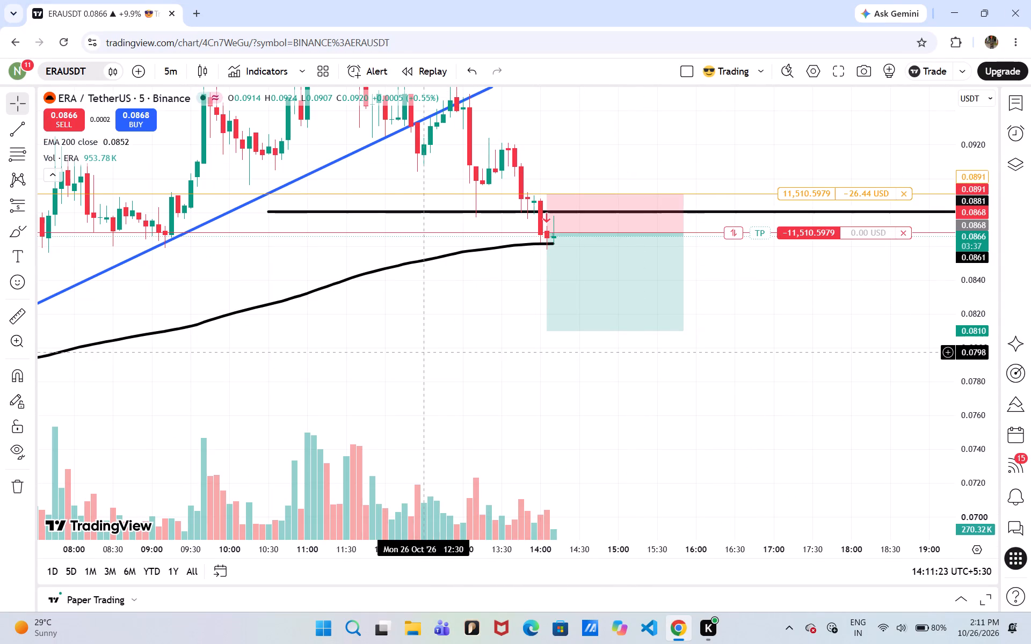
pyautogui.moveTo(421, 352); pyautogui.dragTo(793, 409)
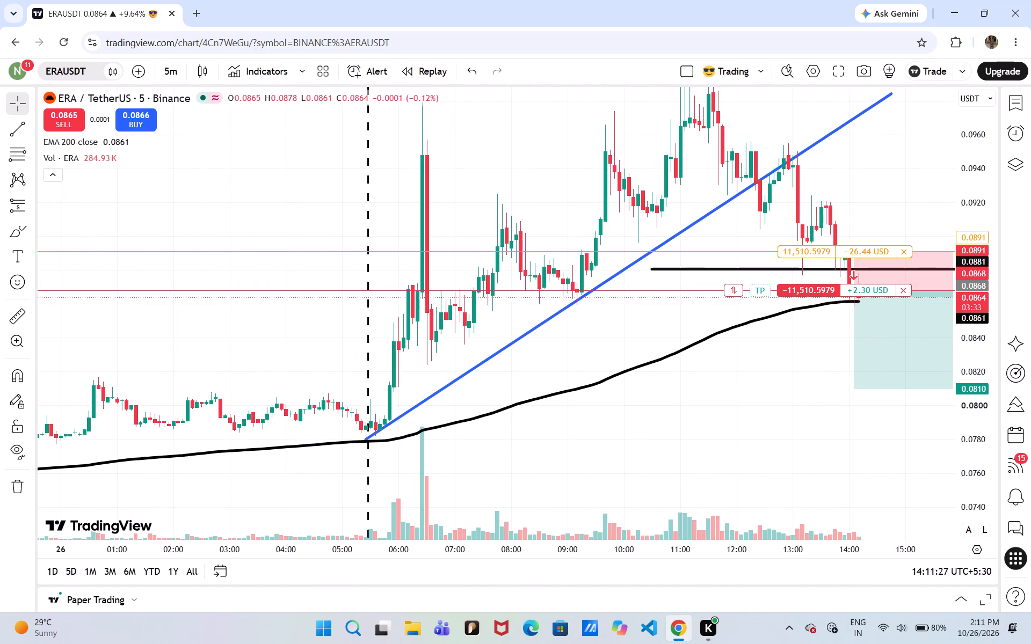
pyautogui.moveTo(977, 129); pyautogui.dragTo(992, 266)
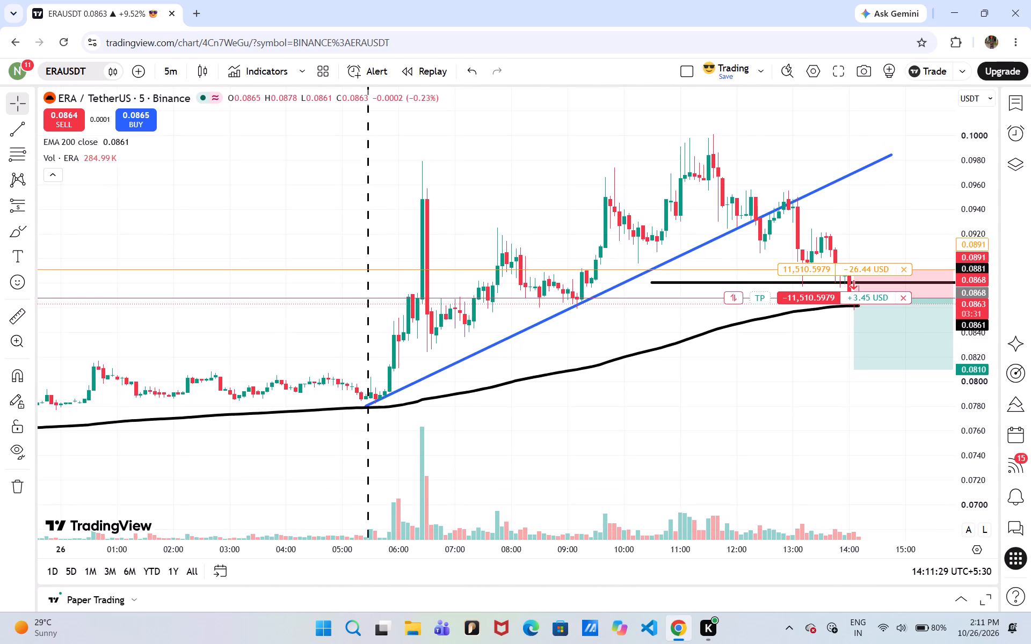
pyautogui.moveTo(709, 422); pyautogui.dragTo(1024, 382)
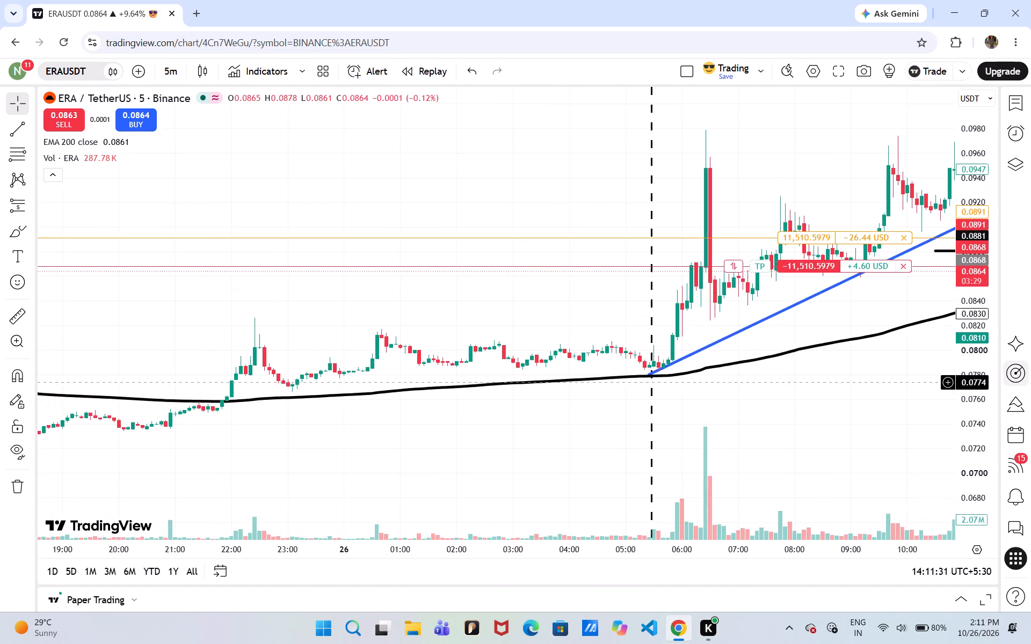
pyautogui.moveTo(1024, 382); pyautogui.dragTo(885, 441)
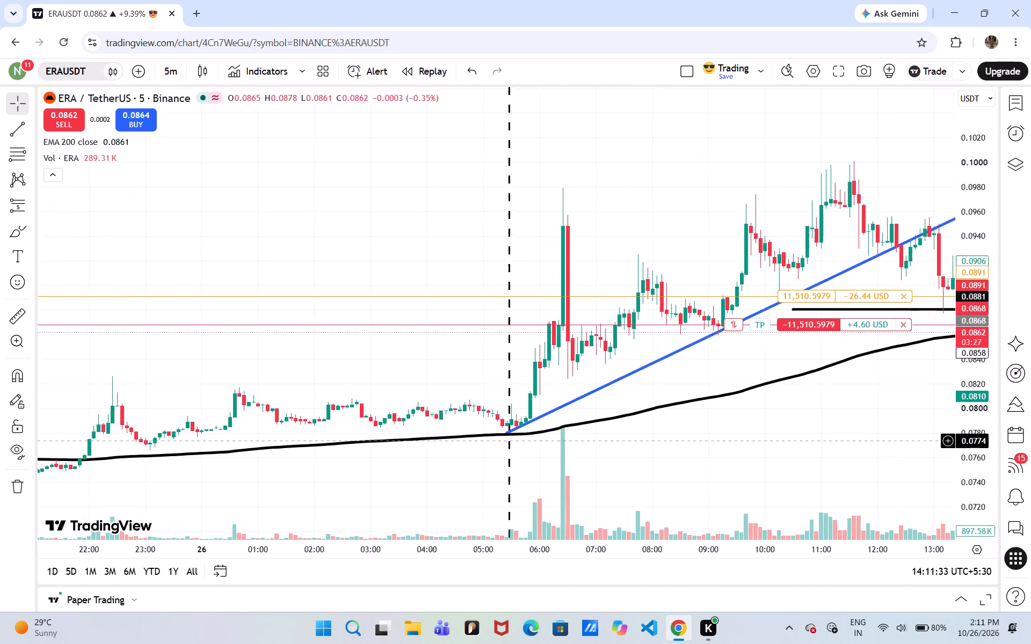
pyautogui.moveTo(885, 441); pyautogui.dragTo(904, 402)
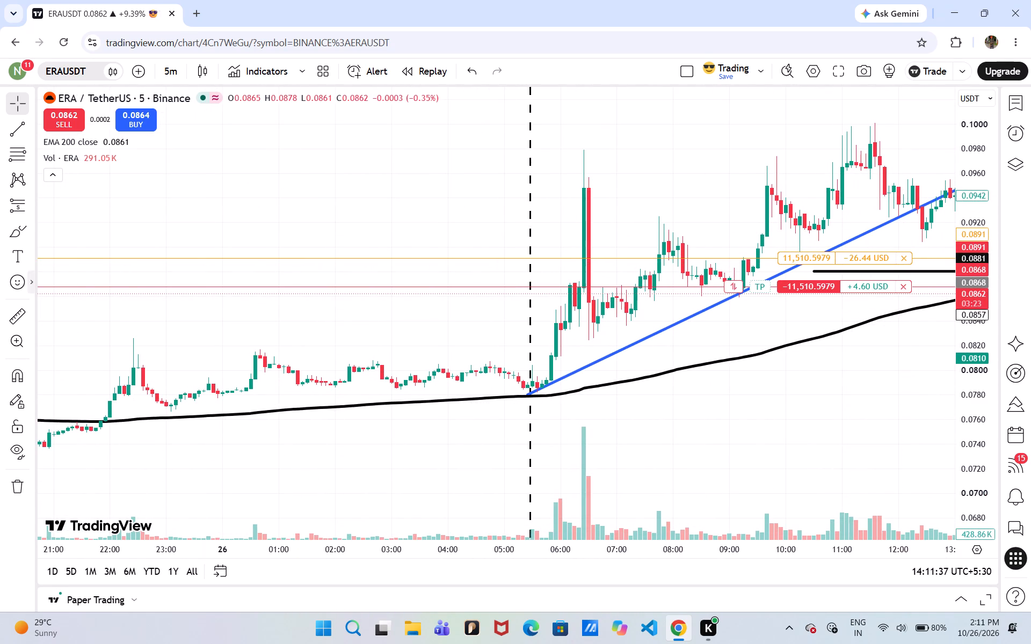
# Measure the ERAUSDT move from 25 Oct 21:45 at 0.0758 to 26 Oct 12:10 at 0.1004, and clear the measurement.
pyautogui.click(17, 309)
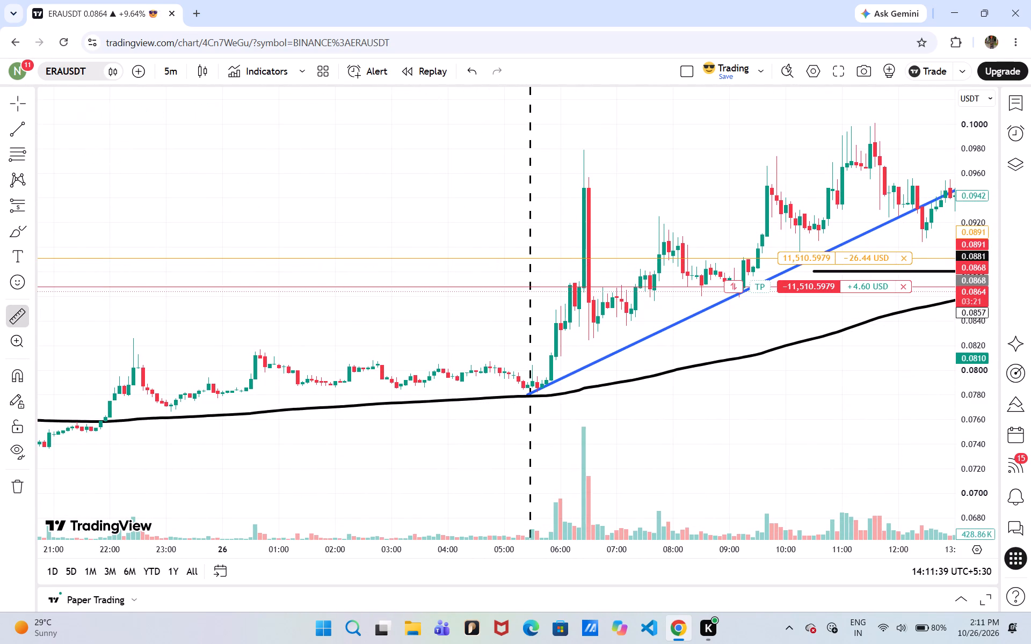
pyautogui.click(25, 312)
pyautogui.click(25, 312)
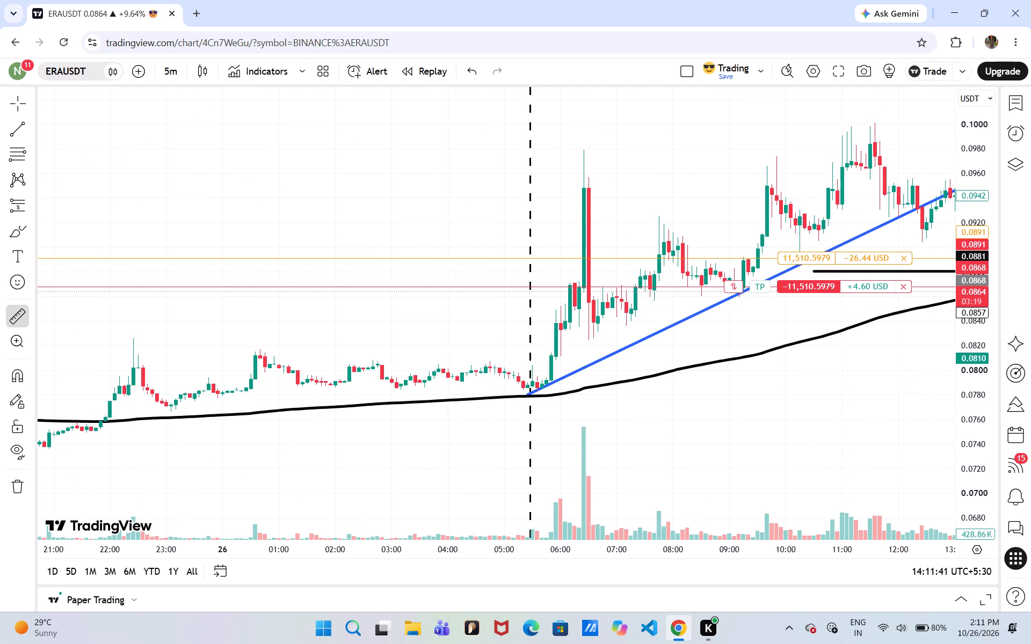
pyautogui.click(25, 312)
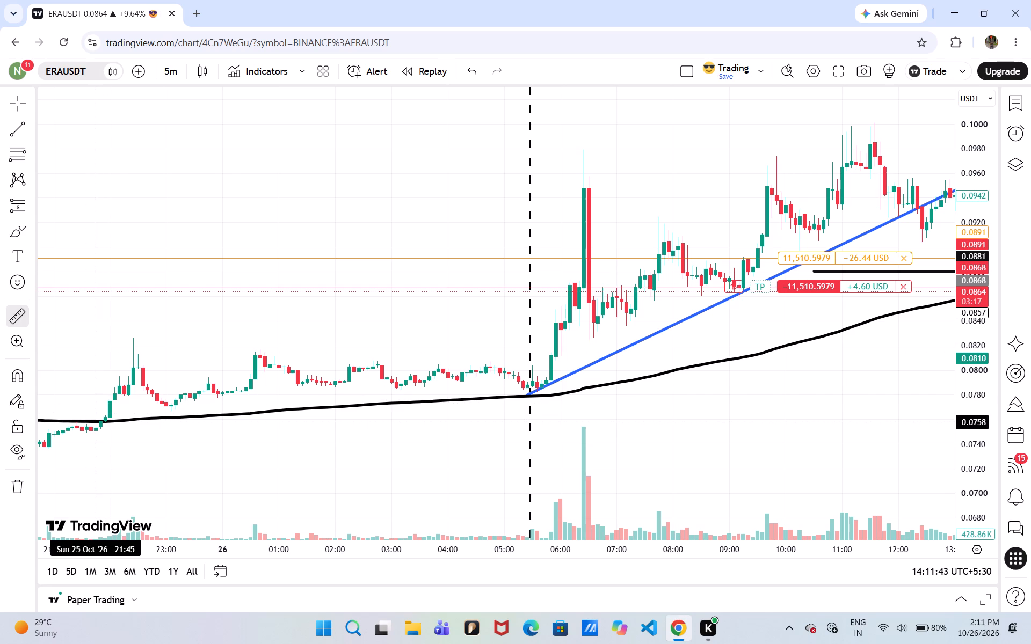
pyautogui.click(98, 421)
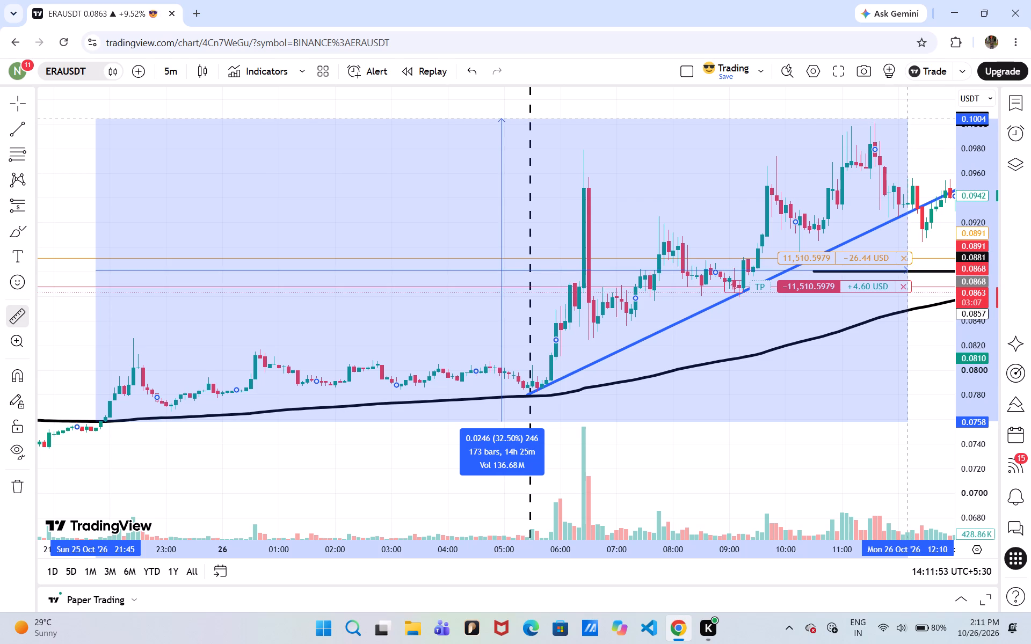
pyautogui.click(910, 119)
pyautogui.click(910, 119)
# Examine the latest ERAUSDT candles around the short position drawing, the 200 EMA and the rising trendline.
pyautogui.moveTo(910, 119); pyautogui.dragTo(576, 160)
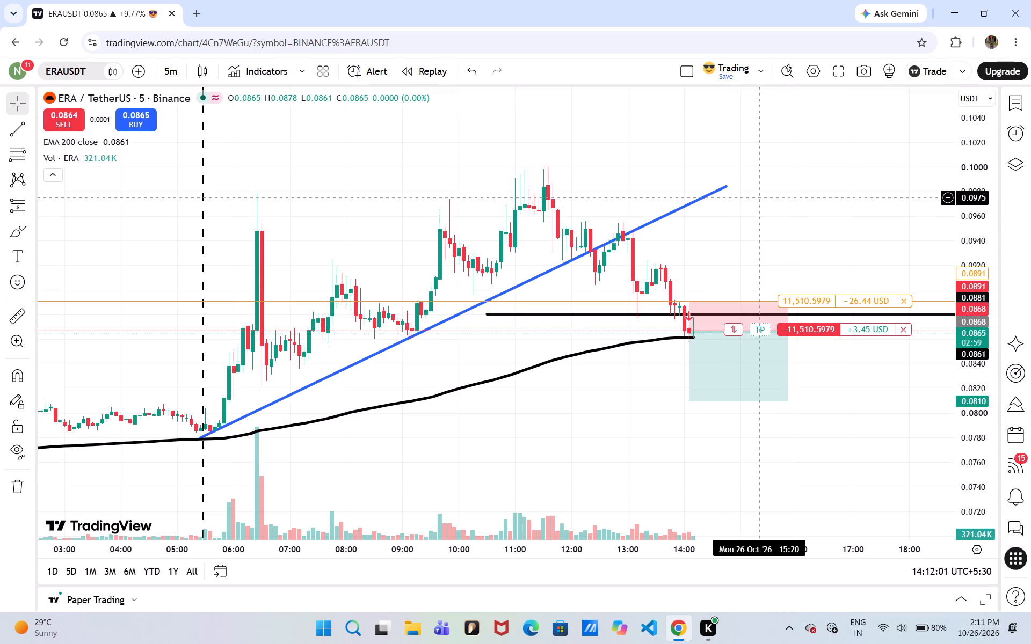
pyautogui.click(775, 192)
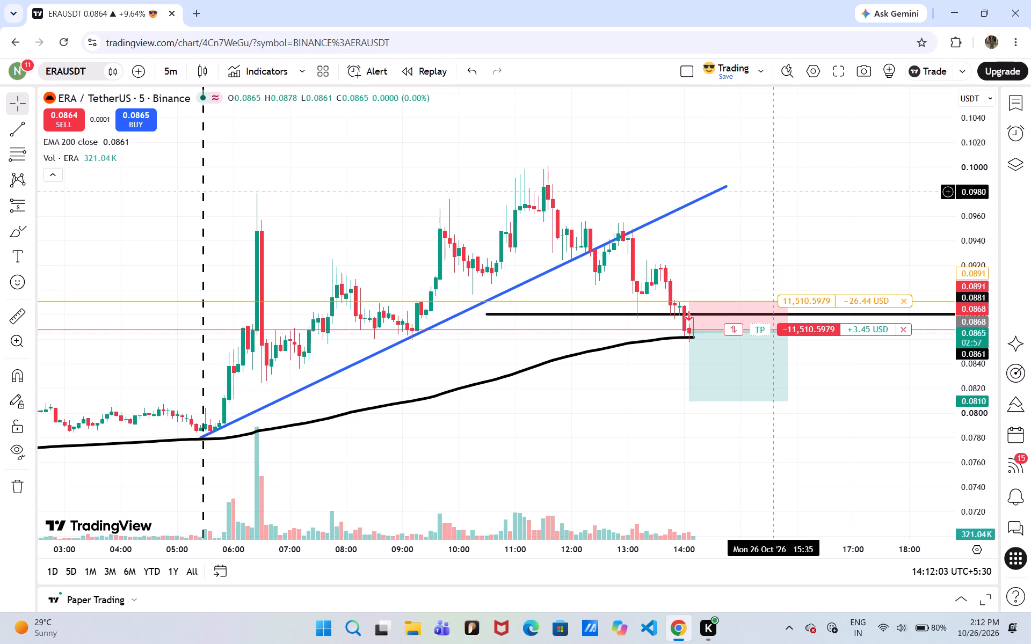
pyautogui.moveTo(775, 192); pyautogui.dragTo(625, 209)
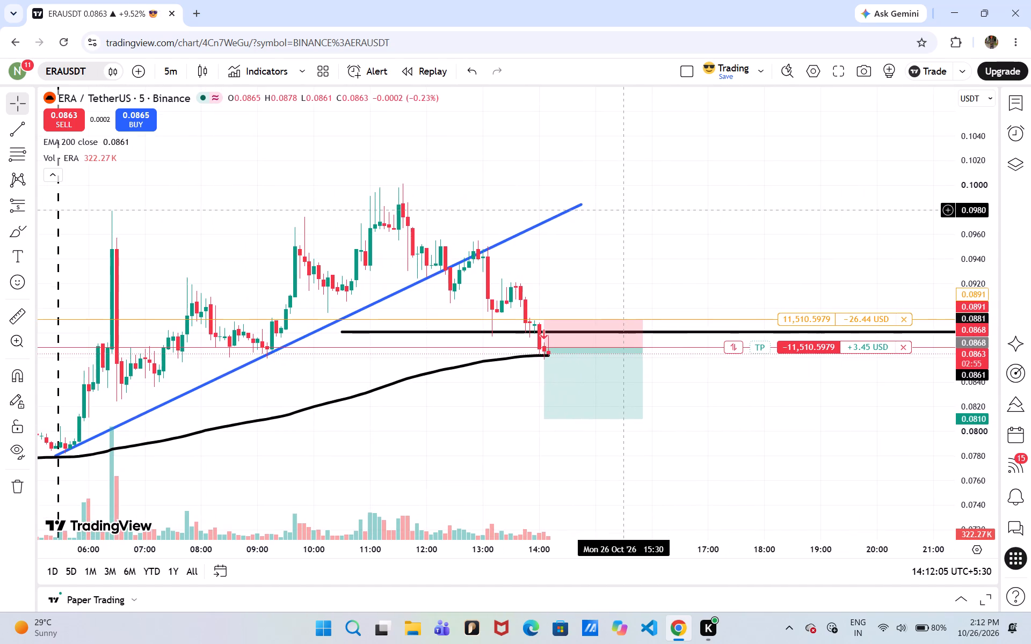
pyautogui.moveTo(625, 209); pyautogui.dragTo(631, 208)
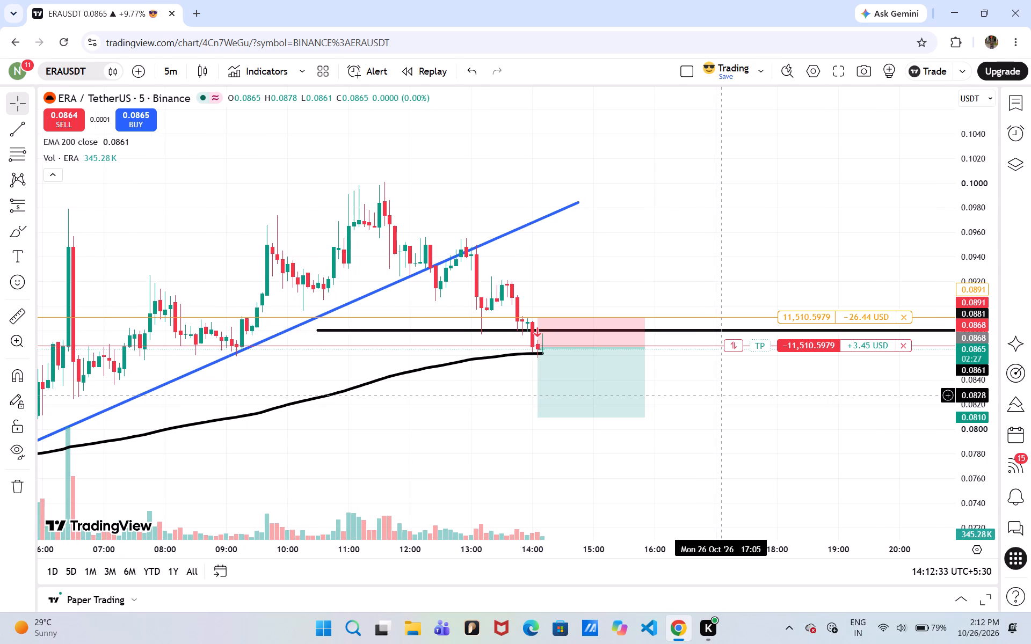
pyautogui.moveTo(733, 407); pyautogui.dragTo(654, 339)
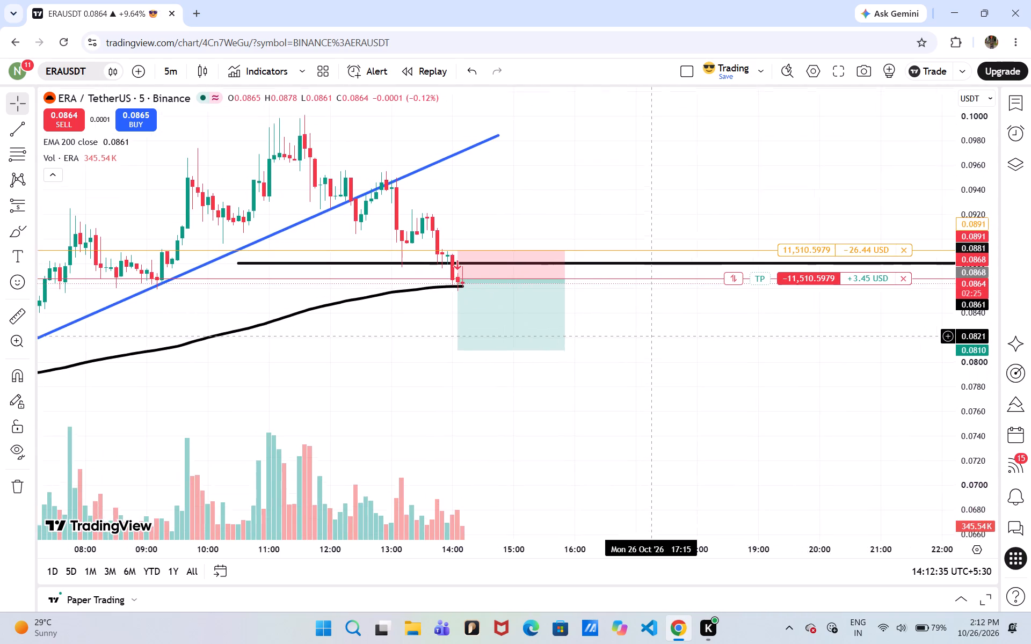
pyautogui.moveTo(654, 339); pyautogui.dragTo(658, 349)
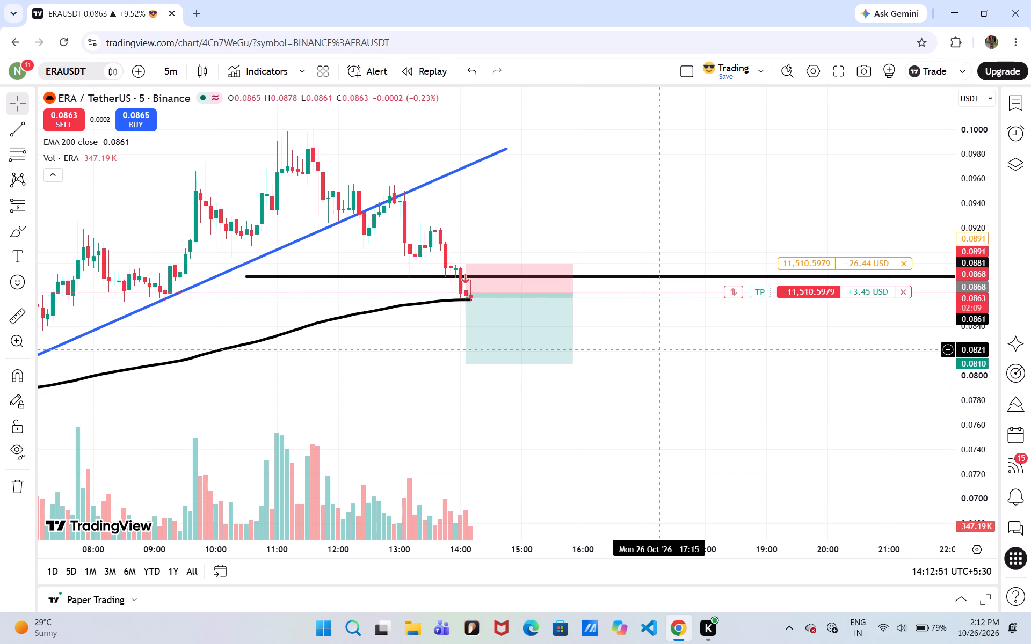
# Switch the chart to Binance's AGTUSDT.P perpetual contract, searching for AGT.
pyautogui.press('a')
pyautogui.write('gt')
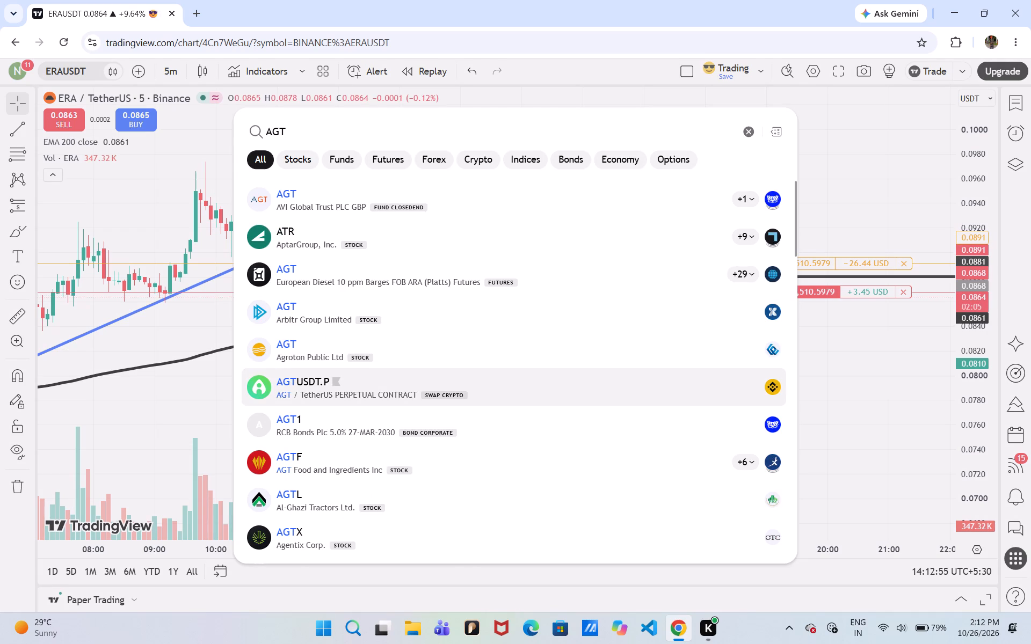
pyautogui.click(672, 391)
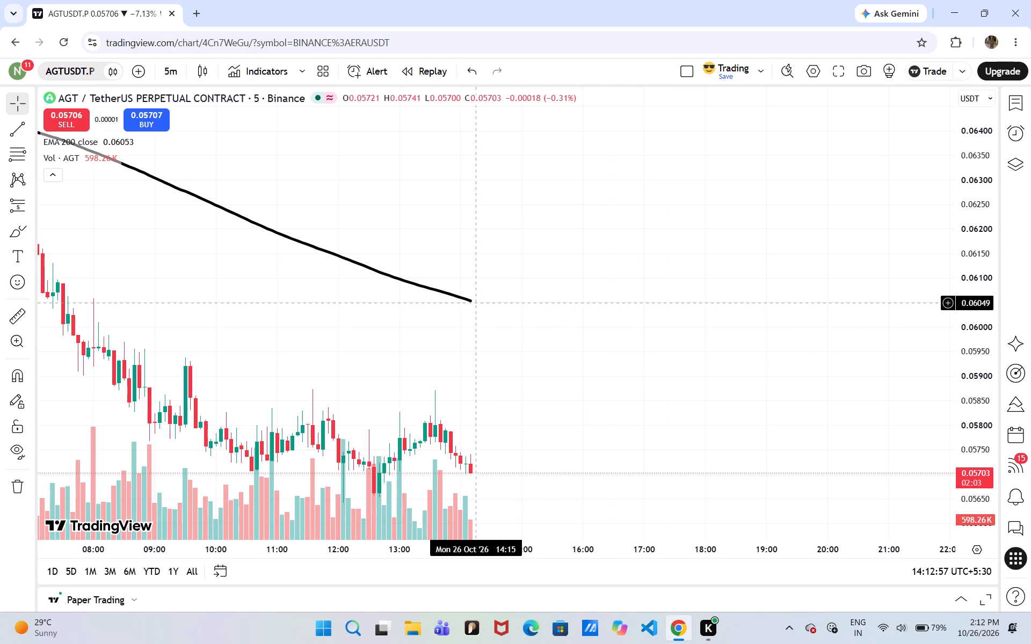
# Hide the panels surrounding the AGTUSDT.P chart to enlarge the chart area.
pyautogui.moveTo(477, 303); pyautogui.dragTo(853, 246)
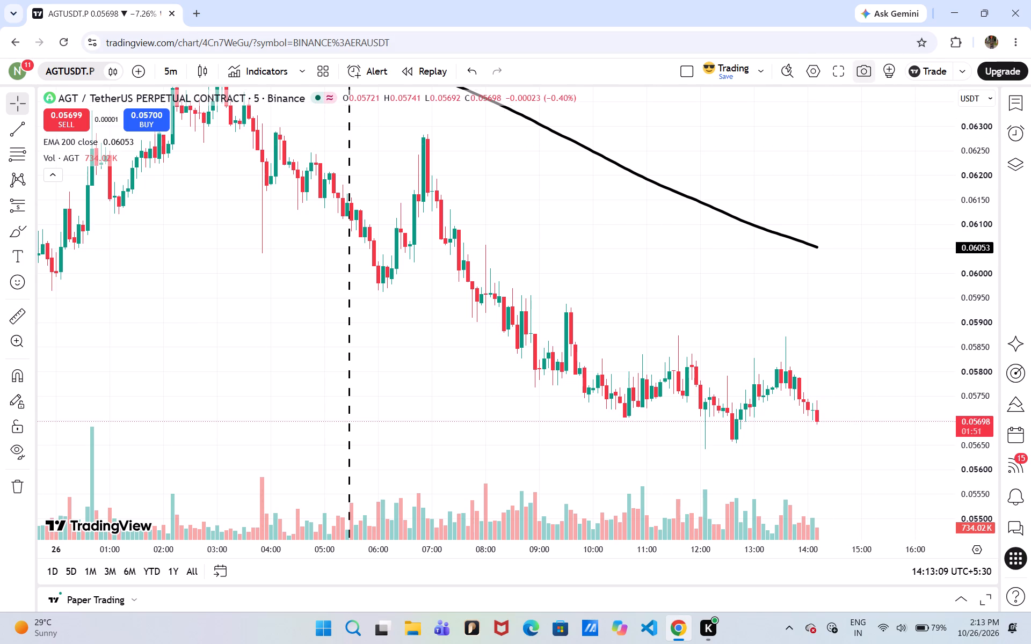
pyautogui.click(835, 72)
# Examine AGTUSDT.P's earlier price history against the 200 EMA, going back from 26 October to 23 October.
pyautogui.moveTo(271, 299); pyautogui.dragTo(876, 333)
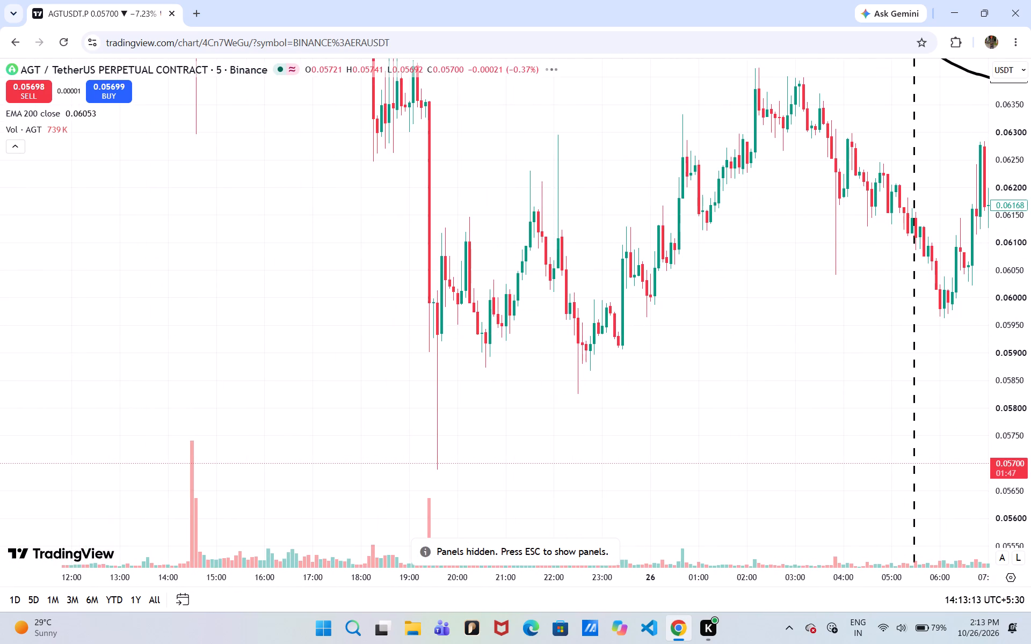
pyautogui.moveTo(1021, 110); pyautogui.dragTo(1007, 399)
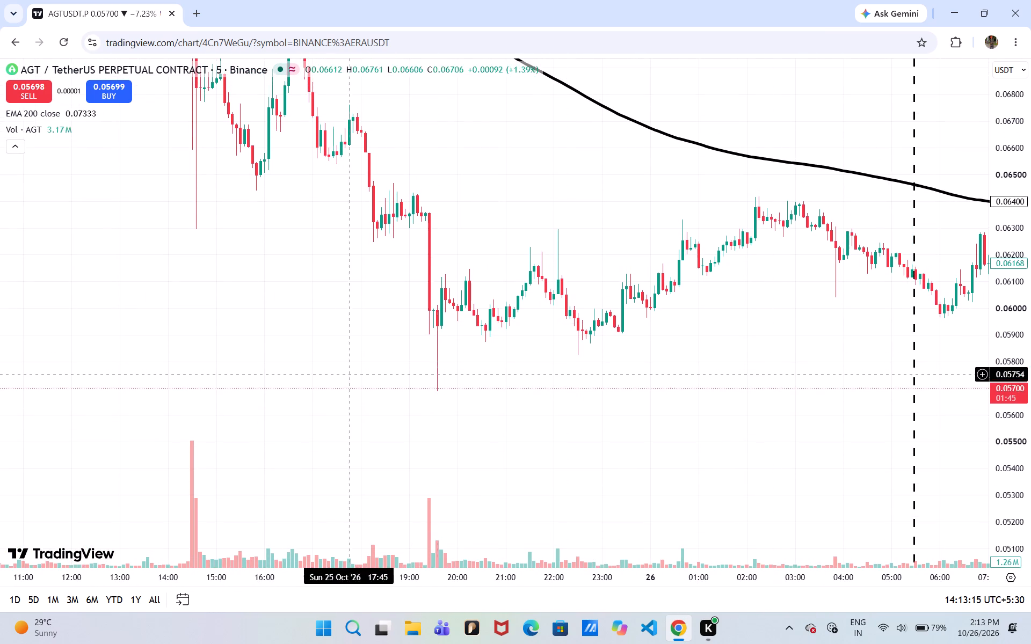
pyautogui.moveTo(325, 374); pyautogui.dragTo(685, 465)
pyautogui.moveTo(314, 262); pyautogui.dragTo(618, 531)
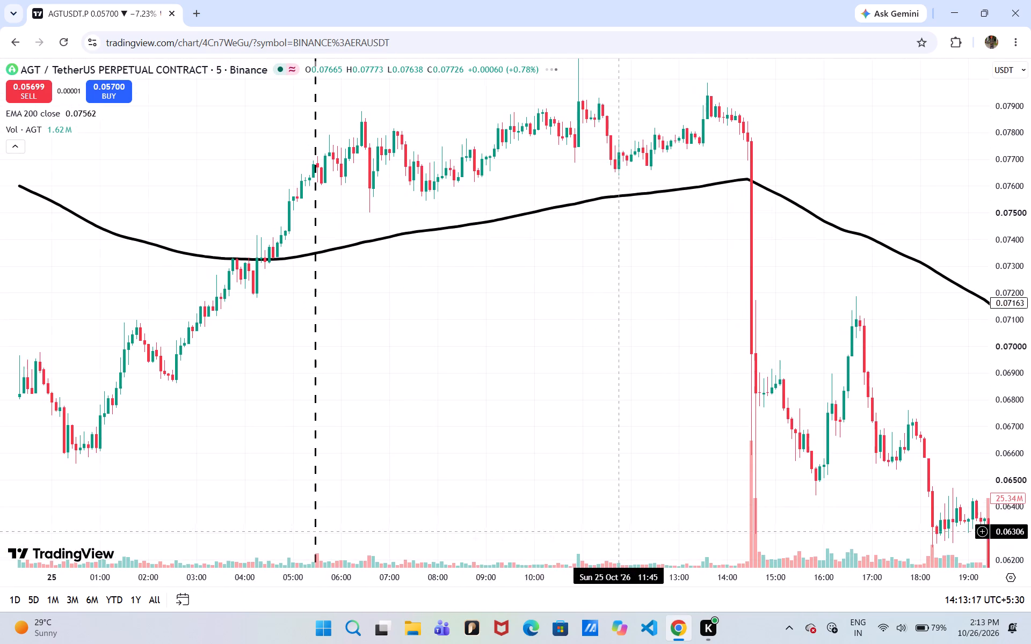
pyautogui.moveTo(318, 376); pyautogui.dragTo(782, 195)
pyautogui.moveTo(300, 305); pyautogui.dragTo(756, 218)
pyautogui.moveTo(434, 221); pyautogui.dragTo(721, 529)
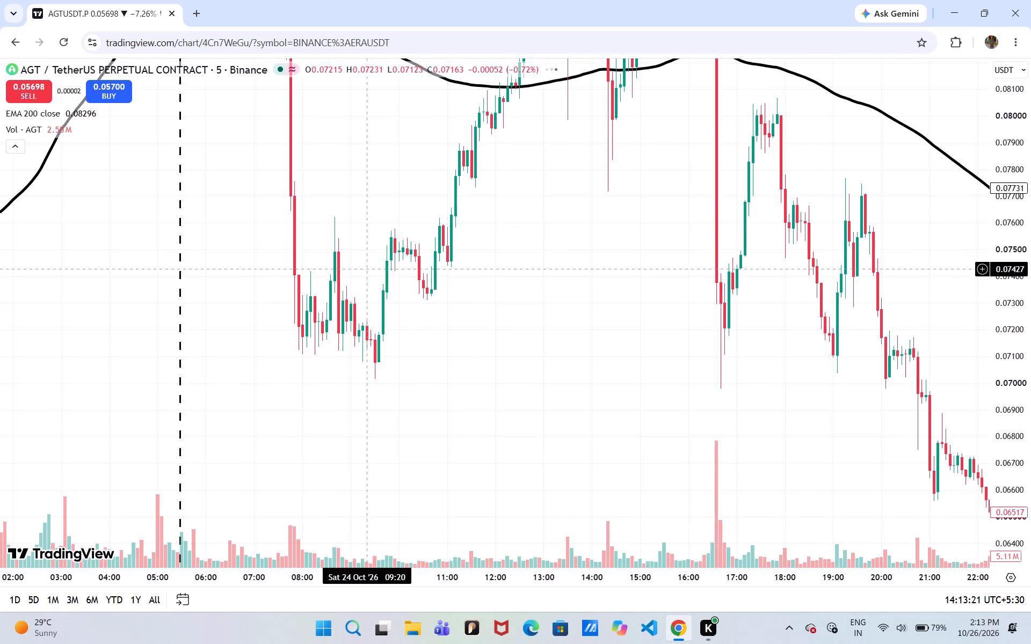
pyautogui.moveTo(365, 269); pyautogui.dragTo(712, 363)
pyautogui.moveTo(386, 264); pyautogui.dragTo(756, 233)
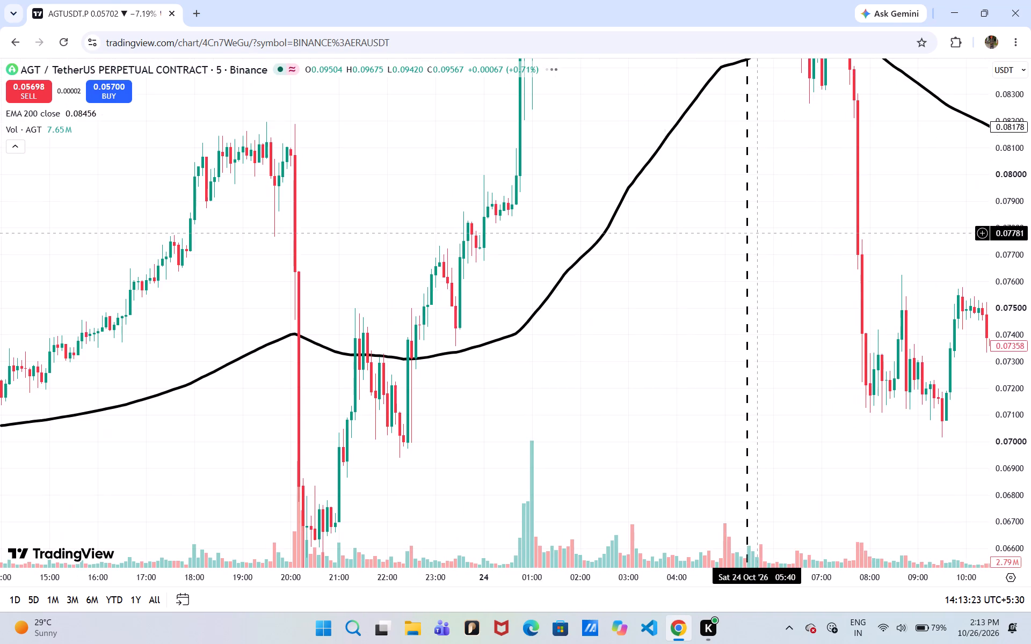
pyautogui.moveTo(557, 327); pyautogui.dragTo(672, 65)
pyautogui.moveTo(238, 286); pyautogui.dragTo(696, 265)
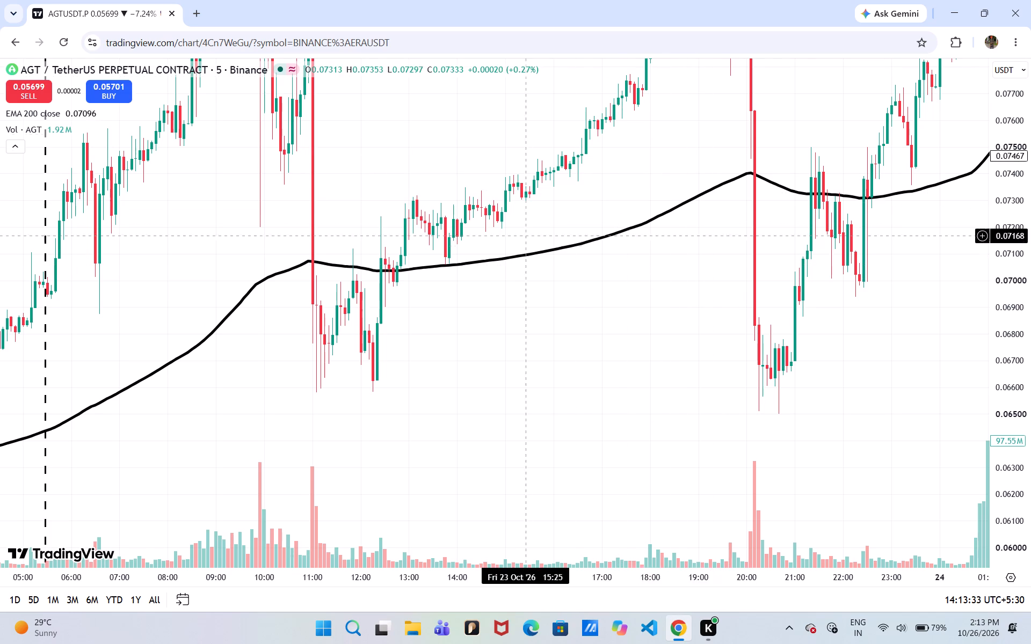
# Examine AGTUSDT.P's price swings and volume from 23 October forward to the morning of 25 October.
pyautogui.click(600, 306)
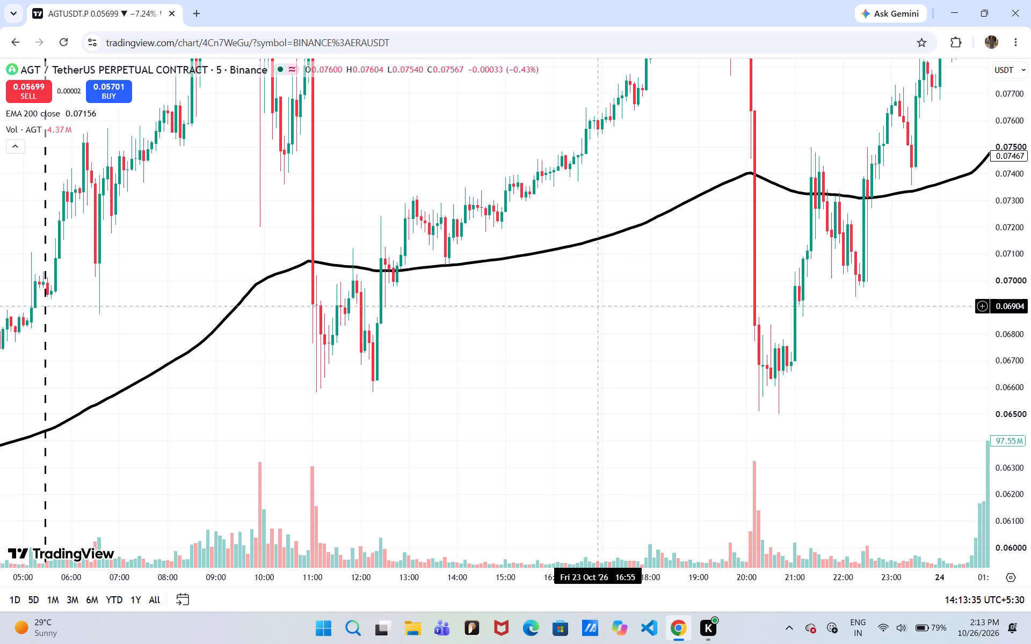
pyautogui.moveTo(499, 340); pyautogui.dragTo(271, 371)
pyautogui.moveTo(651, 289); pyautogui.dragTo(429, 319)
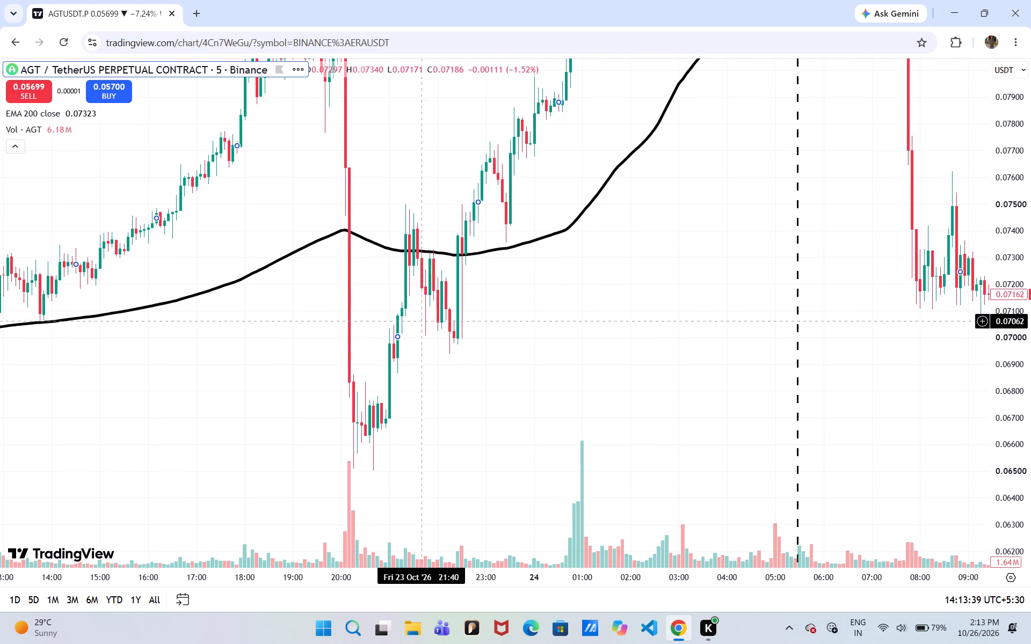
pyautogui.moveTo(584, 297); pyautogui.dragTo(251, 316)
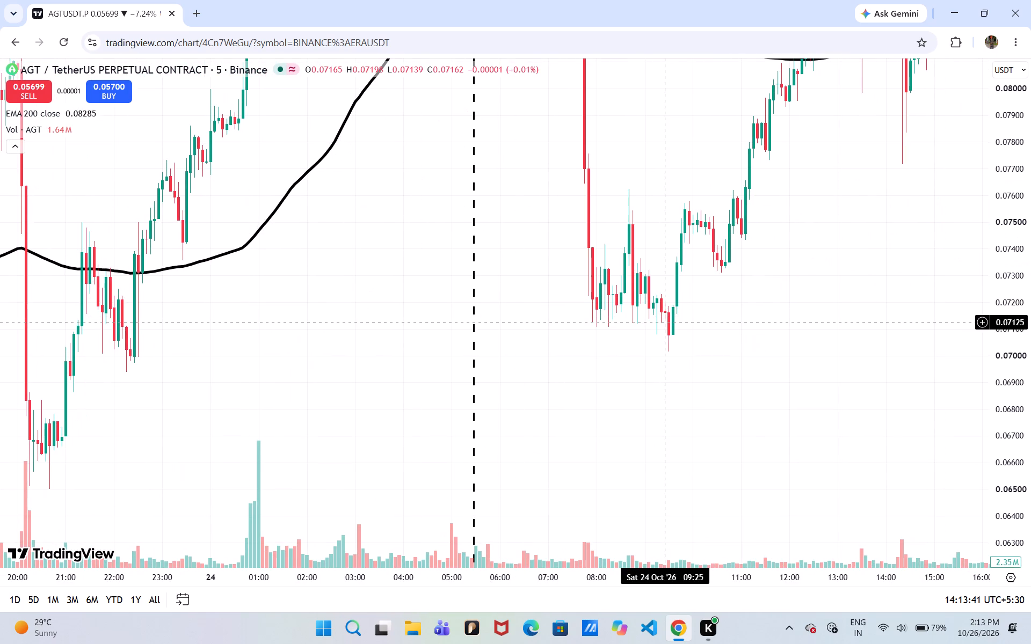
pyautogui.moveTo(665, 323); pyautogui.dragTo(331, 323)
pyautogui.moveTo(516, 297); pyautogui.dragTo(493, 297)
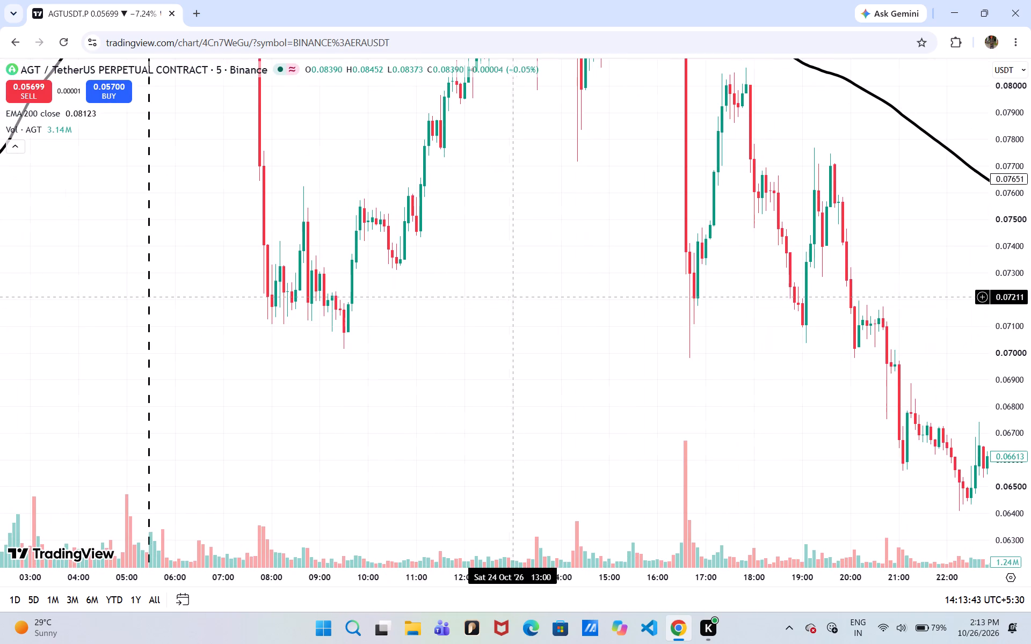
pyautogui.moveTo(493, 297); pyautogui.dragTo(260, 295)
pyautogui.moveTo(524, 287); pyautogui.dragTo(342, 284)
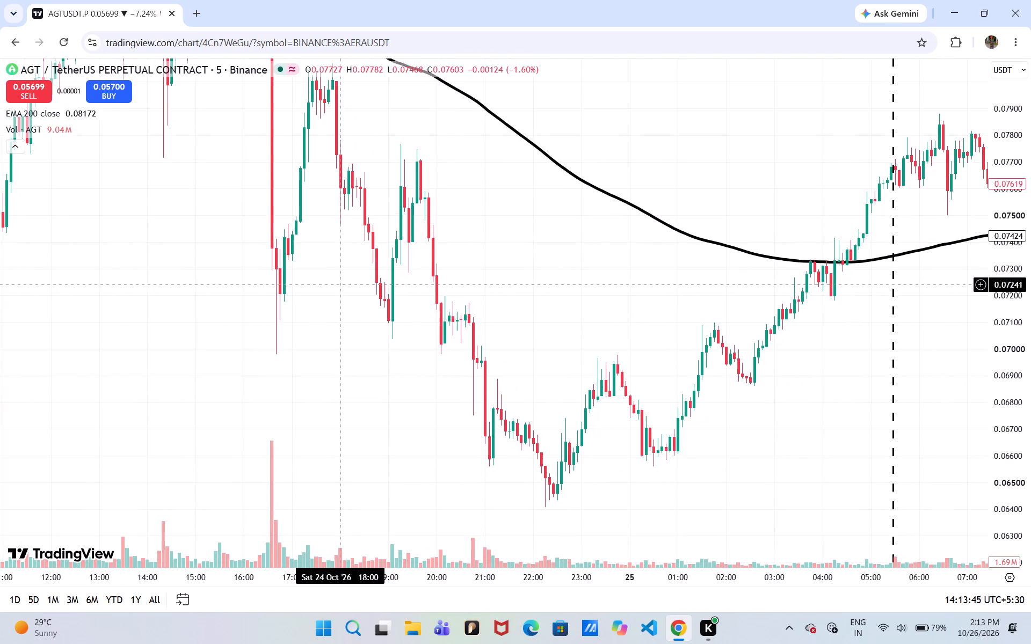
# Switch the chart to Binance's AKEUSDT.P perpetual contract, searching for AKEUS.
pyautogui.press('a')
pyautogui.write('ke')
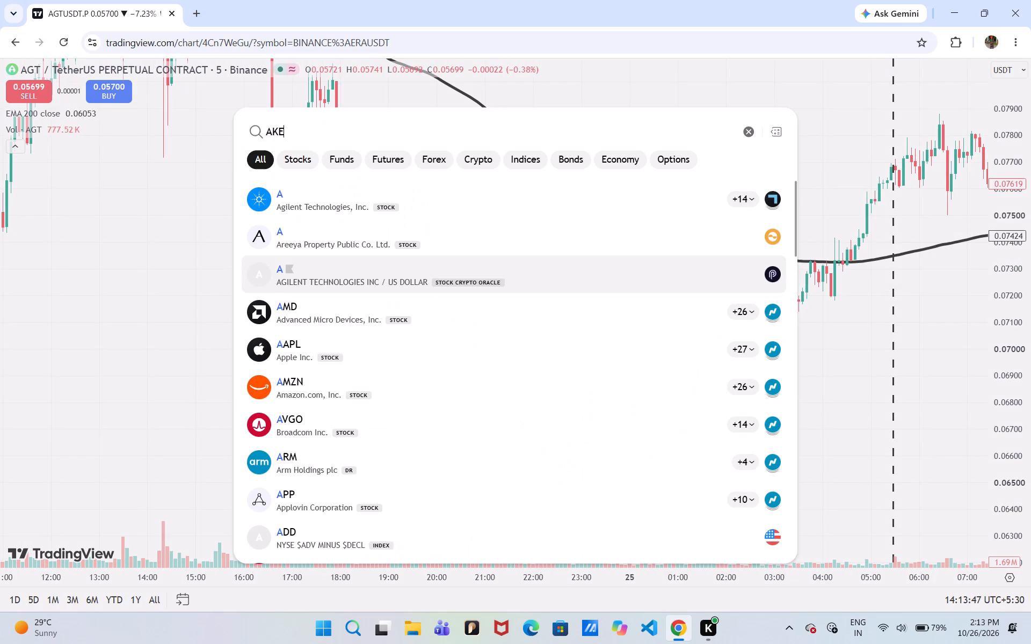
pyautogui.write('us')
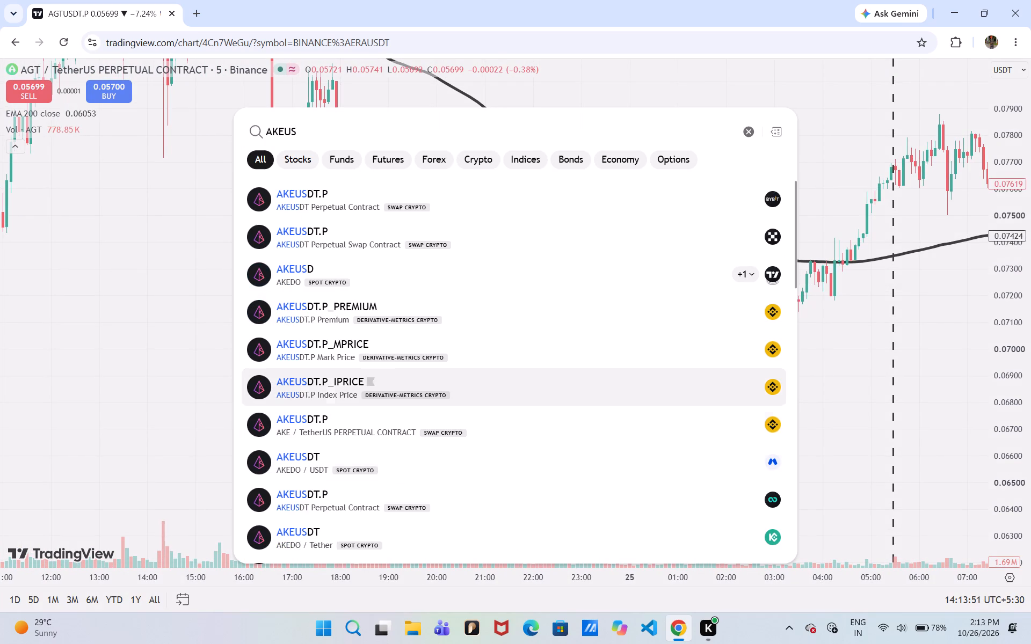
pyautogui.click(496, 438)
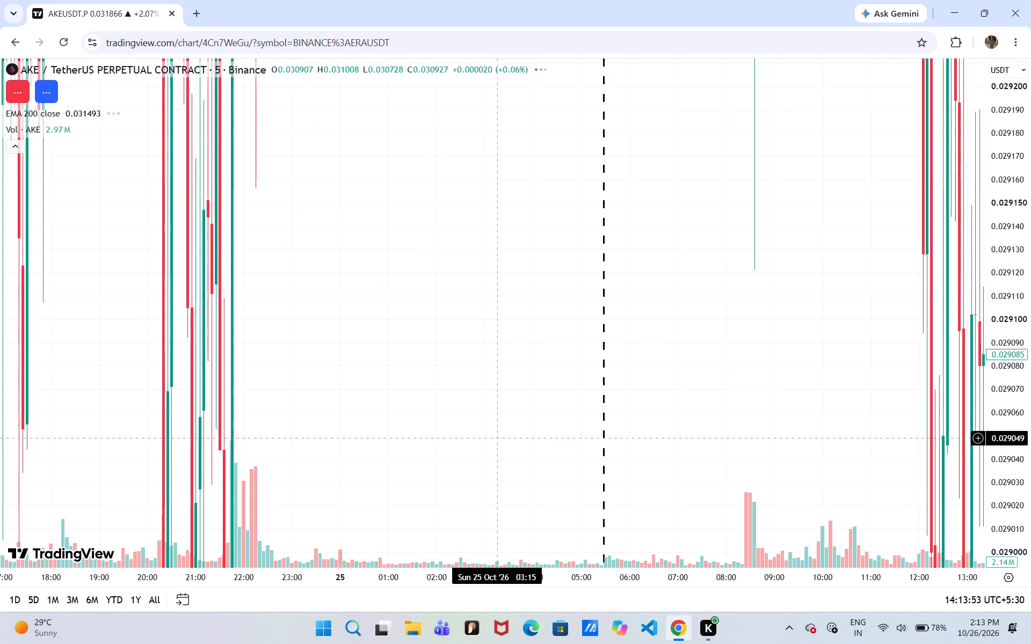
# Examine AKEUSDT.P's price against the 200 EMA from 25 October through the latest 26 October candles at a readable price scale.
pyautogui.moveTo(1002, 130); pyautogui.dragTo(992, 481)
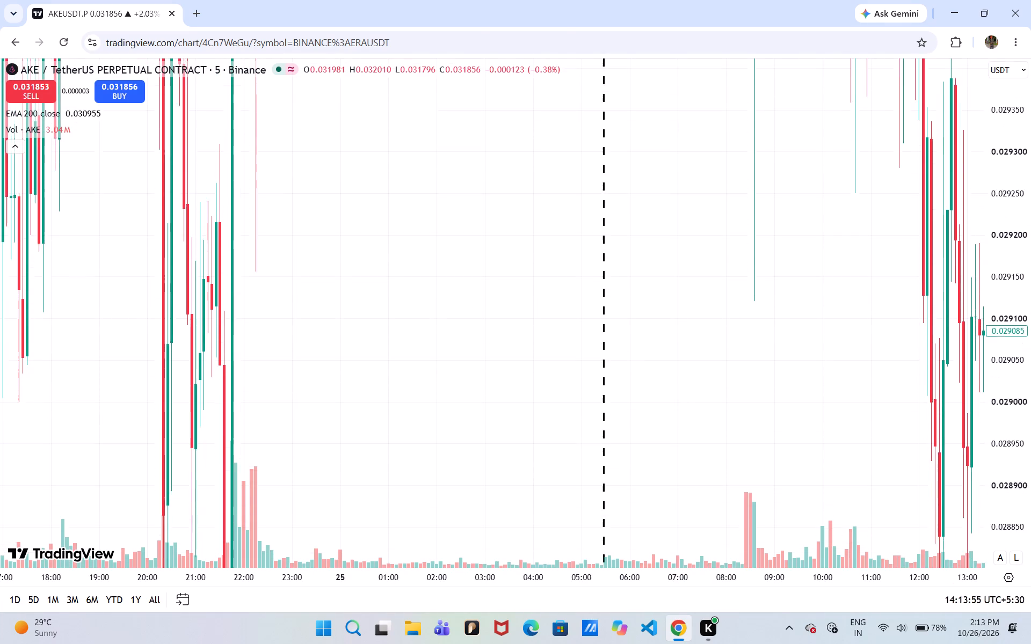
pyautogui.moveTo(992, 481); pyautogui.dragTo(994, 509)
pyautogui.moveTo(1015, 223); pyautogui.dragTo(997, 436)
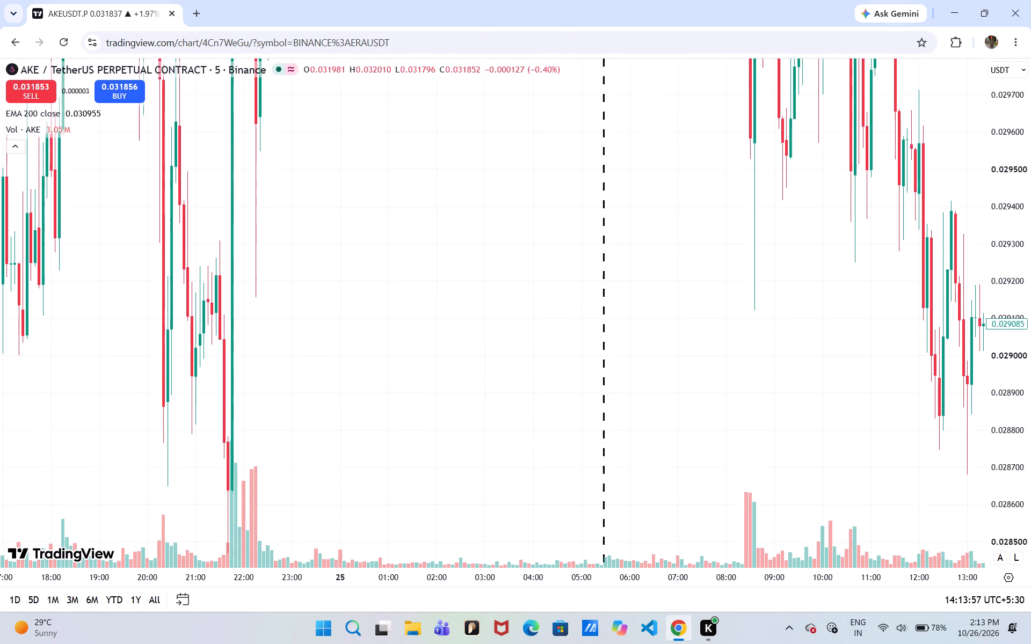
pyautogui.moveTo(997, 436); pyautogui.dragTo(995, 517)
pyautogui.moveTo(1026, 179); pyautogui.dragTo(1018, 413)
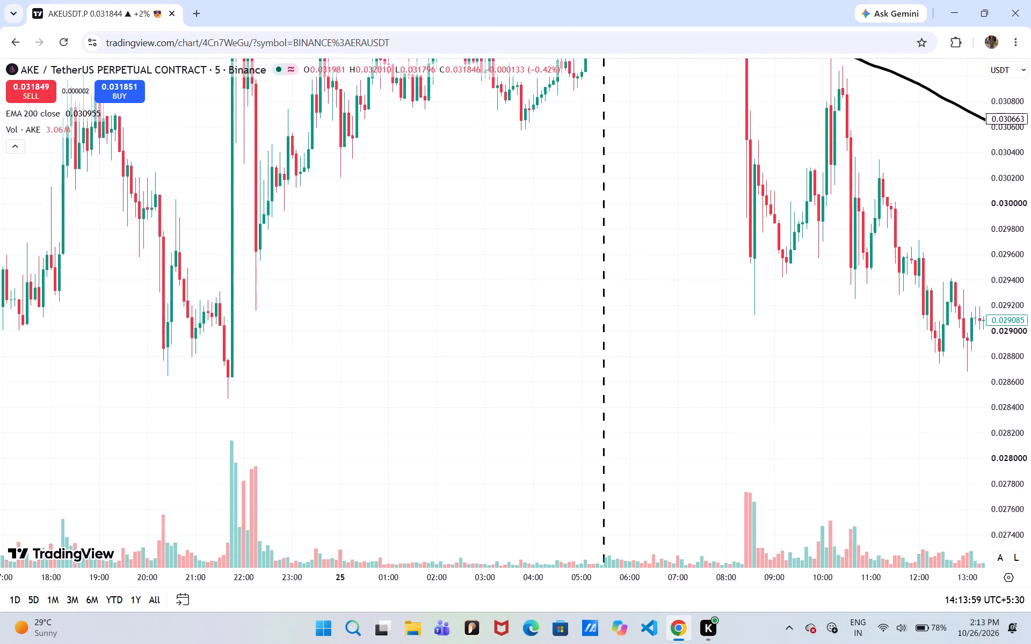
pyautogui.moveTo(1018, 413); pyautogui.dragTo(1013, 470)
pyautogui.moveTo(847, 409); pyautogui.dragTo(172, 363)
pyautogui.moveTo(868, 297); pyautogui.dragTo(204, 399)
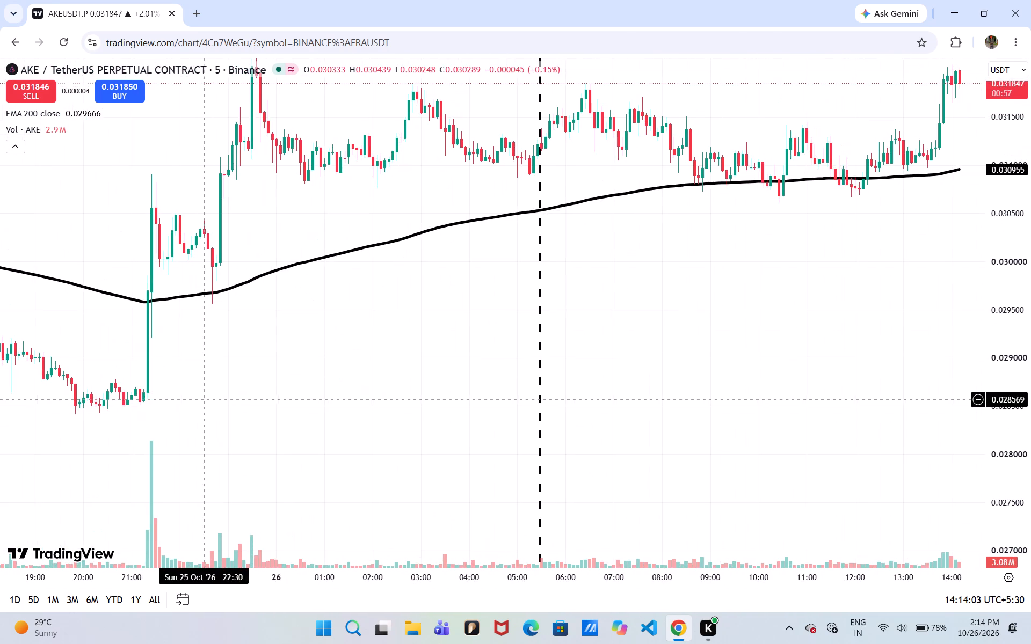
pyautogui.moveTo(571, 313); pyautogui.dragTo(83, 427)
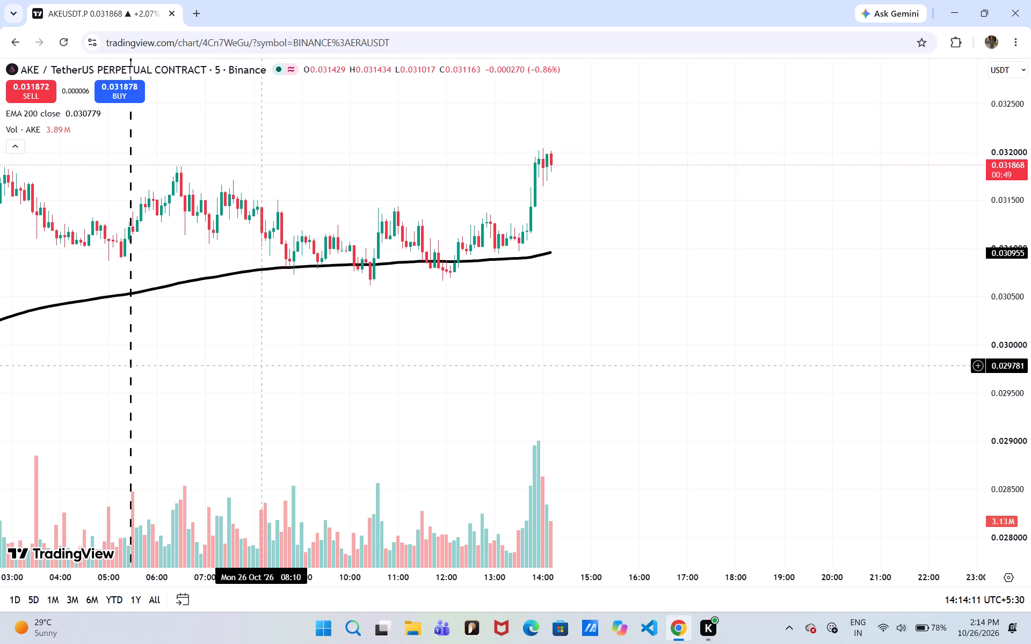
# Examine AKEUSDT.P's earlier swings and volume back to the evening of 24 October, returning to the latest 26 October candles.
pyautogui.moveTo(262, 366); pyautogui.dragTo(786, 344)
pyautogui.moveTo(321, 384); pyautogui.dragTo(571, 221)
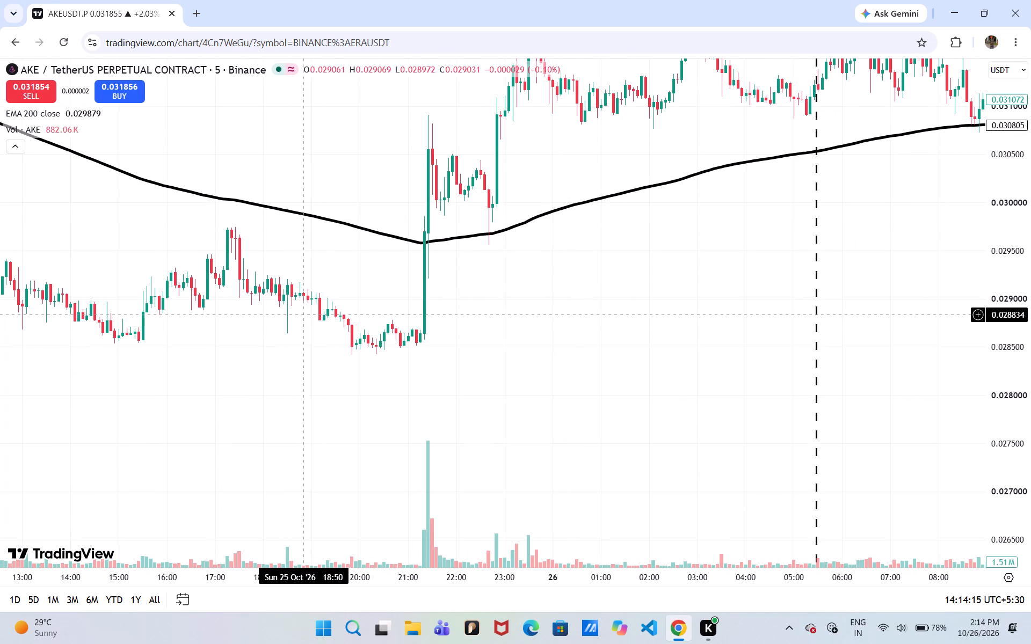
pyautogui.moveTo(187, 371); pyautogui.dragTo(590, 390)
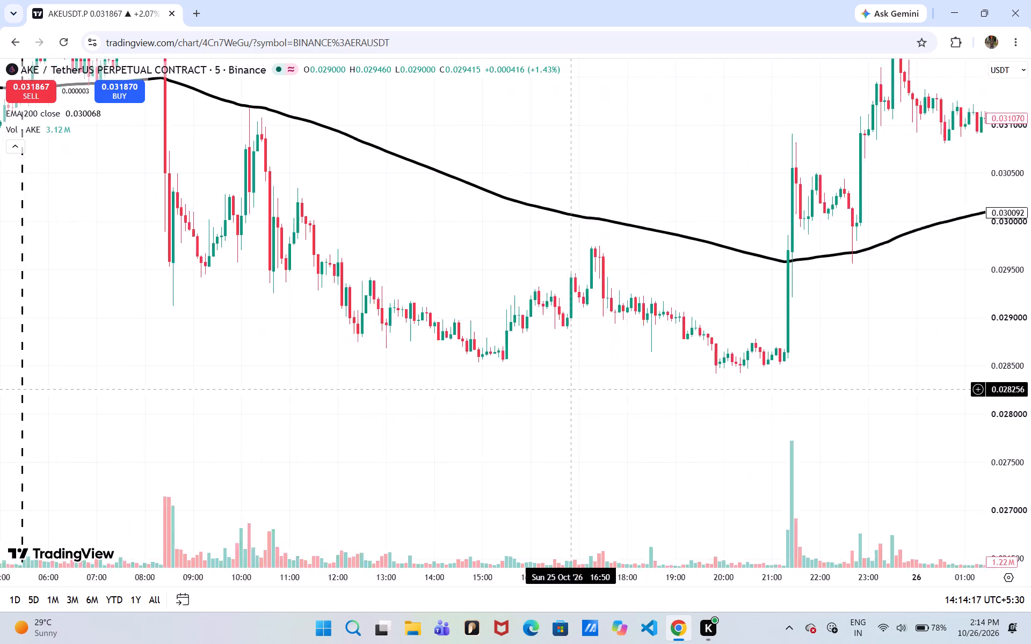
pyautogui.moveTo(590, 390); pyautogui.dragTo(618, 387)
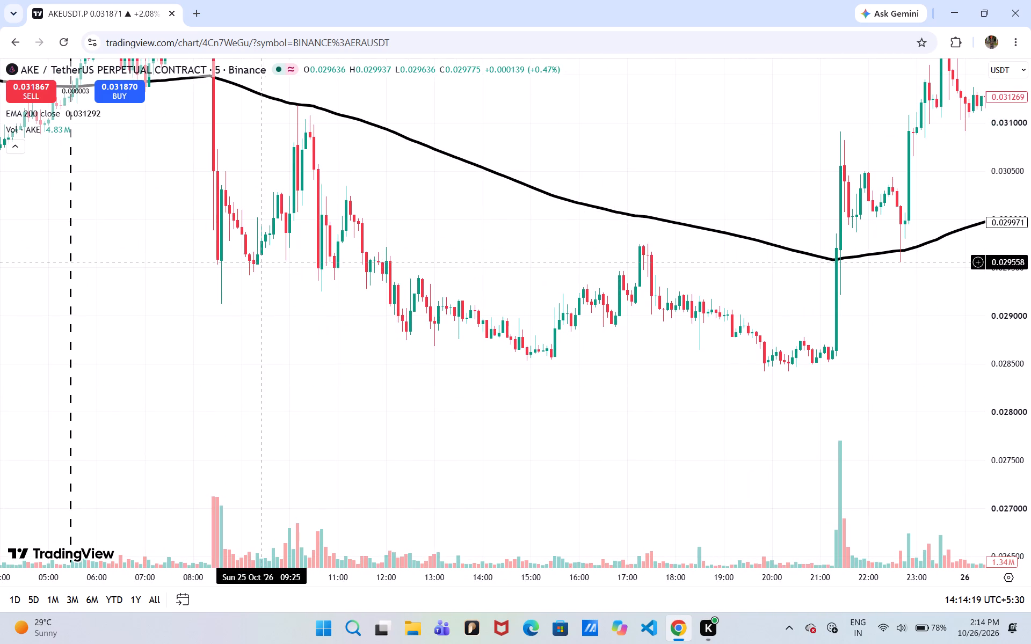
pyautogui.moveTo(231, 256); pyautogui.dragTo(897, 284)
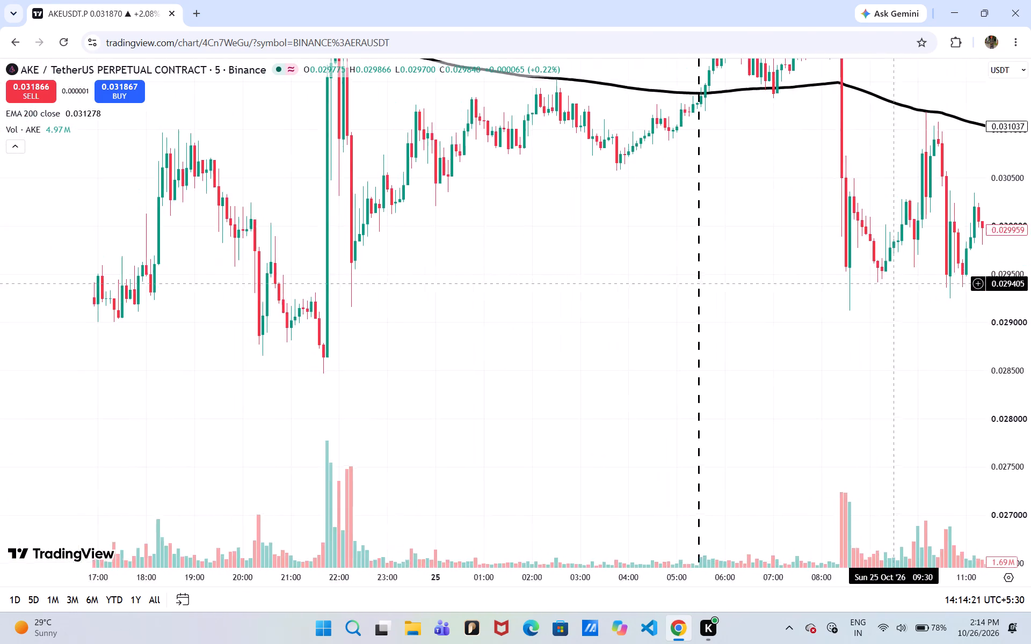
pyautogui.moveTo(897, 284); pyautogui.dragTo(91, 330)
pyautogui.moveTo(469, 305); pyautogui.dragTo(0, 379)
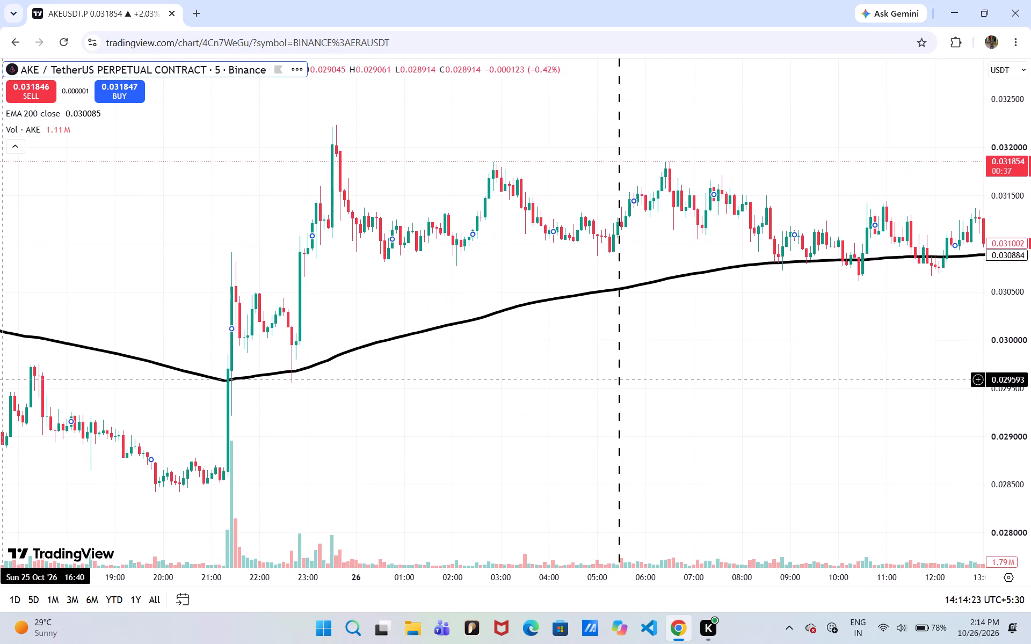
pyautogui.moveTo(402, 391); pyautogui.dragTo(237, 393)
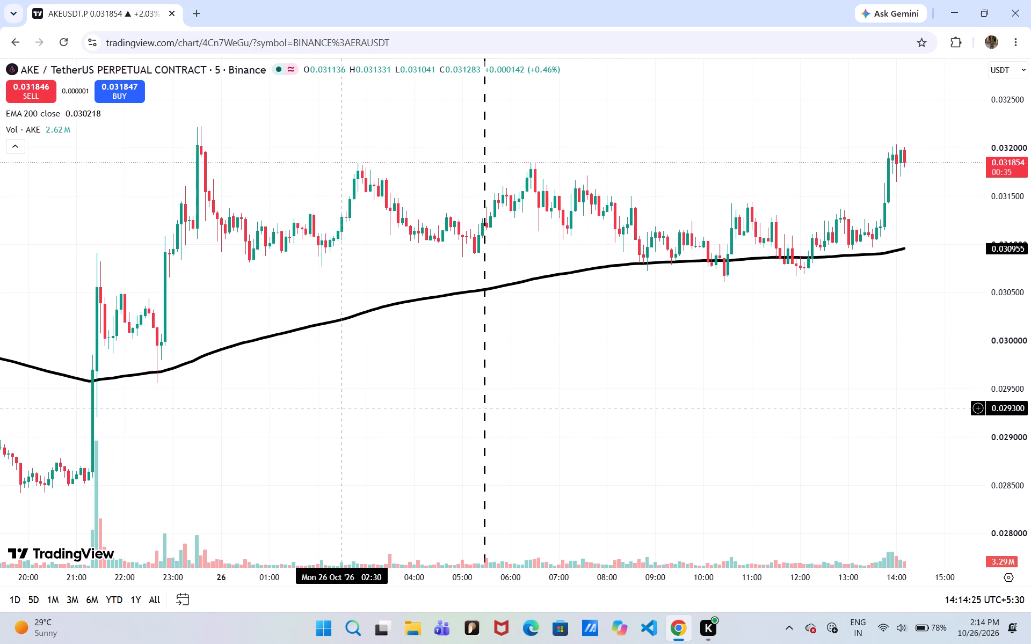
# Switch the chart to Binance's ARKUSDT spot pair, searching for ARK.
pyautogui.click(341, 408)
pyautogui.write('ark')
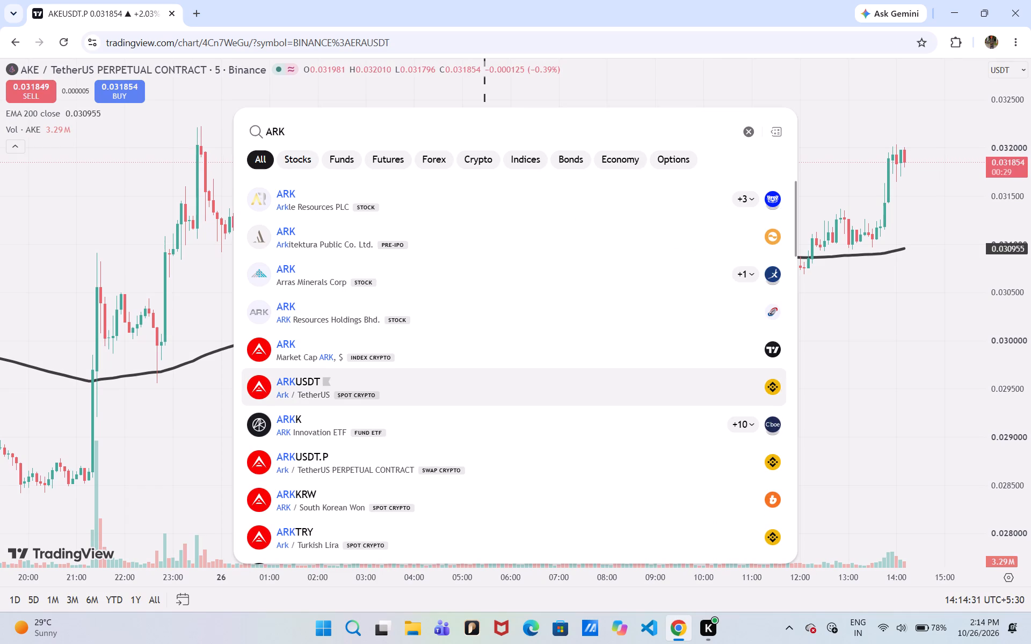
pyautogui.click(496, 382)
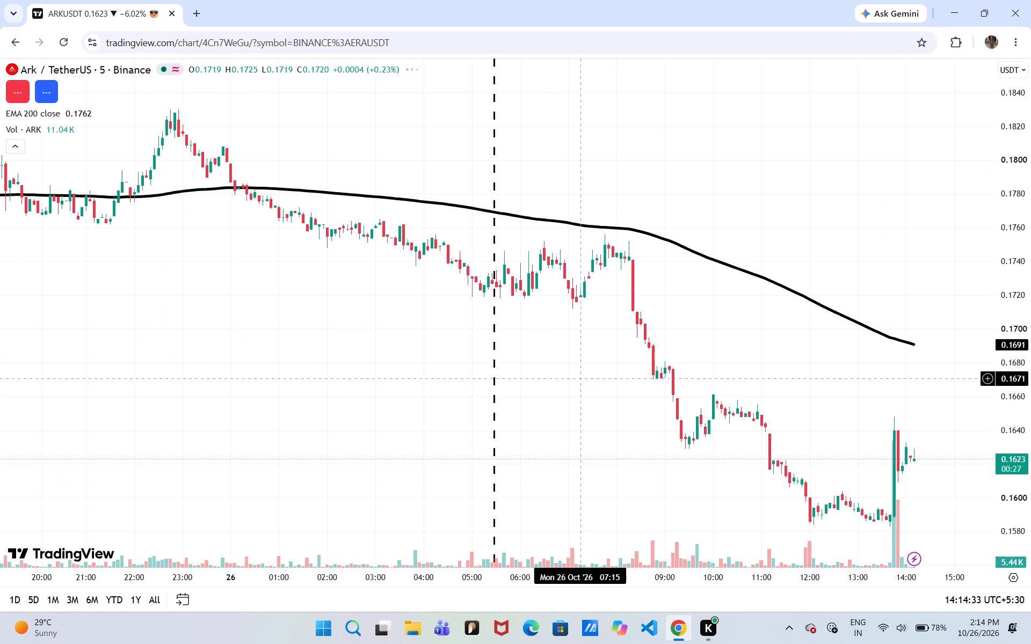
# Examine ARKUSDT's earlier price history against the 200 EMA, going back from 26 October to the morning of 23 October.
pyautogui.moveTo(609, 376); pyautogui.dragTo(933, 486)
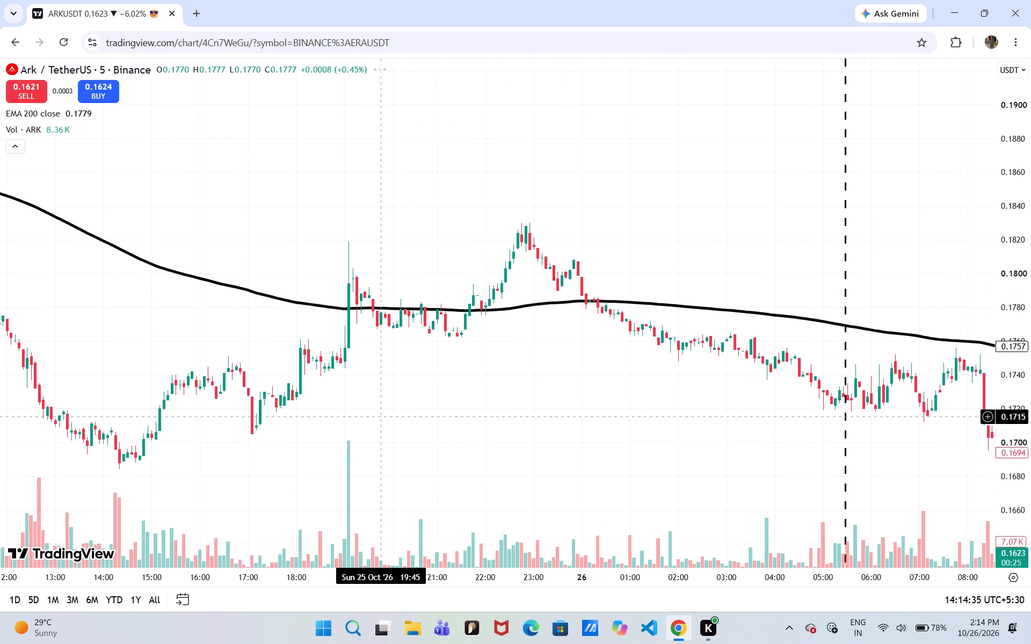
pyautogui.moveTo(342, 422); pyautogui.dragTo(739, 405)
pyautogui.moveTo(143, 294); pyautogui.dragTo(550, 276)
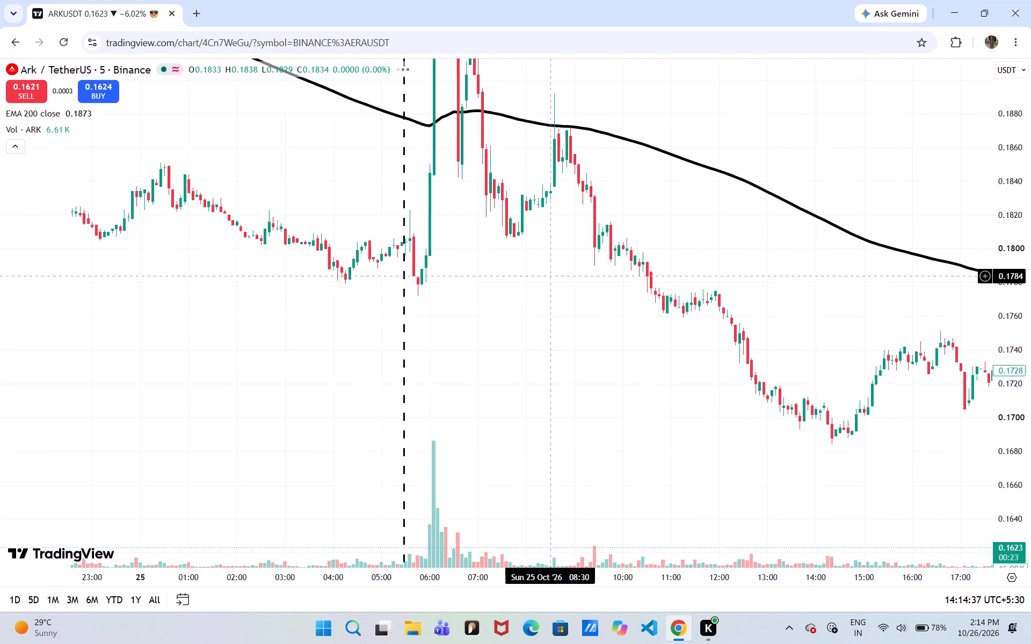
pyautogui.moveTo(258, 338); pyautogui.dragTo(430, 567)
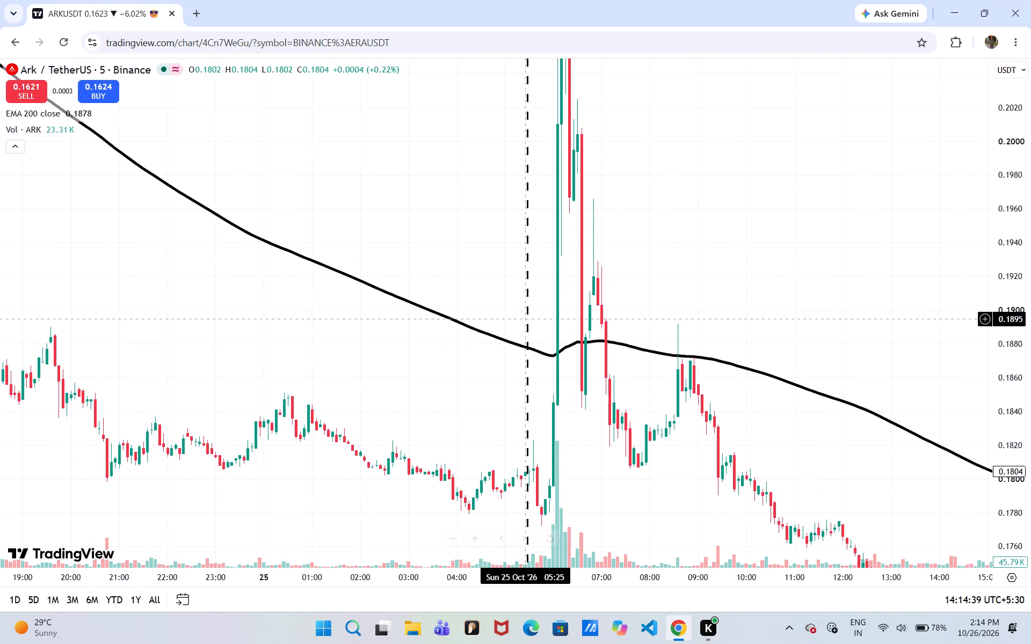
pyautogui.moveTo(529, 313); pyautogui.dragTo(785, 235)
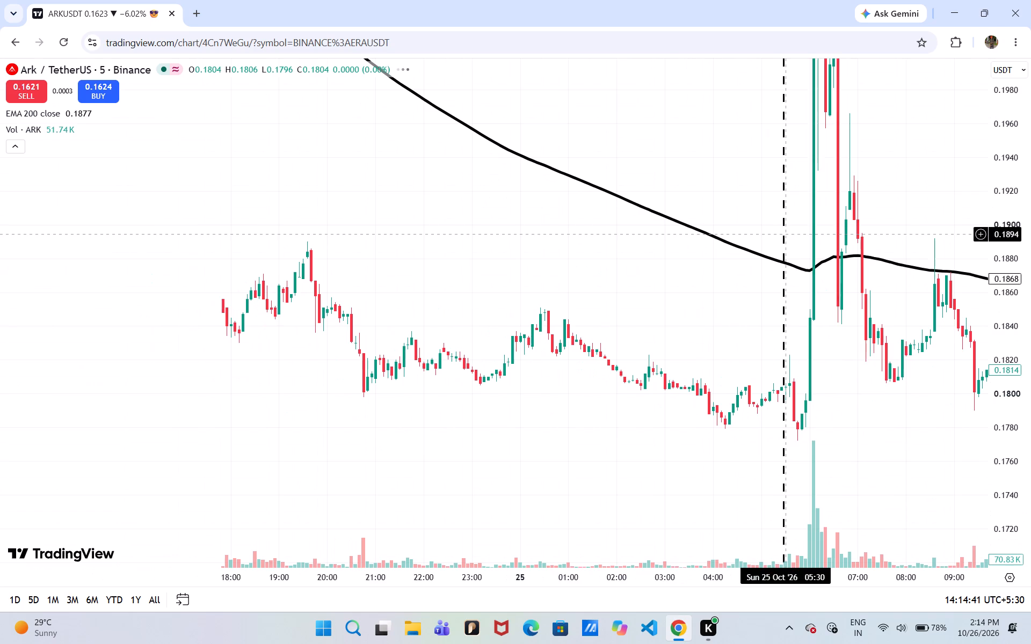
pyautogui.moveTo(219, 246); pyautogui.dragTo(666, 343)
pyautogui.moveTo(235, 241); pyautogui.dragTo(429, 493)
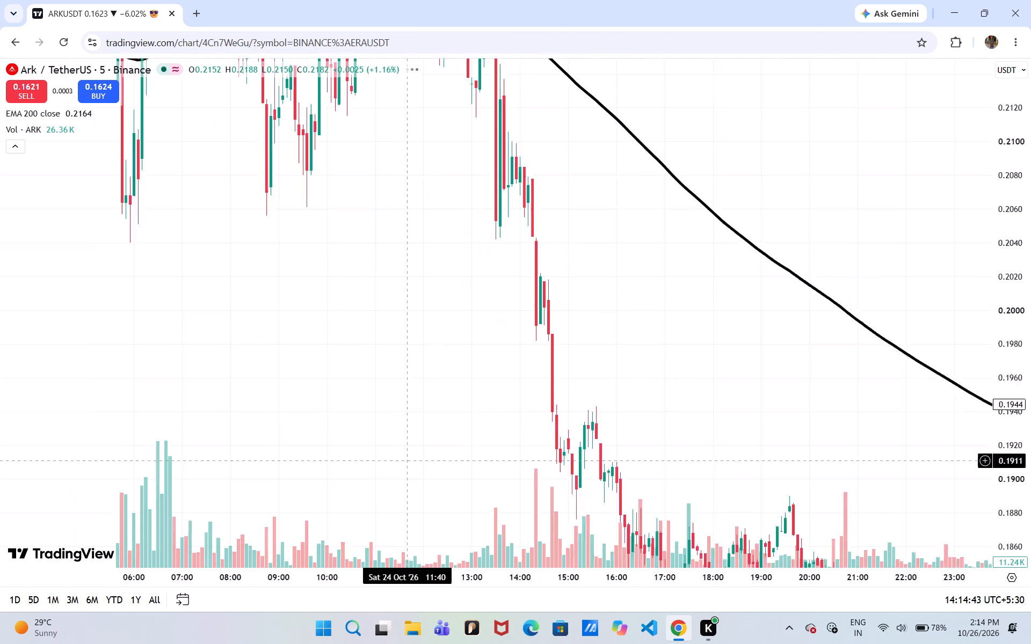
pyautogui.moveTo(429, 493); pyautogui.dragTo(437, 505)
pyautogui.moveTo(422, 251); pyautogui.dragTo(701, 332)
pyautogui.moveTo(278, 386); pyautogui.dragTo(772, 251)
pyautogui.moveTo(260, 378); pyautogui.dragTo(606, 115)
pyautogui.moveTo(326, 336); pyautogui.dragTo(662, 158)
pyautogui.moveTo(255, 350); pyautogui.dragTo(672, 152)
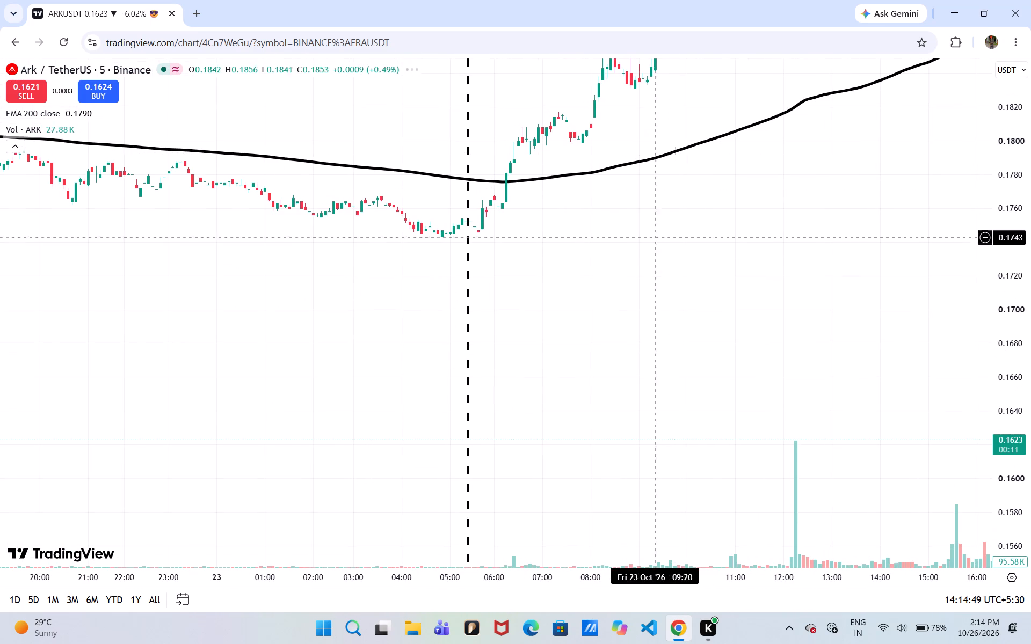
# Examine ARKUSDT's price swings and volume across 23 and 24 October with the price and time scales compressed.
pyautogui.moveTo(627, 266); pyautogui.dragTo(449, 359)
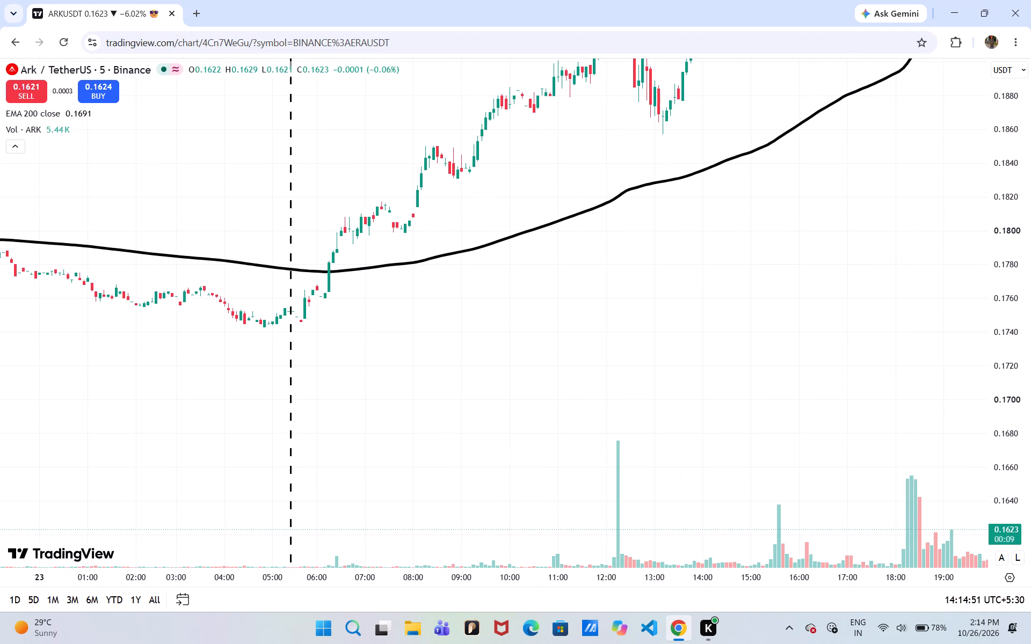
pyautogui.moveTo(1001, 116); pyautogui.dragTo(978, 256)
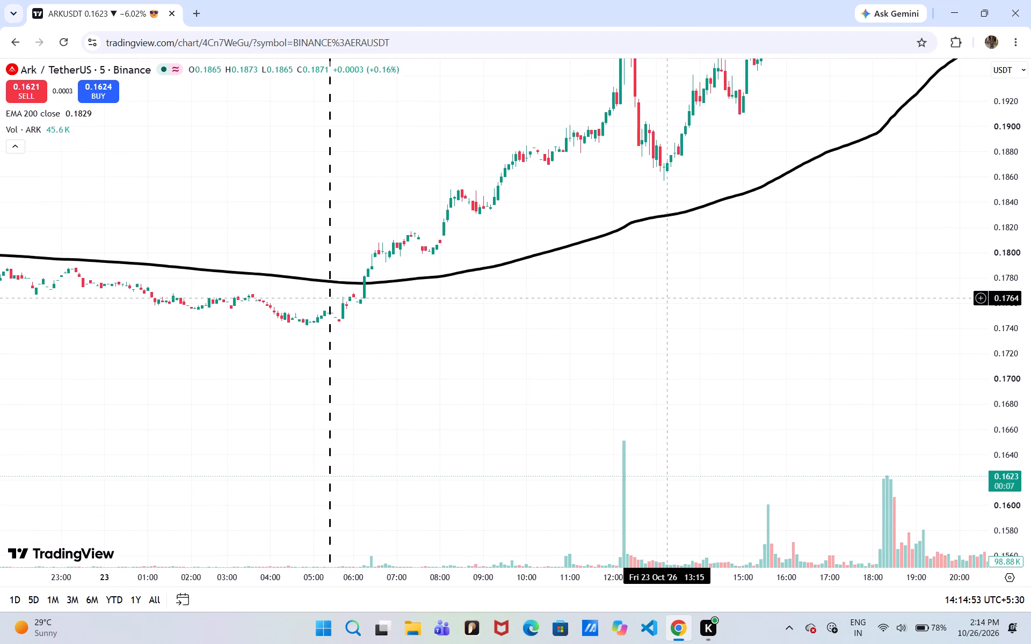
pyautogui.moveTo(831, 162); pyautogui.dragTo(480, 446)
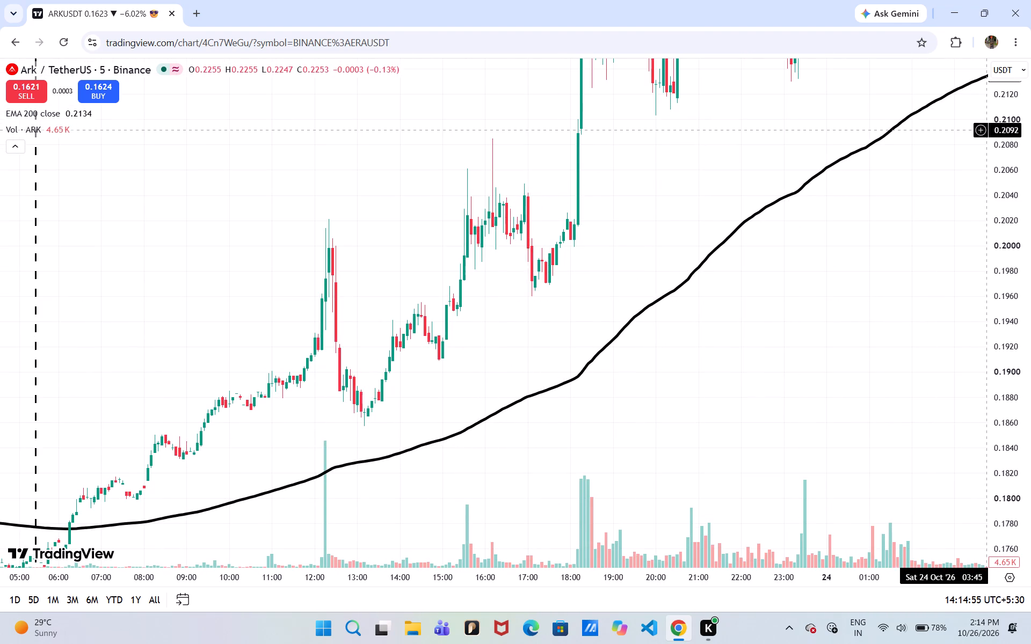
pyautogui.moveTo(1023, 111); pyautogui.dragTo(1015, 346)
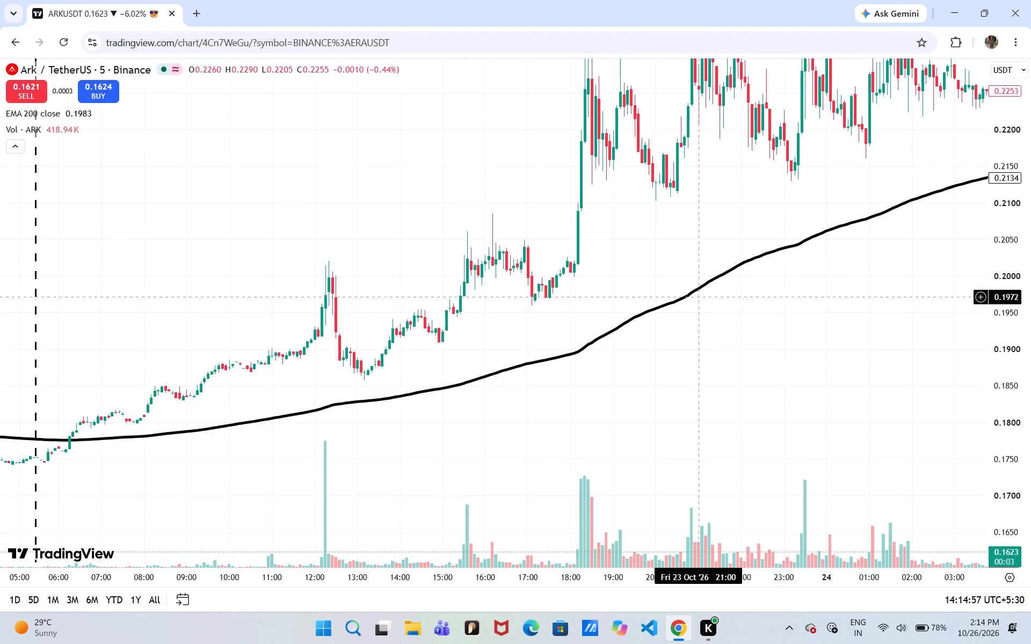
pyautogui.moveTo(892, 169); pyautogui.dragTo(281, 297)
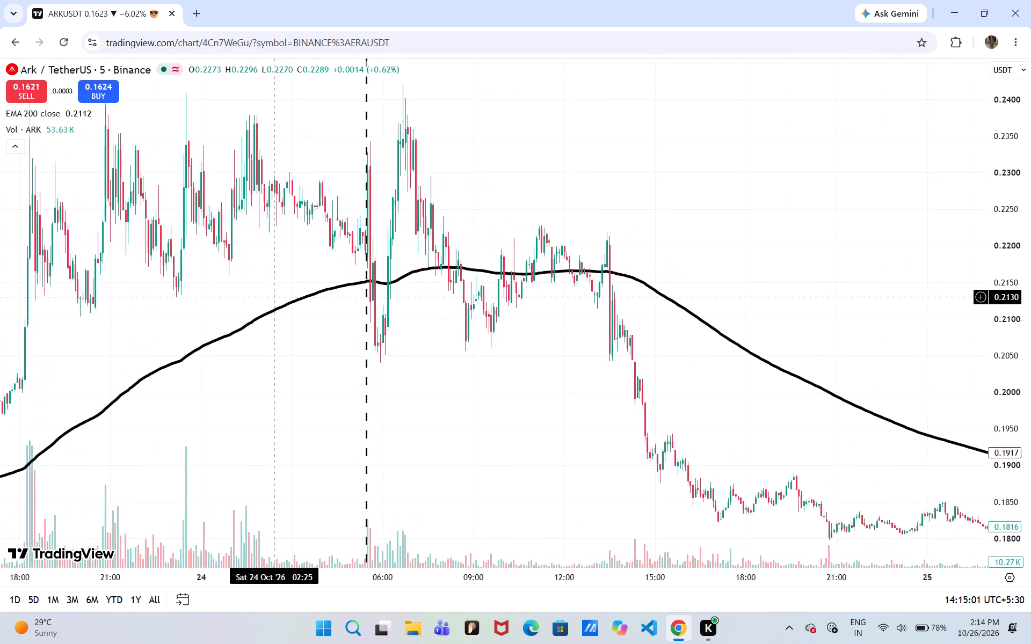
pyautogui.moveTo(281, 297); pyautogui.dragTo(617, 306)
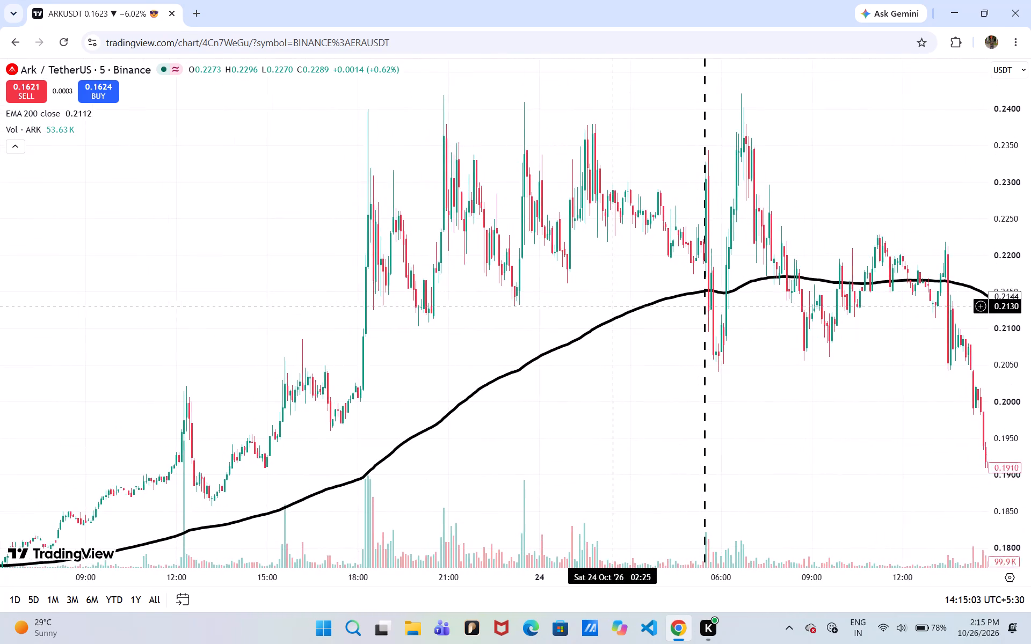
pyautogui.moveTo(617, 306); pyautogui.dragTo(710, 276)
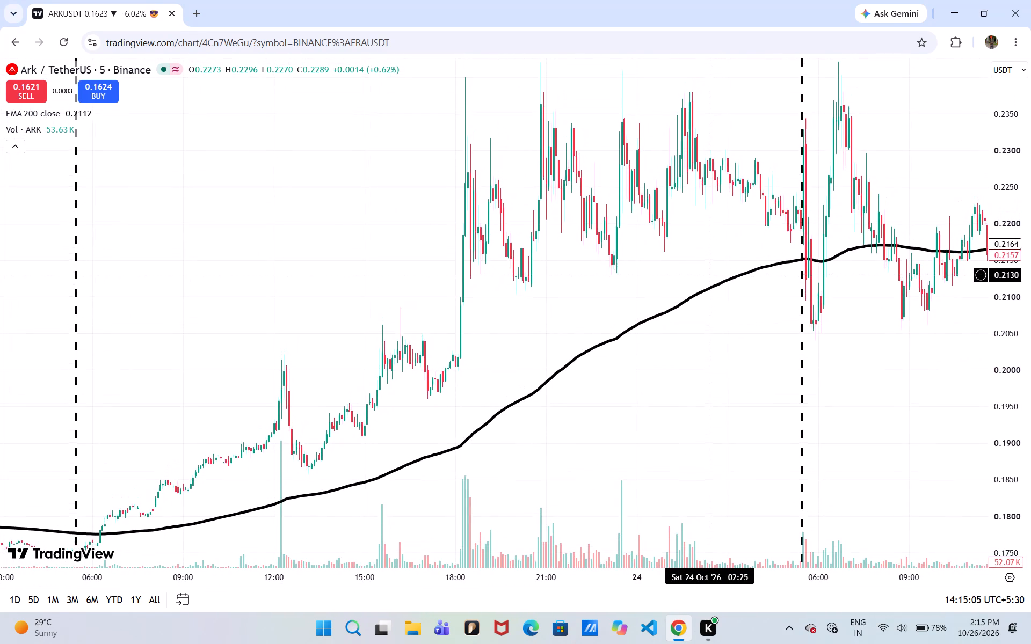
pyautogui.moveTo(710, 276); pyautogui.dragTo(712, 276)
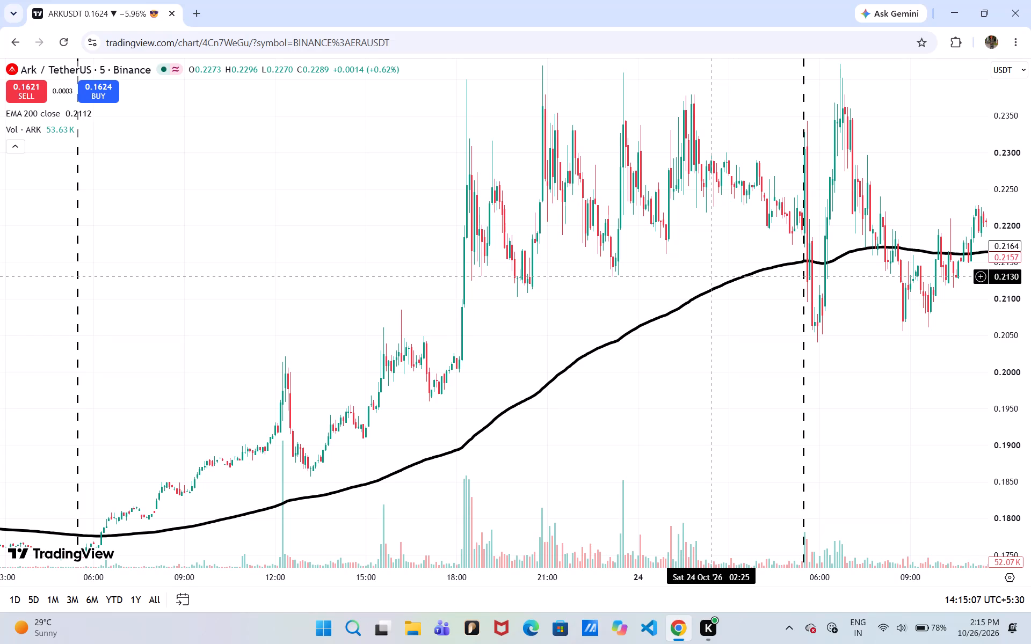
# Measure ARKUSDT's rise from 0.1779 at 06:00 on 23 October to the highs around 07:30 on 24 October.
pyautogui.keyDown('shift'); pyautogui.click(94, 533); pyautogui.keyUp('shift')
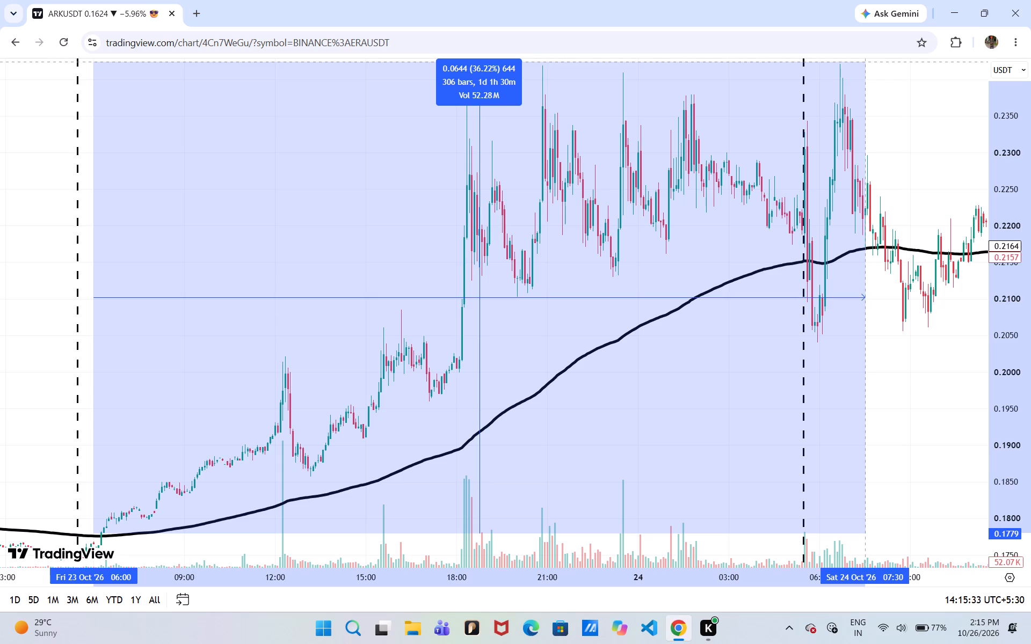
pyautogui.click(865, 62)
pyautogui.click(167, 298)
# Draw a horizontal ray on ARKUSDT at 0.2101, starting at about 08:15 on 23 October.
pyautogui.hotkey('alt', 'j')
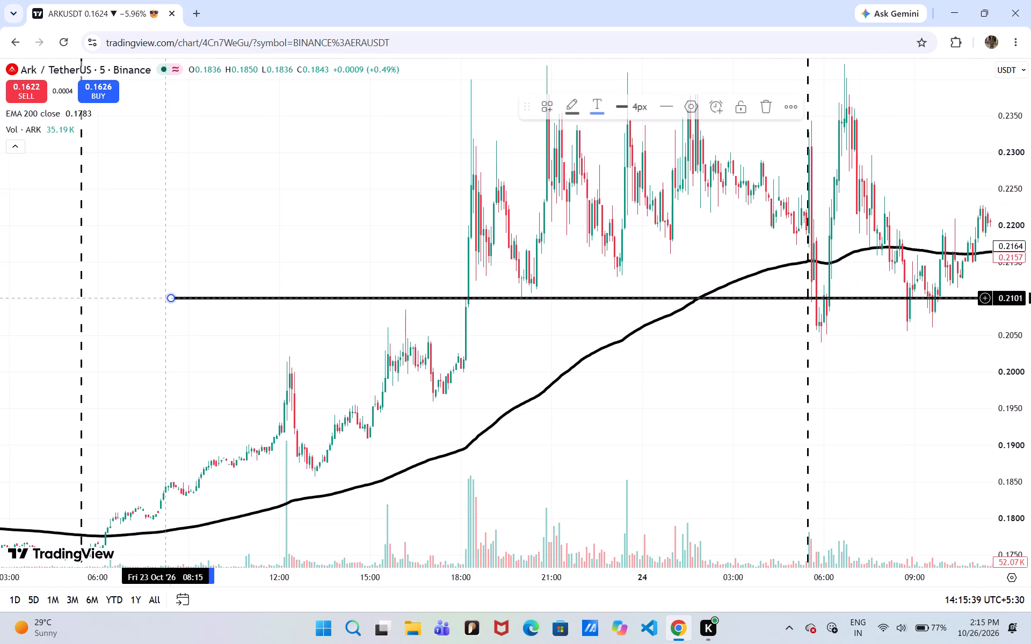
# Measure ARKUSDT's fall from 0.2049 at 15:05 on 24 October to about 0.1771 at 05:35 on 25 October.
pyautogui.moveTo(611, 420); pyautogui.dragTo(142, 406)
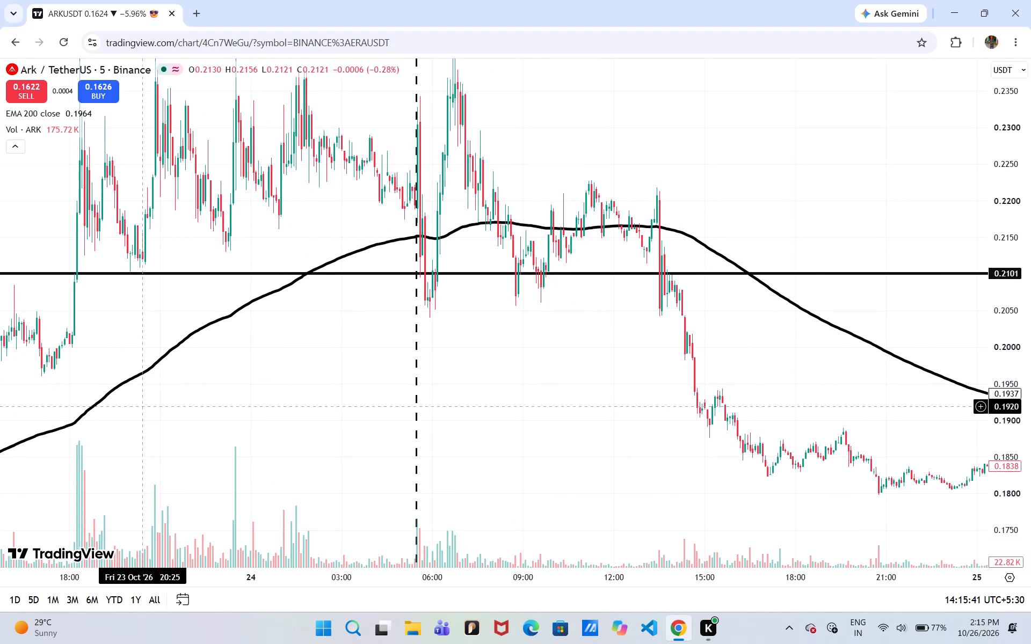
pyautogui.moveTo(561, 380); pyautogui.dragTo(19, 280)
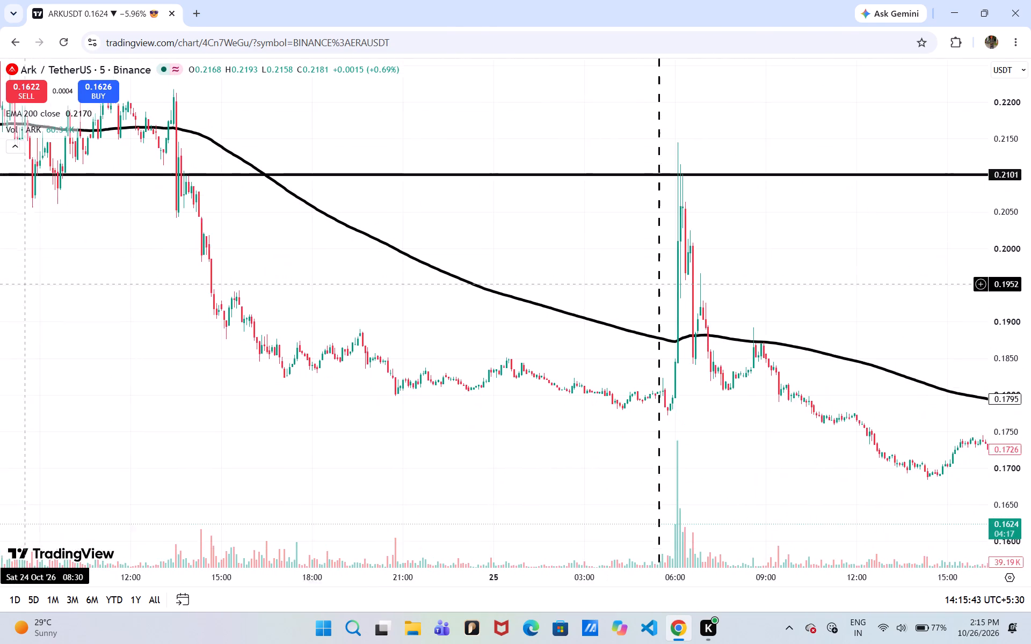
pyautogui.moveTo(19, 280); pyautogui.dragTo(20, 279)
pyautogui.moveTo(511, 277); pyautogui.dragTo(298, 230)
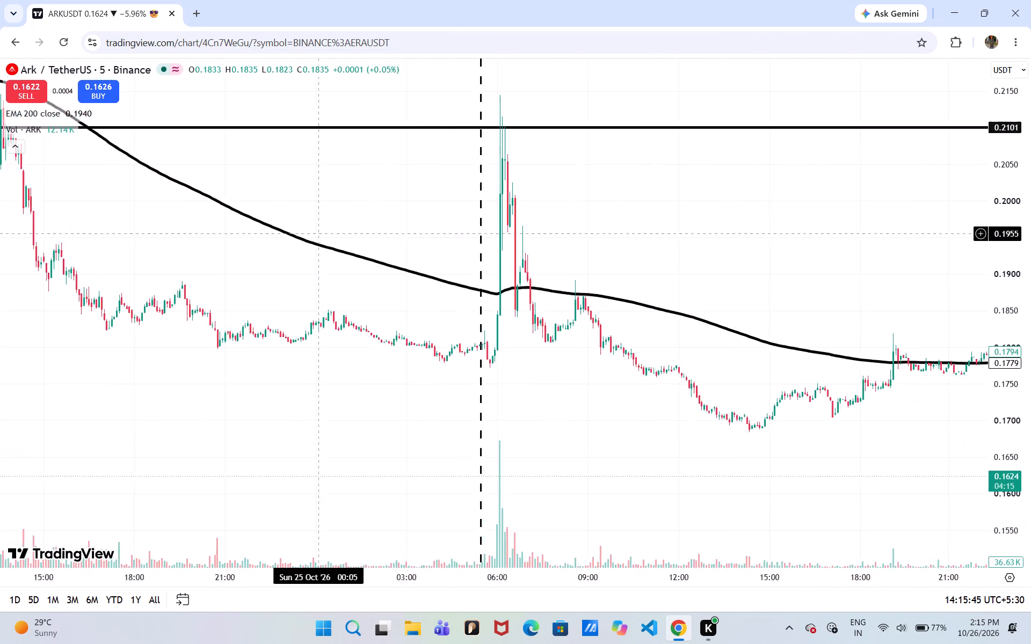
pyautogui.moveTo(298, 230); pyautogui.dragTo(644, 294)
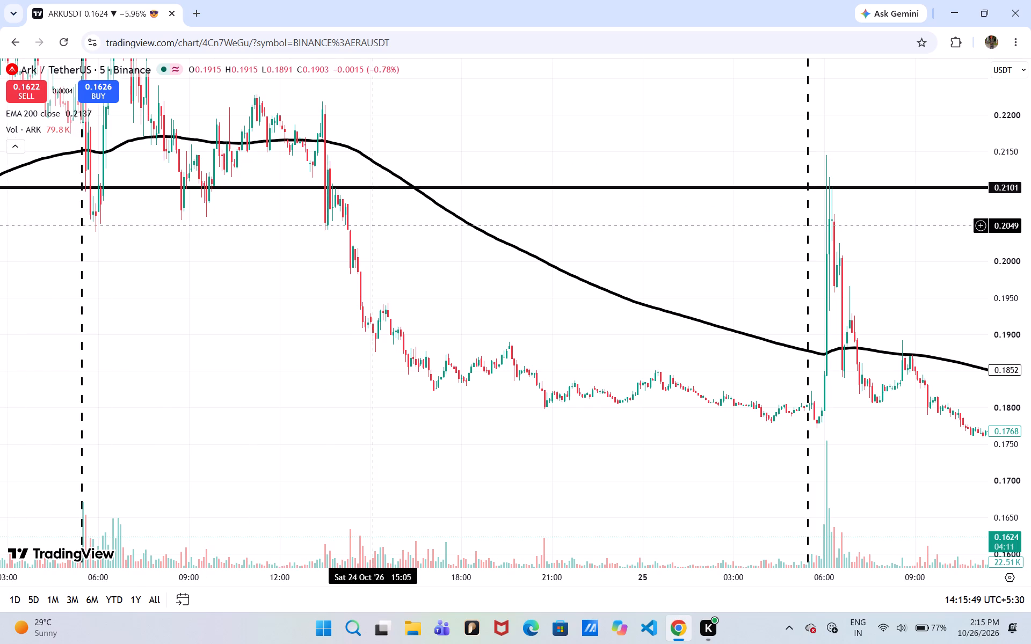
pyautogui.keyDown('shift'); pyautogui.click(373, 225); pyautogui.keyUp('shift')
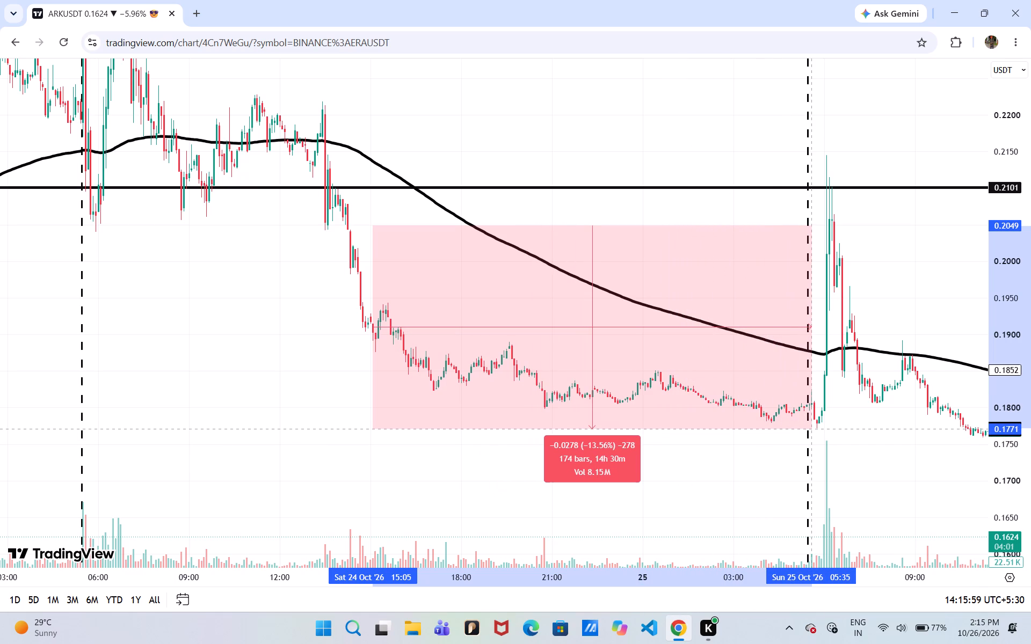
pyautogui.click(217, 381)
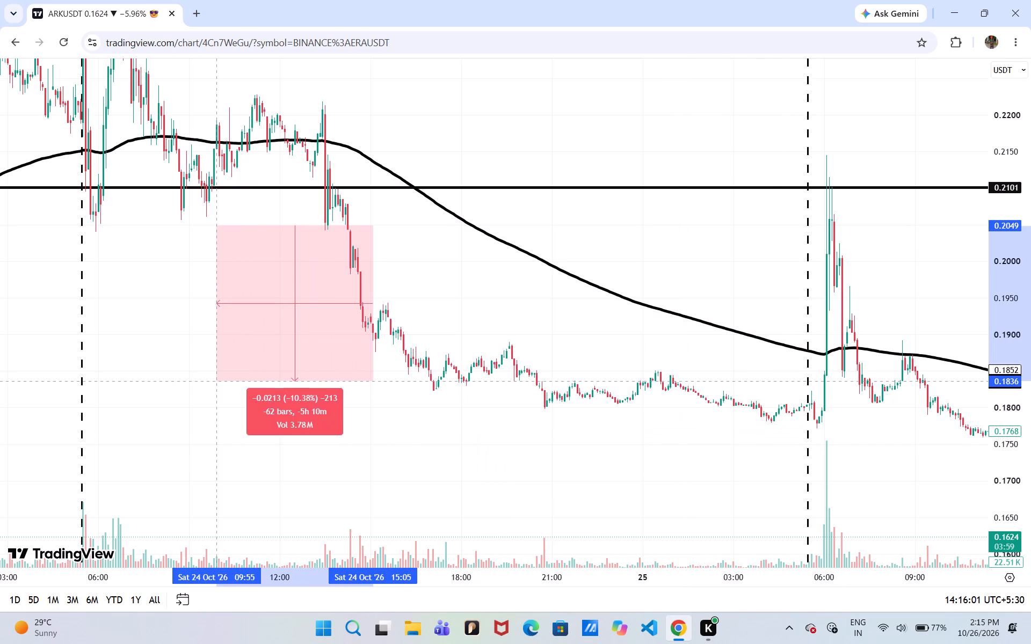
pyautogui.click(217, 381)
# Examine ARKUSDT's price action from 23 to 26 October against the 0.2101 ray and the 200 EMA.
pyautogui.moveTo(314, 330); pyautogui.dragTo(409, 394)
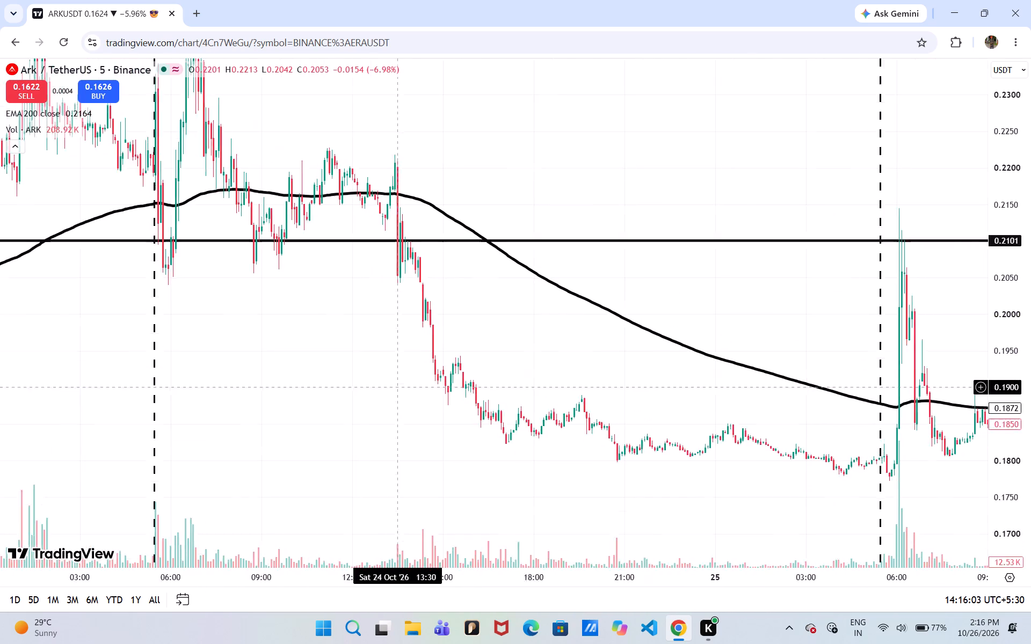
pyautogui.moveTo(409, 394); pyautogui.dragTo(664, 459)
pyautogui.moveTo(287, 420); pyautogui.dragTo(781, 430)
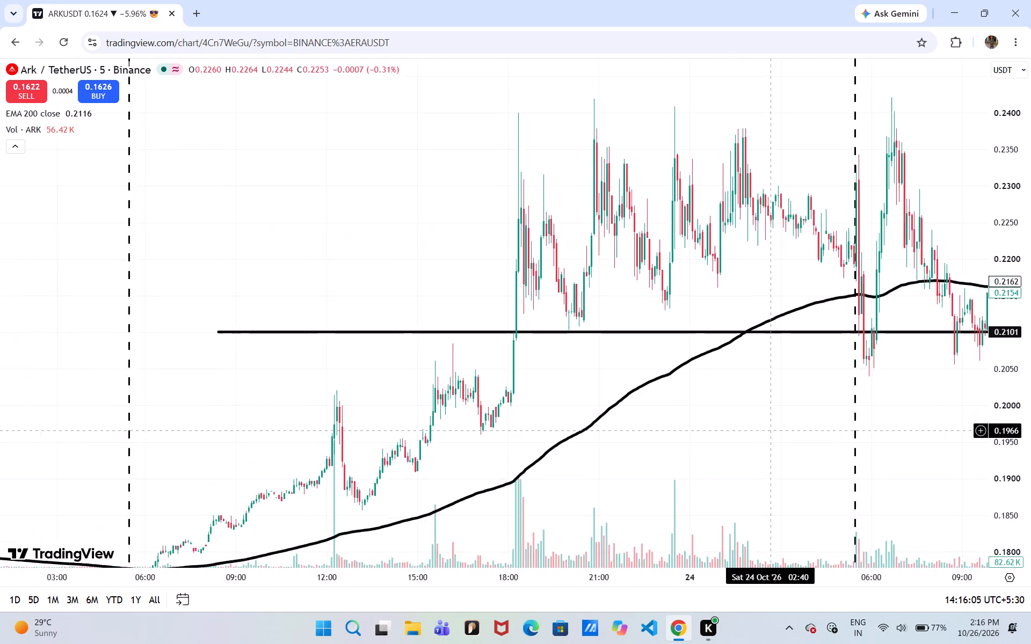
pyautogui.moveTo(781, 430); pyautogui.dragTo(199, 400)
pyautogui.moveTo(539, 389); pyautogui.dragTo(594, 356)
pyautogui.moveTo(880, 348); pyautogui.dragTo(493, 361)
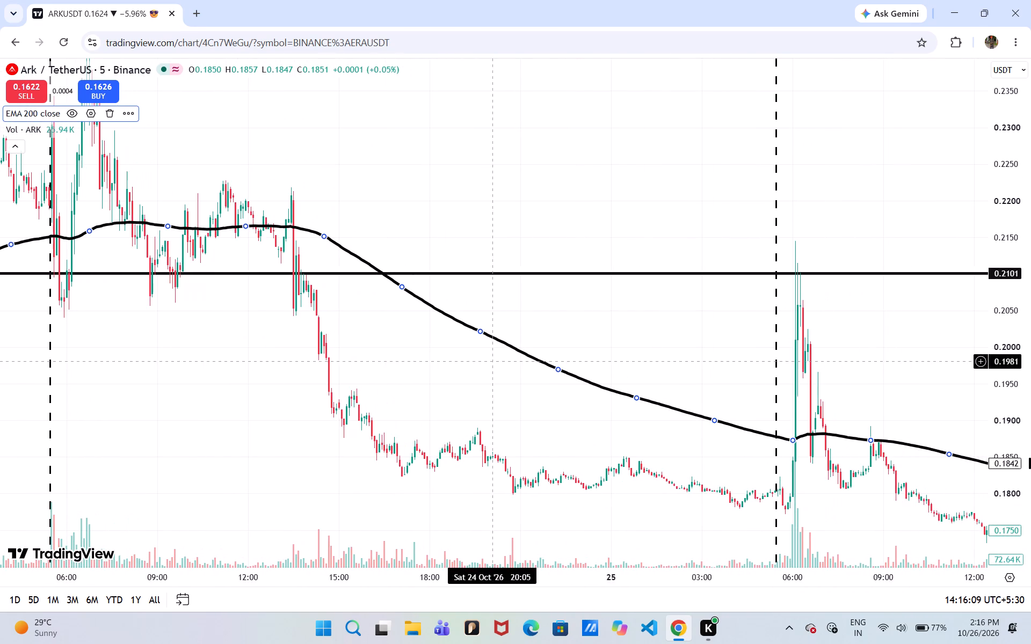
pyautogui.moveTo(597, 363); pyautogui.dragTo(119, 288)
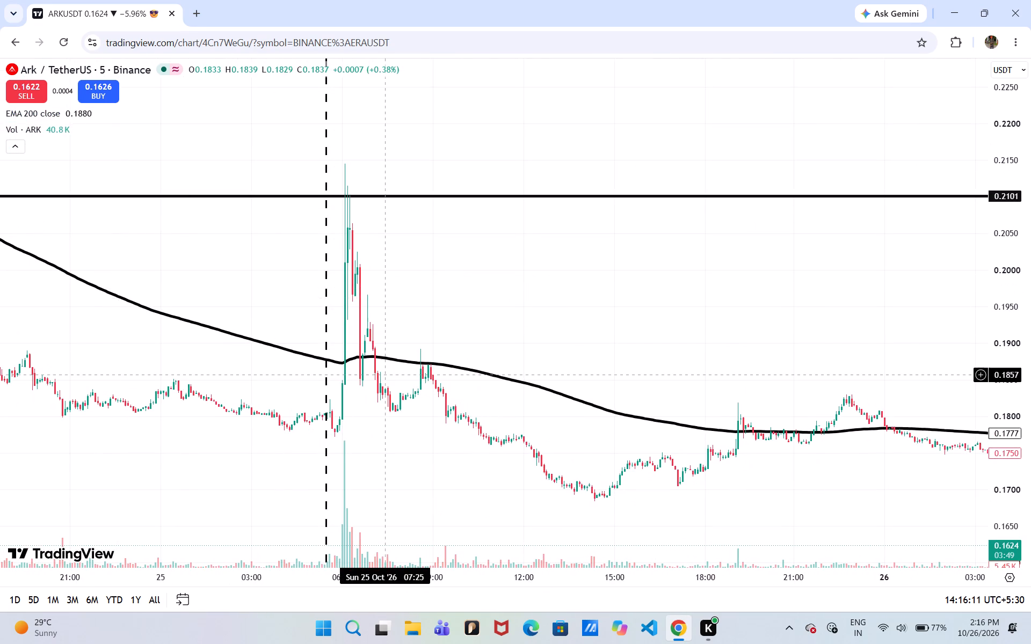
pyautogui.moveTo(389, 376); pyautogui.dragTo(2, 292)
pyautogui.moveTo(480, 306); pyautogui.dragTo(45, 237)
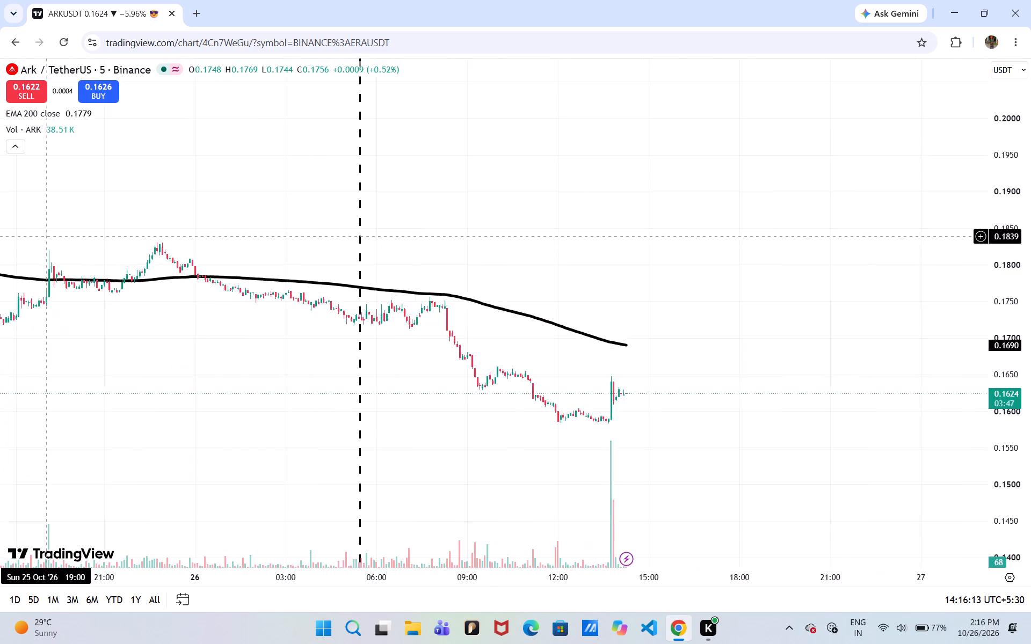
pyautogui.moveTo(45, 237); pyautogui.dragTo(655, 359)
pyautogui.moveTo(333, 276); pyautogui.dragTo(568, 309)
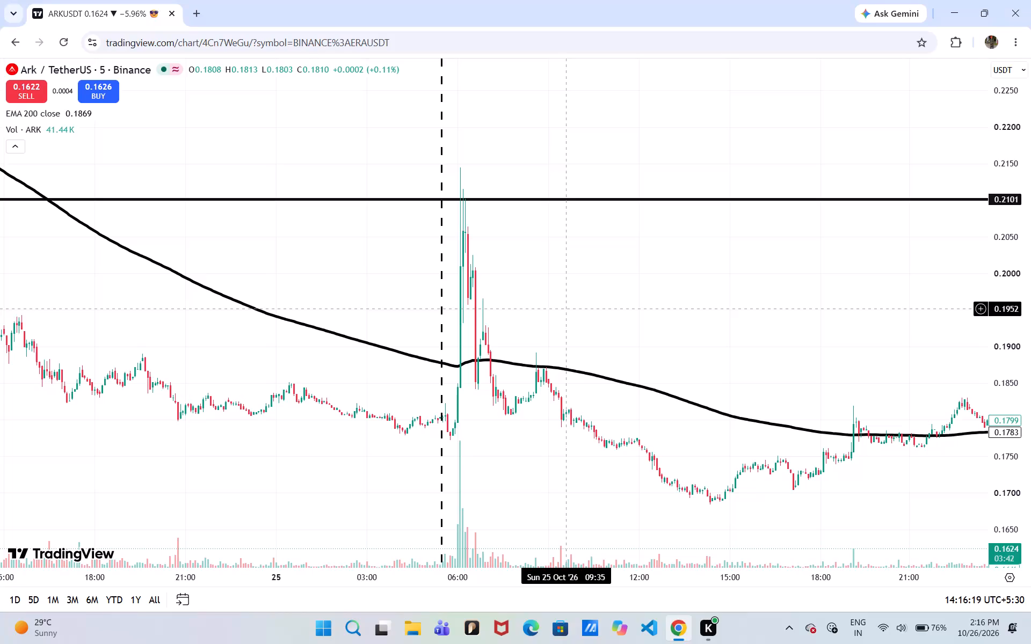
# Search for TUSD and load Binance's TUSDT.P perpetual contract chart.
pyautogui.press('t')
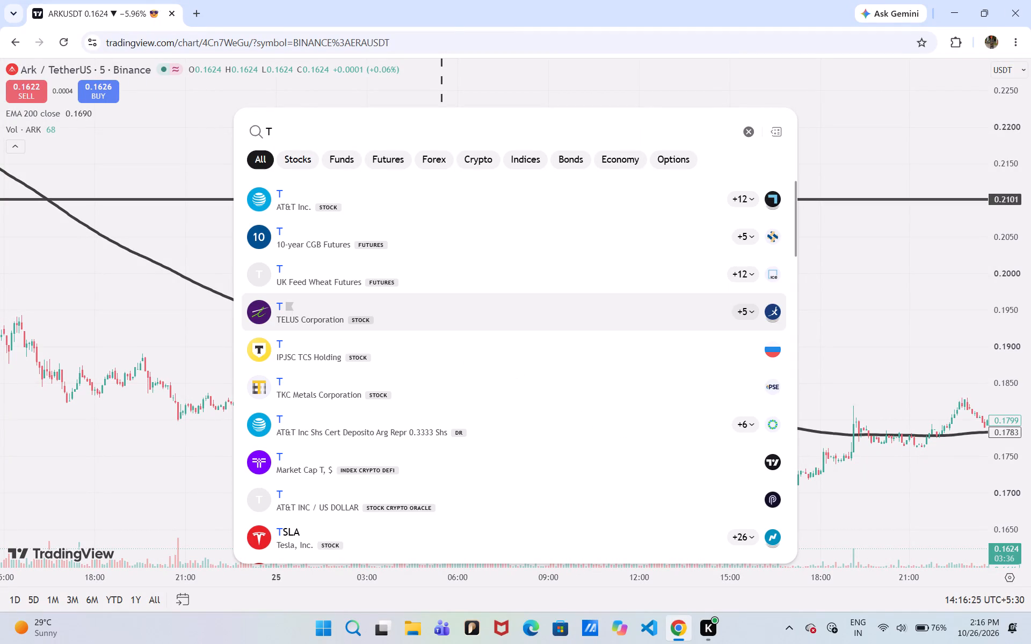
pyautogui.write('usd')
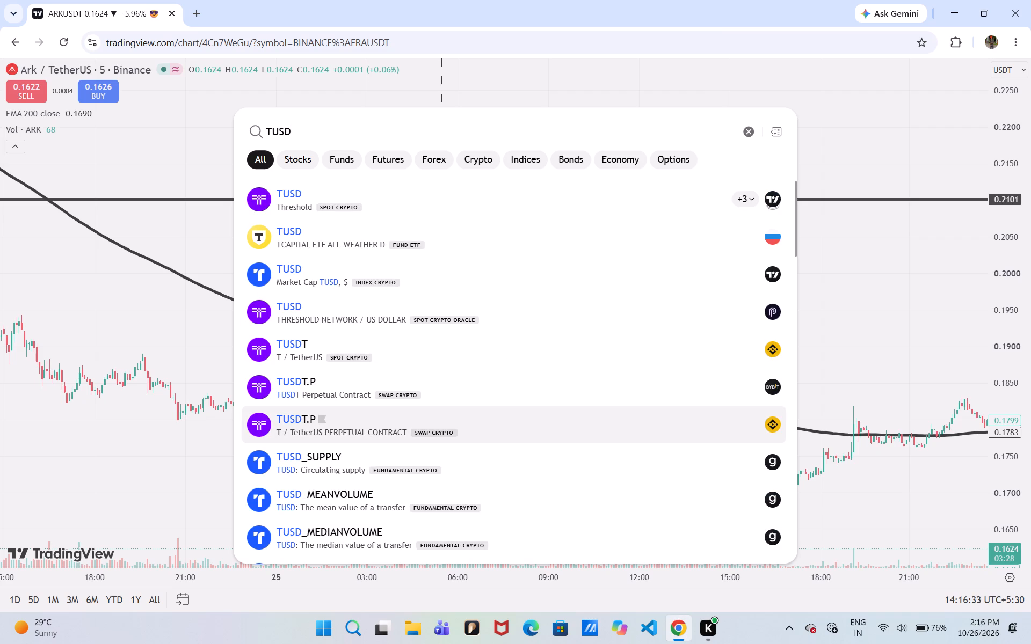
pyautogui.click(559, 437)
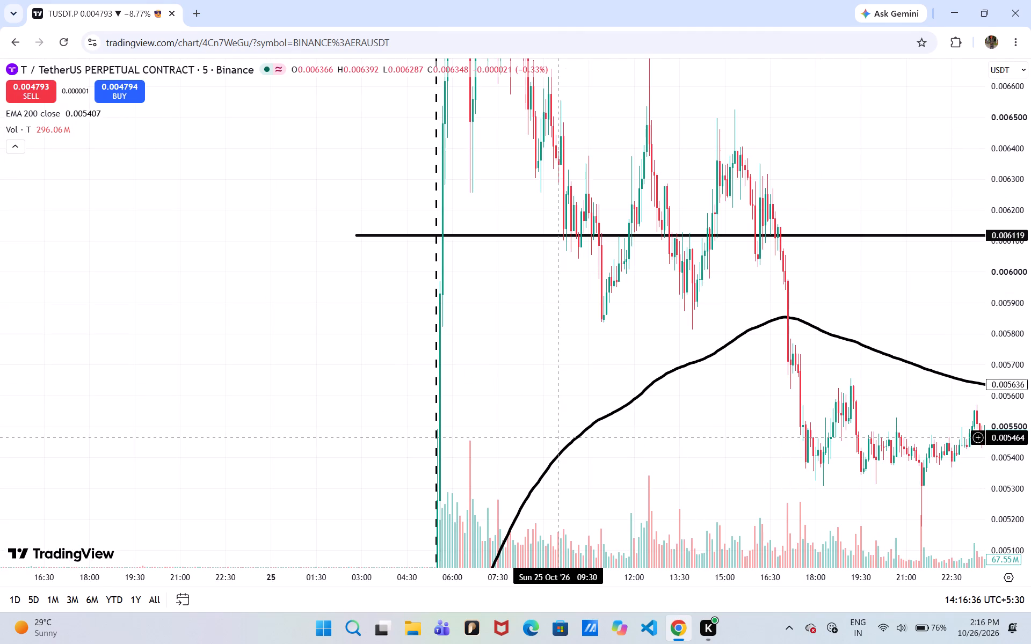
# Examine TUSDT.P's price action from 24 to 26 October against the 0.006119 ray and the 200 EMA.
pyautogui.moveTo(689, 437); pyautogui.dragTo(98, 397)
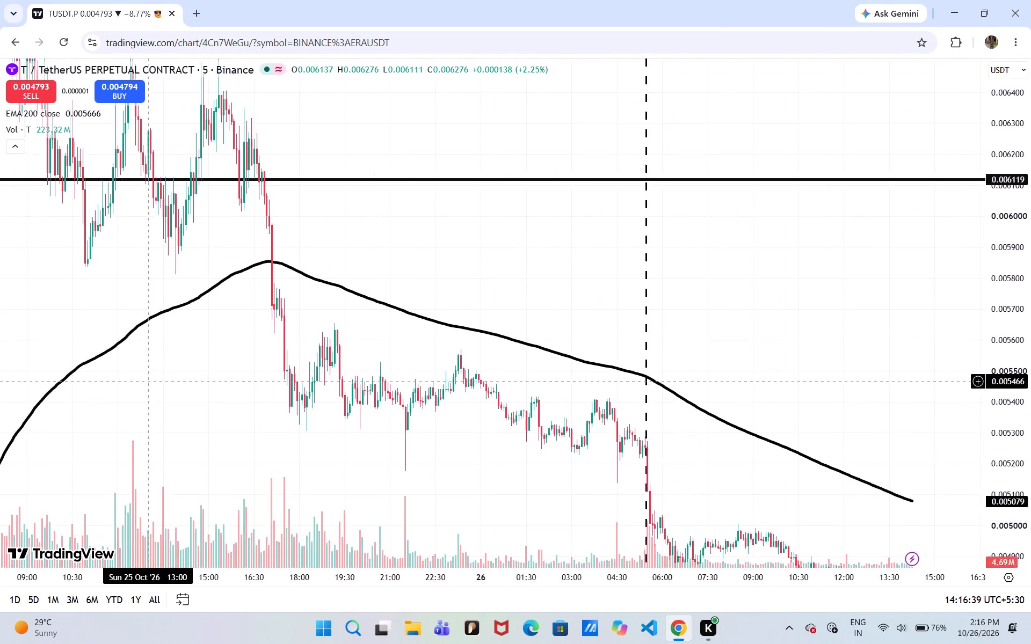
pyautogui.moveTo(98, 397); pyautogui.dragTo(44, 350)
pyautogui.moveTo(372, 274); pyautogui.dragTo(695, 321)
pyautogui.moveTo(364, 337); pyautogui.dragTo(727, 185)
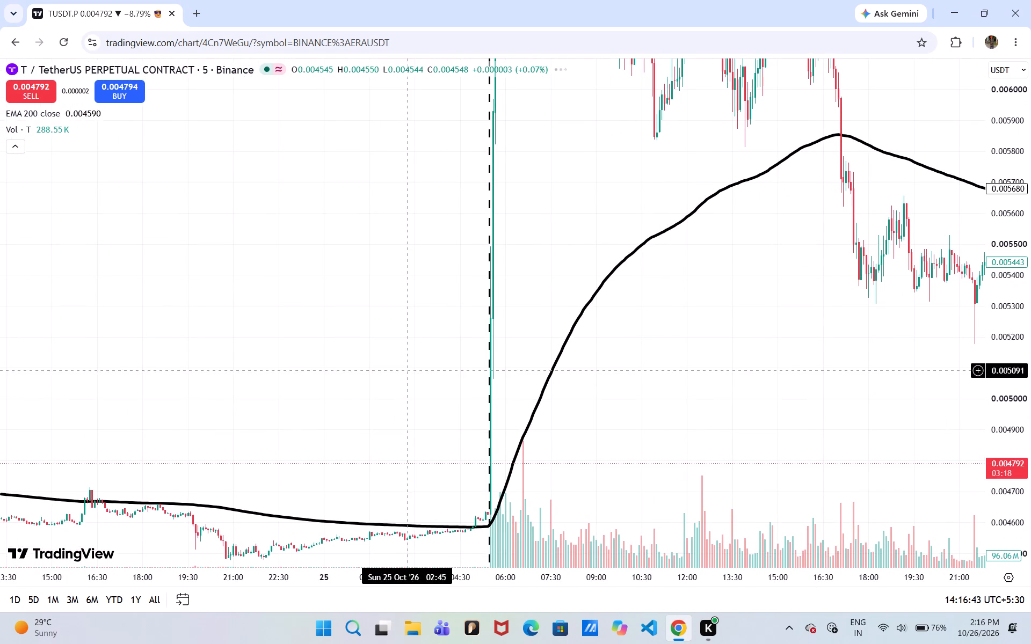
pyautogui.moveTo(600, 346); pyautogui.dragTo(592, 346)
pyautogui.moveTo(592, 346); pyautogui.dragTo(207, 392)
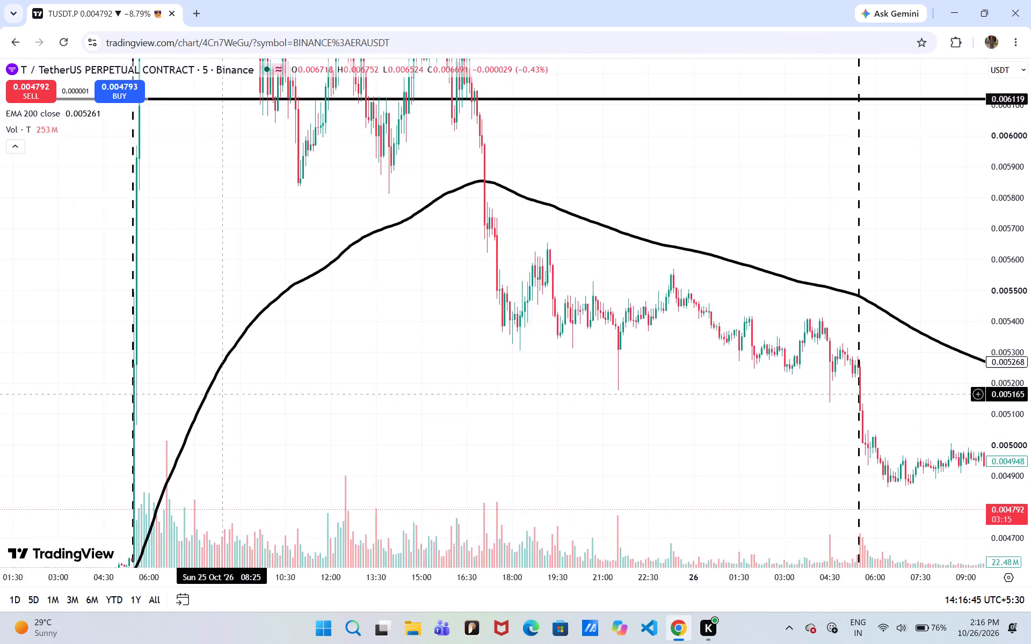
pyautogui.moveTo(207, 392); pyautogui.dragTo(95, 364)
pyautogui.moveTo(391, 366); pyautogui.dragTo(128, 333)
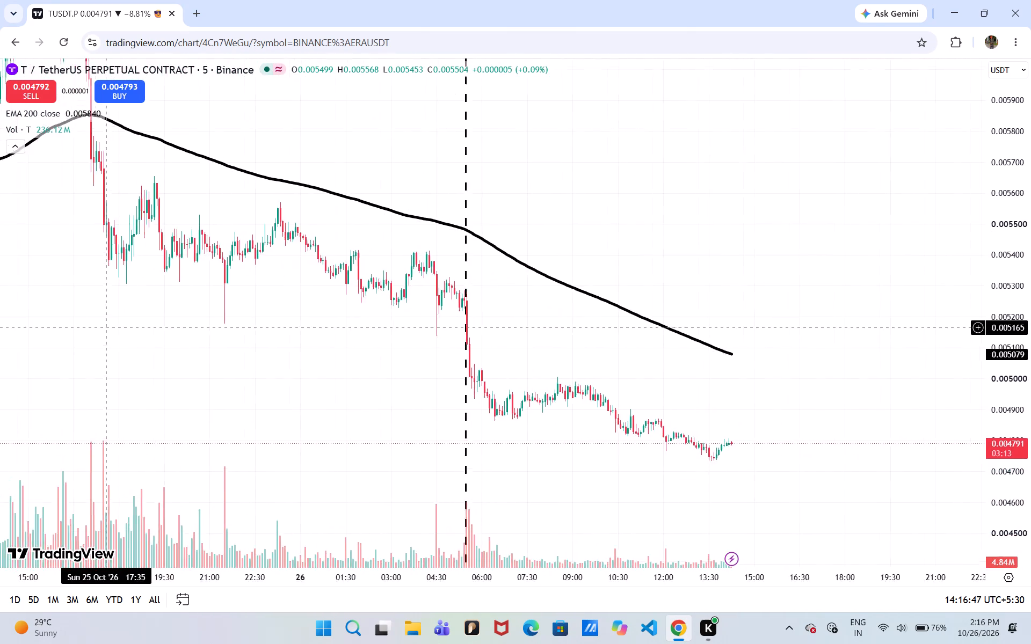
pyautogui.moveTo(128, 333); pyautogui.dragTo(608, 385)
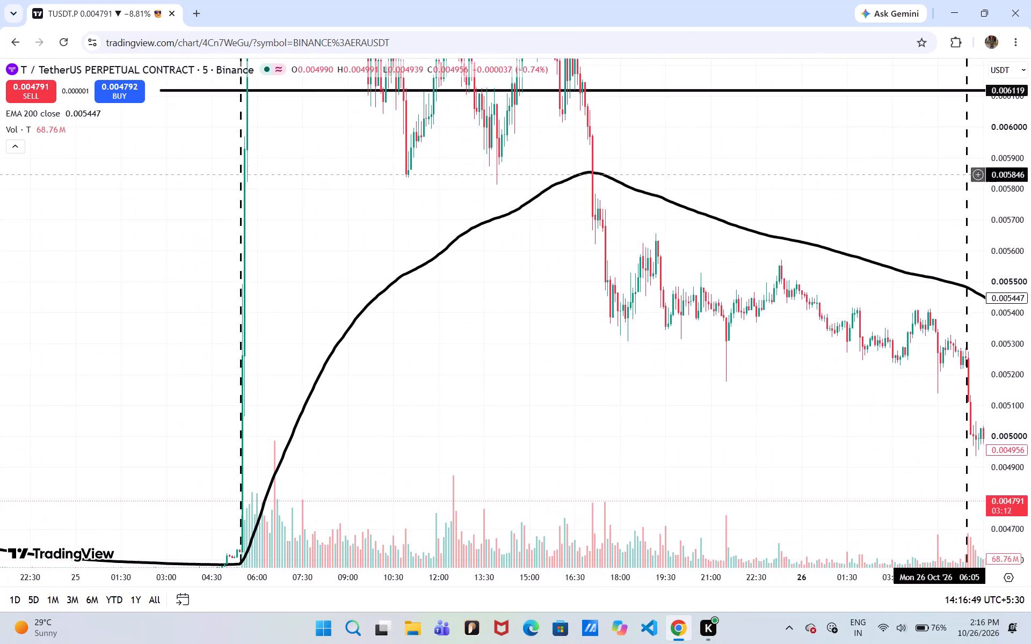
# Compress TUSDT.P's price scale and measure the 25 October spike from 0.004622 at 05:20 to 0.007532 at about 06:25.
pyautogui.moveTo(1004, 149); pyautogui.dragTo(971, 437)
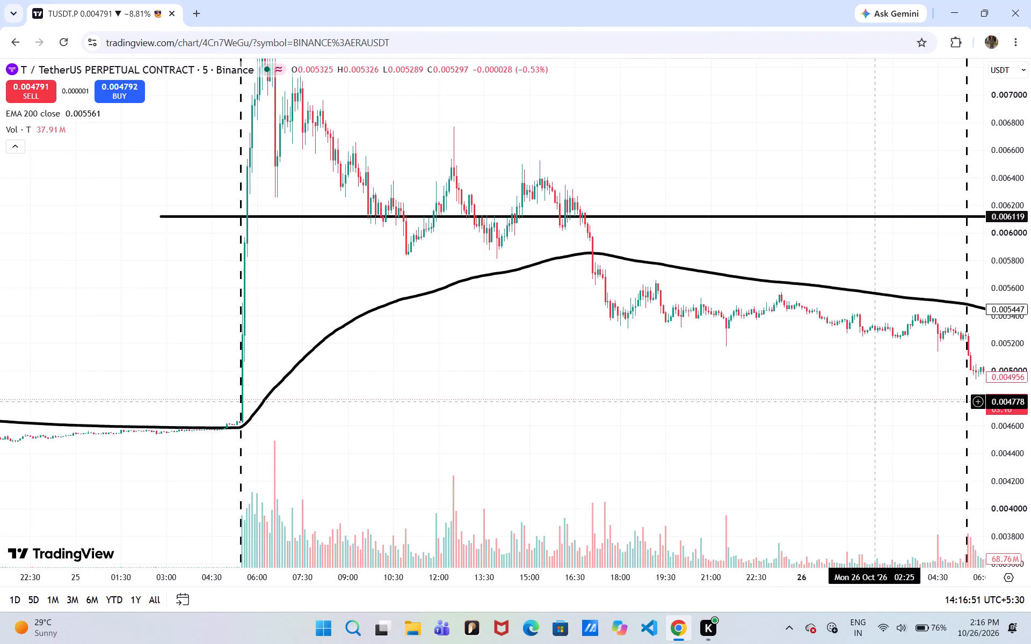
pyautogui.click(521, 425)
pyautogui.moveTo(472, 357); pyautogui.dragTo(647, 408)
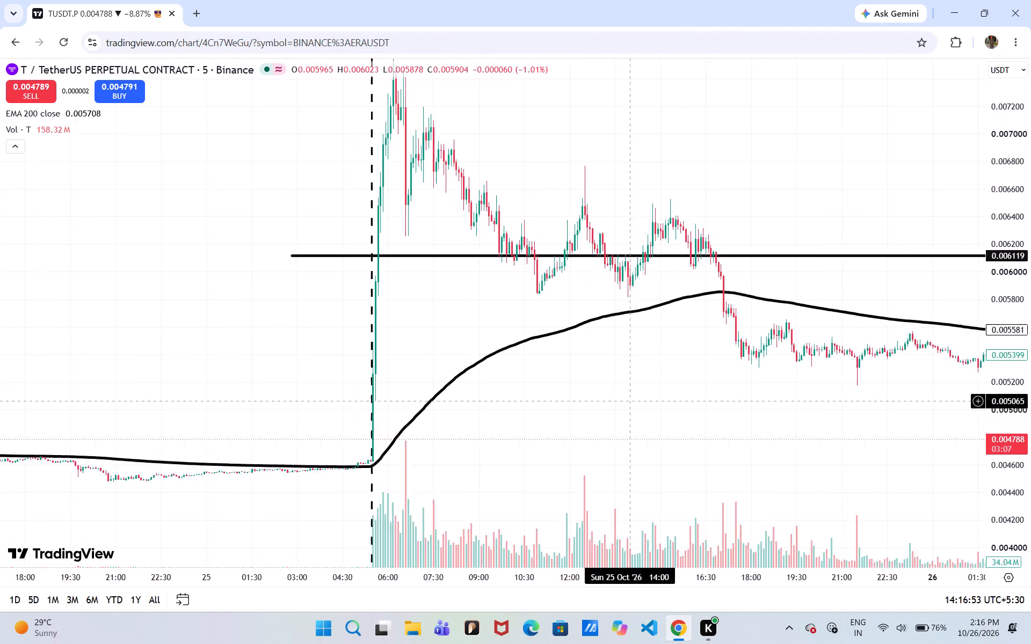
pyautogui.moveTo(647, 408); pyautogui.dragTo(373, 410)
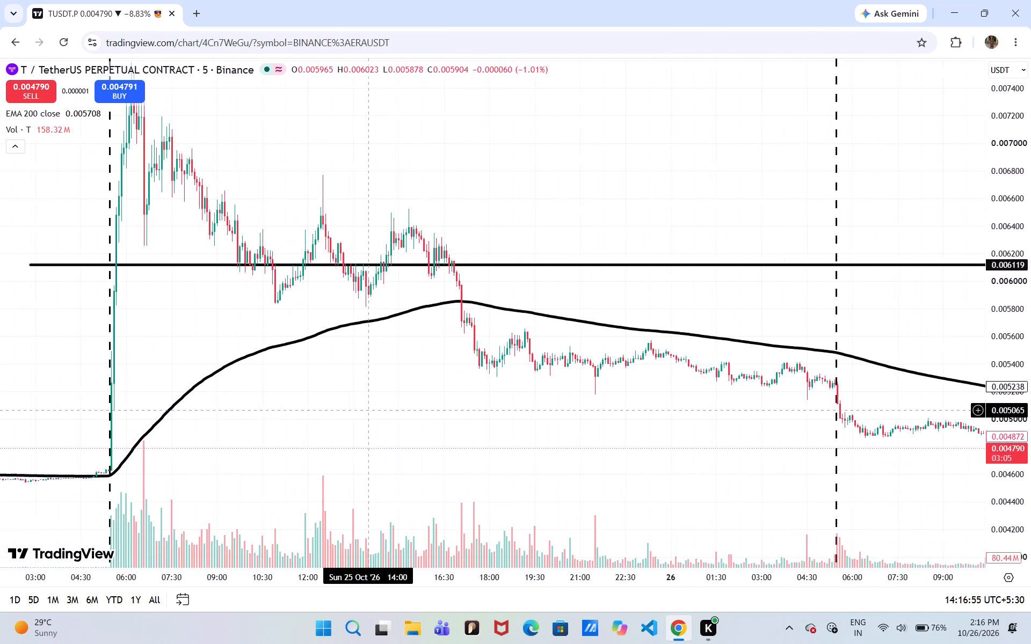
pyautogui.moveTo(373, 410); pyautogui.dragTo(375, 411)
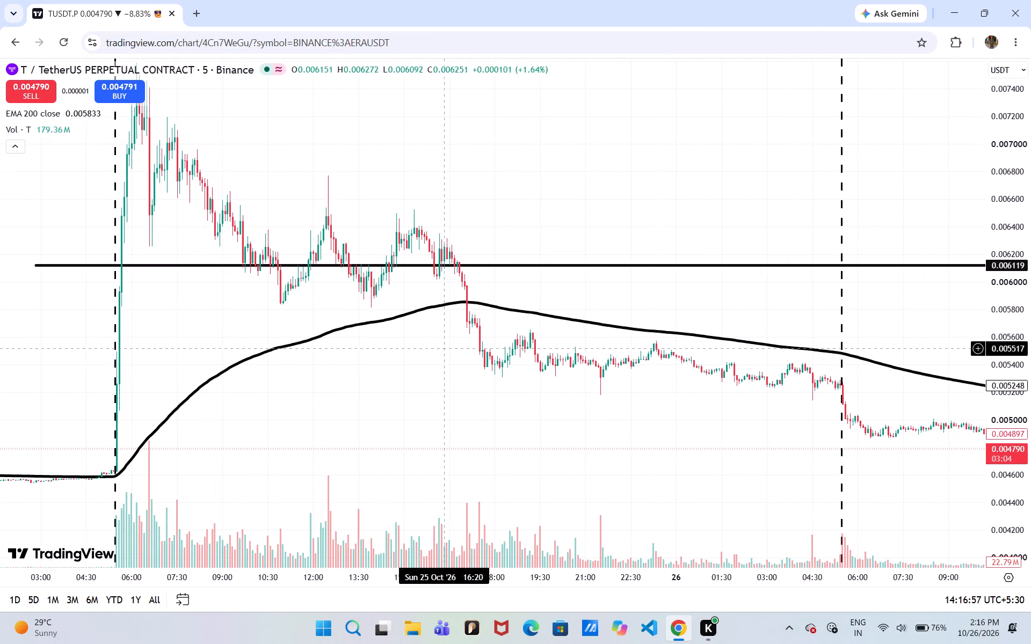
pyautogui.moveTo(380, 384); pyautogui.dragTo(519, 452)
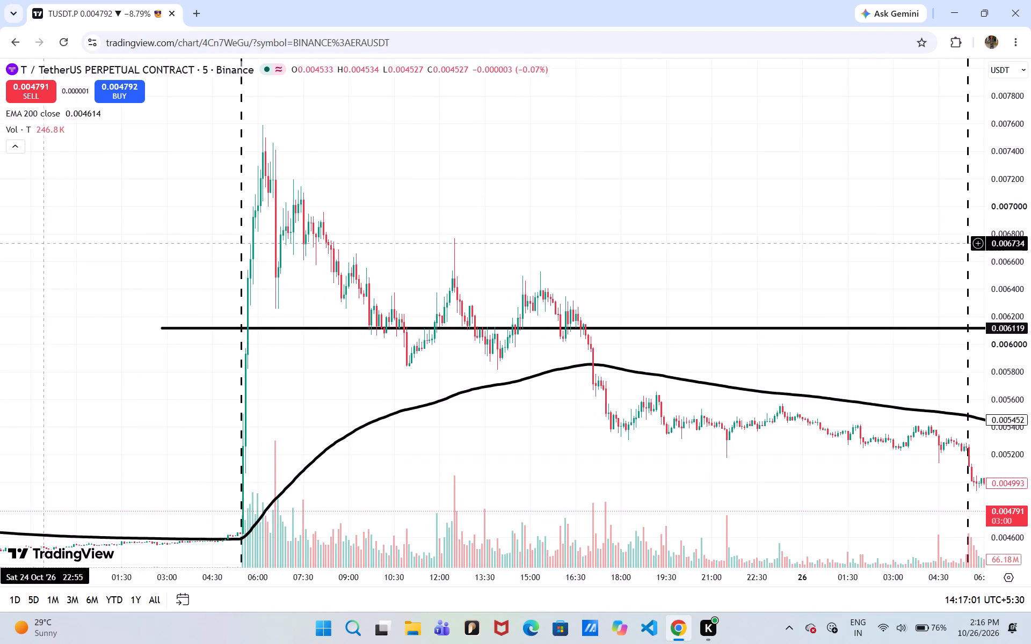
pyautogui.keyDown('shift'); pyautogui.click(238, 535); pyautogui.keyUp('shift')
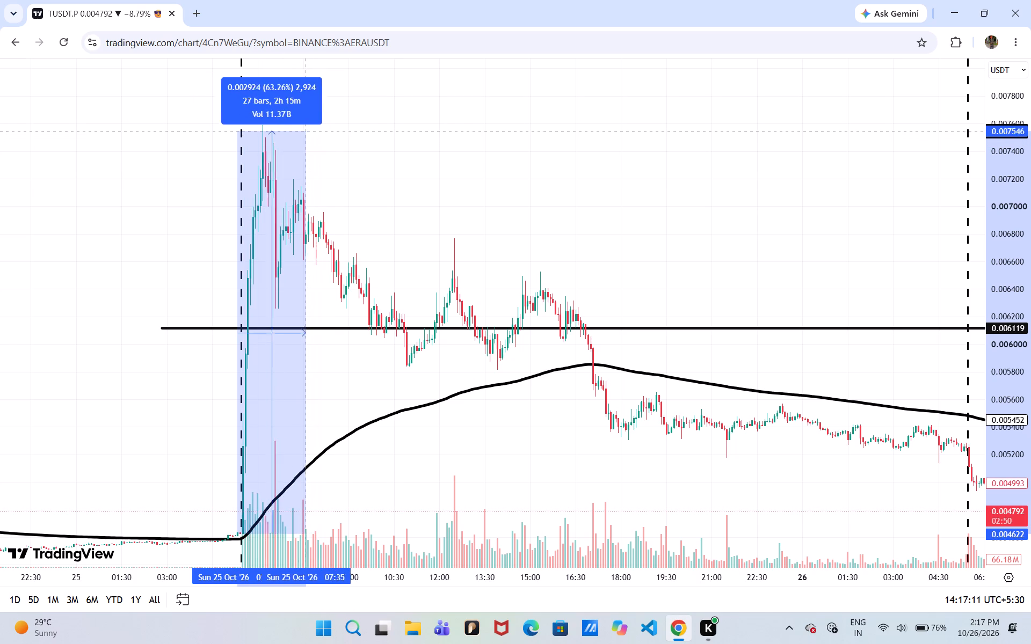
pyautogui.click(272, 133)
pyautogui.click(404, 143)
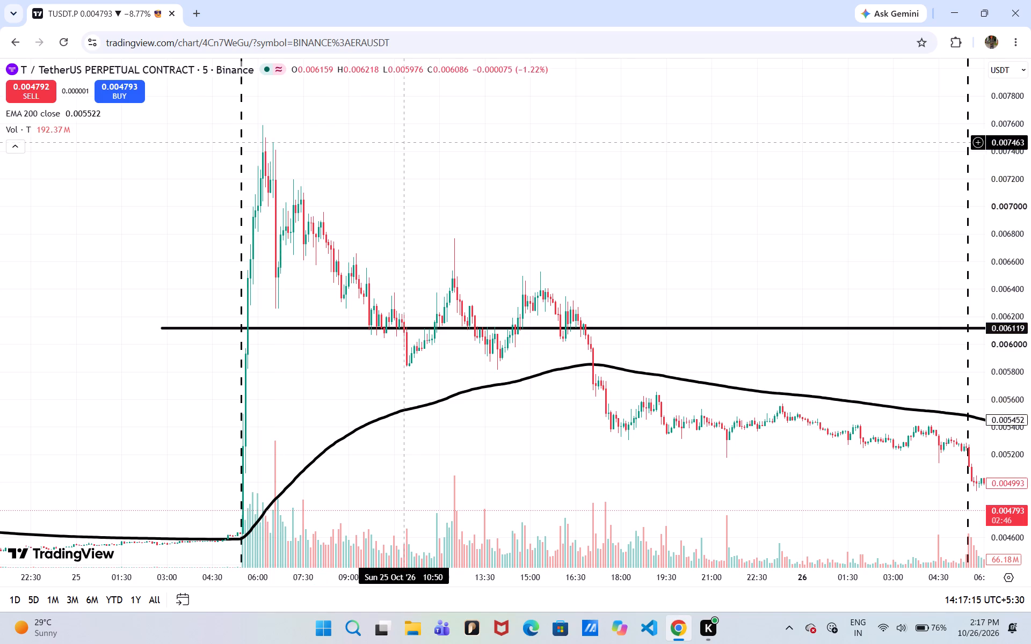
# Measure TUSDT.P's fall from 0.005795 at 17:40 on 25 October to 0.004822 at 06:40 on 26 October.
pyautogui.moveTo(657, 224); pyautogui.dragTo(287, 129)
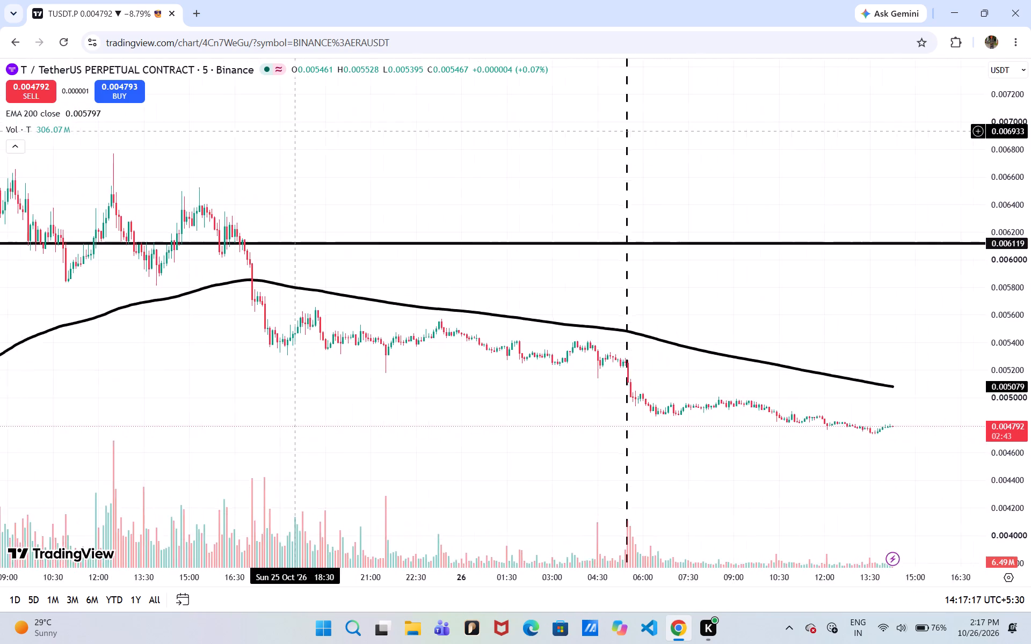
pyautogui.moveTo(287, 129); pyautogui.dragTo(521, 187)
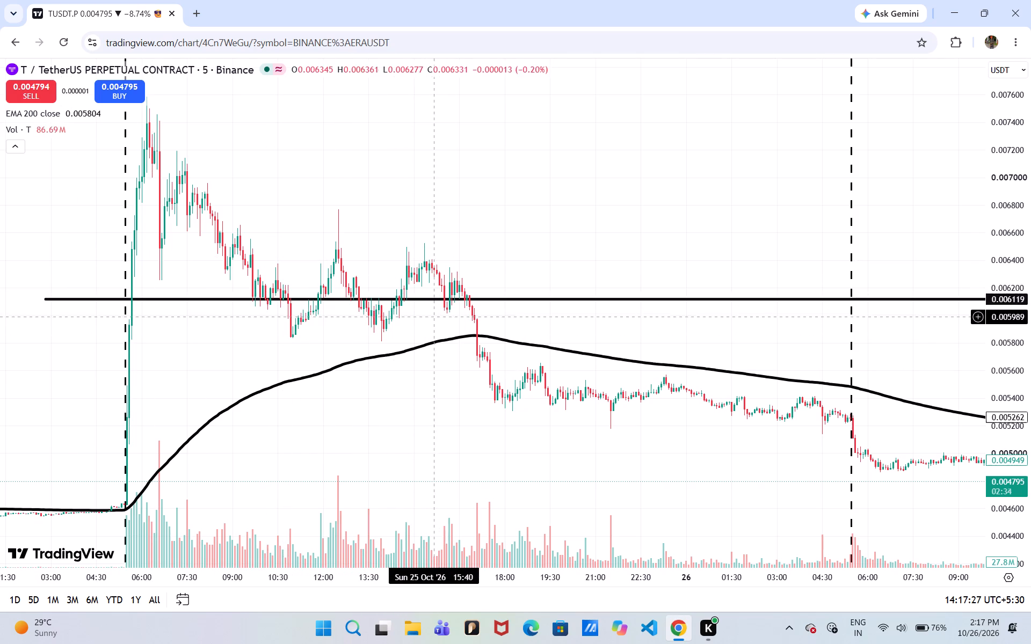
pyautogui.click(496, 344)
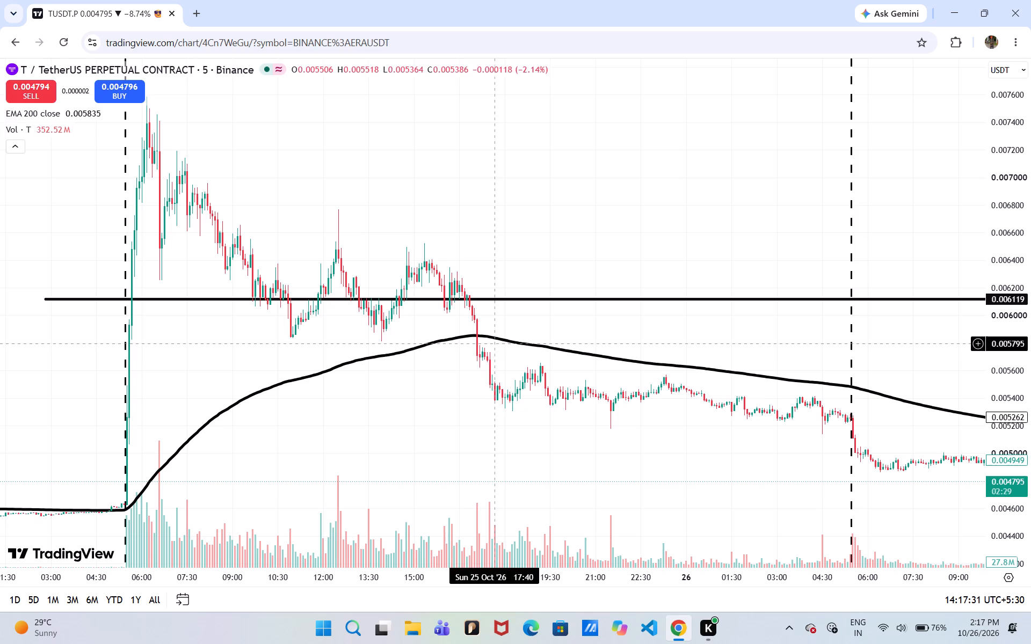
pyautogui.keyDown('shift'); pyautogui.click(496, 344); pyautogui.keyUp('shift')
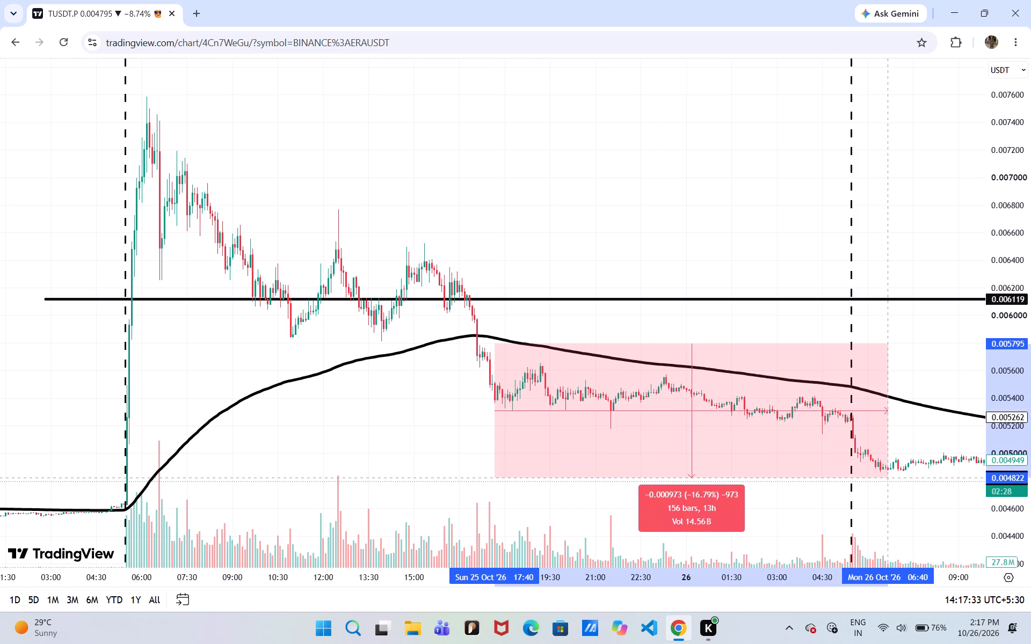
pyautogui.click(887, 478)
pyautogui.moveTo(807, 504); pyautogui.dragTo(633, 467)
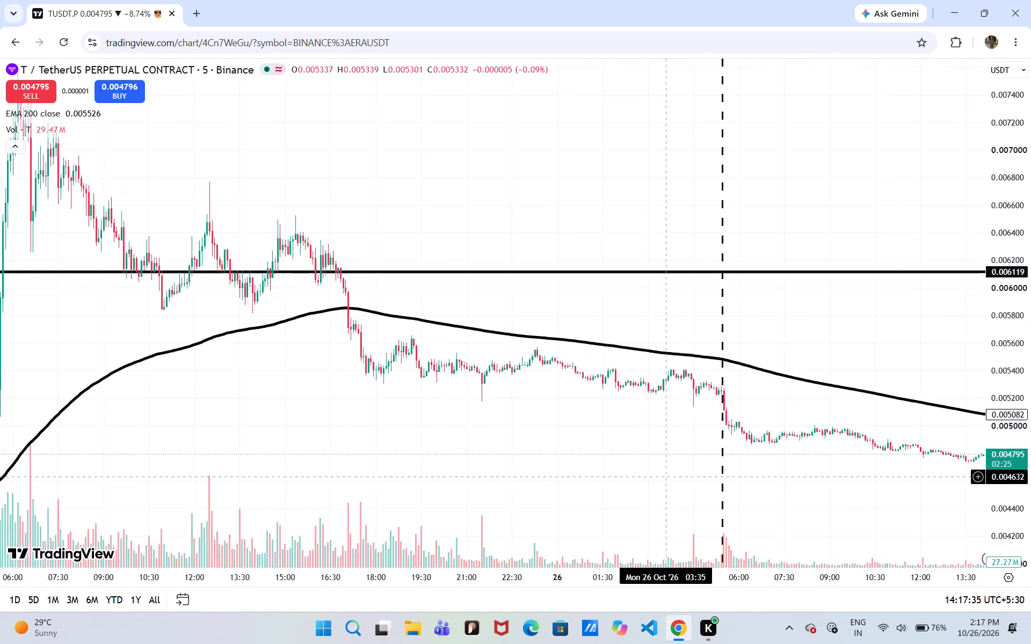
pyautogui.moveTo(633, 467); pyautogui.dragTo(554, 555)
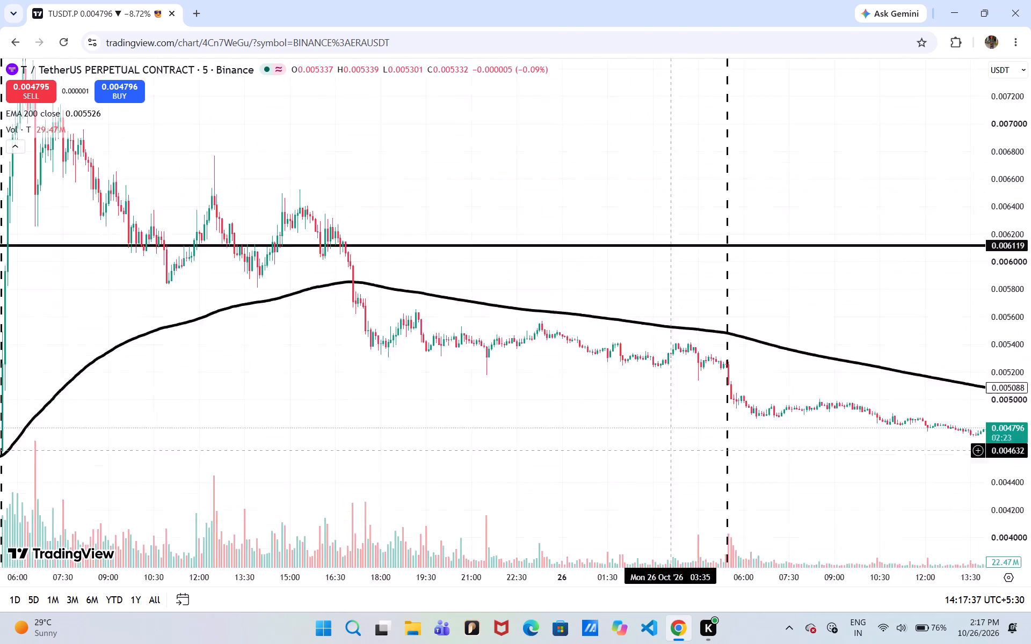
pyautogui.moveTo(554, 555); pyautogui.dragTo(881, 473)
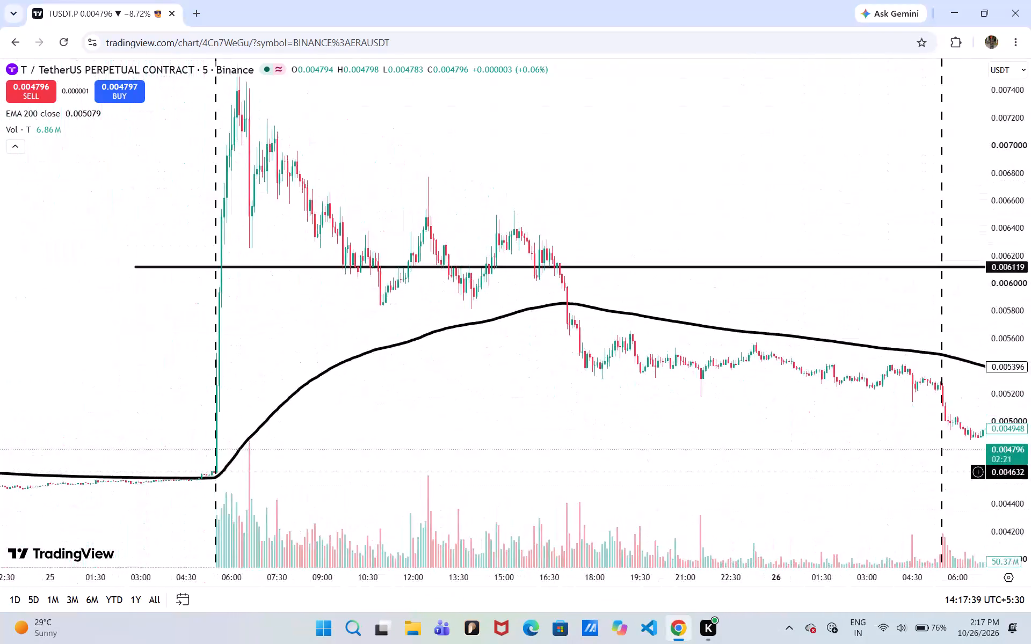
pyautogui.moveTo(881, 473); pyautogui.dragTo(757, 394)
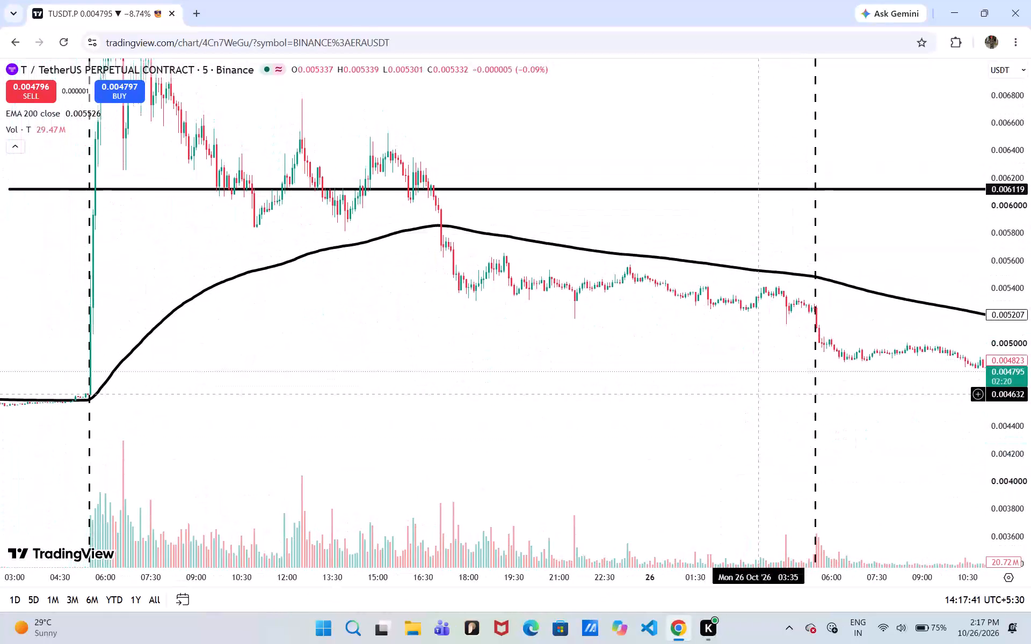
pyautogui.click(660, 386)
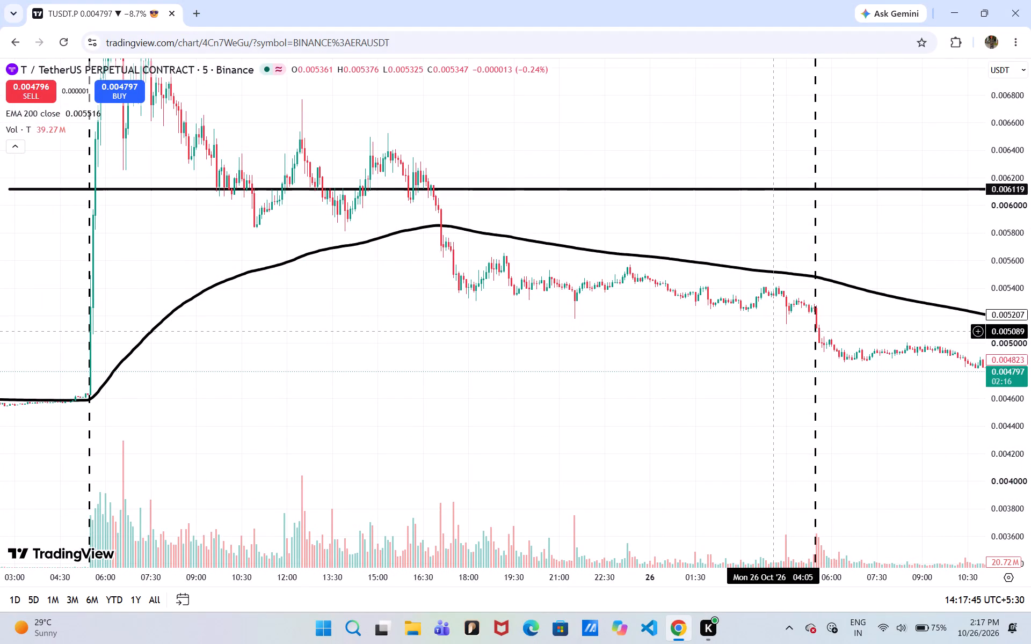
# Search for BMT and load Binance's BMTUSDT.P perpetual contract chart.
pyautogui.press('b')
pyautogui.write('mt')
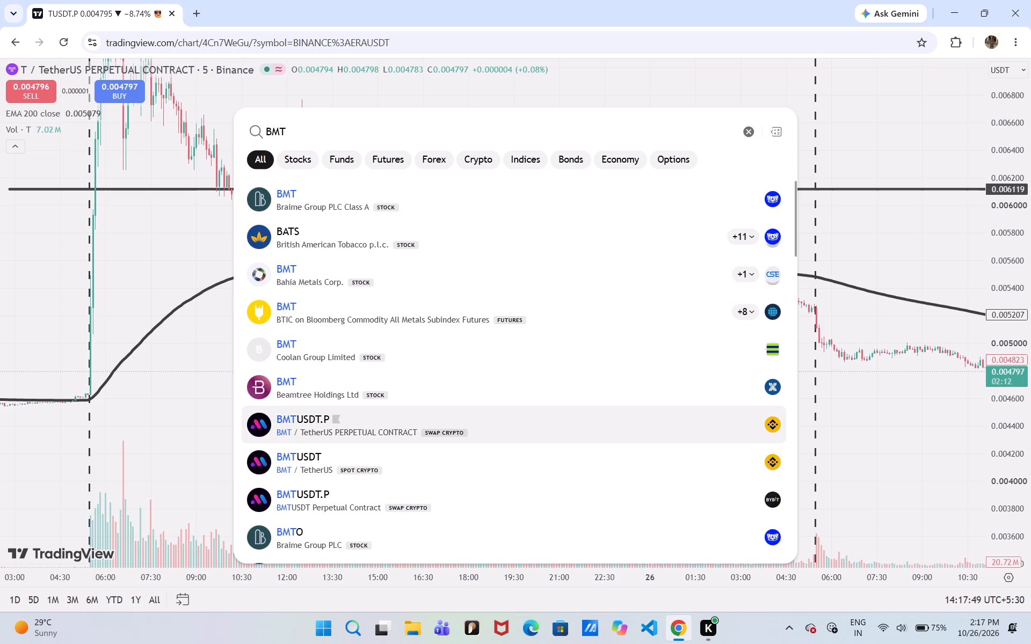
pyautogui.click(749, 428)
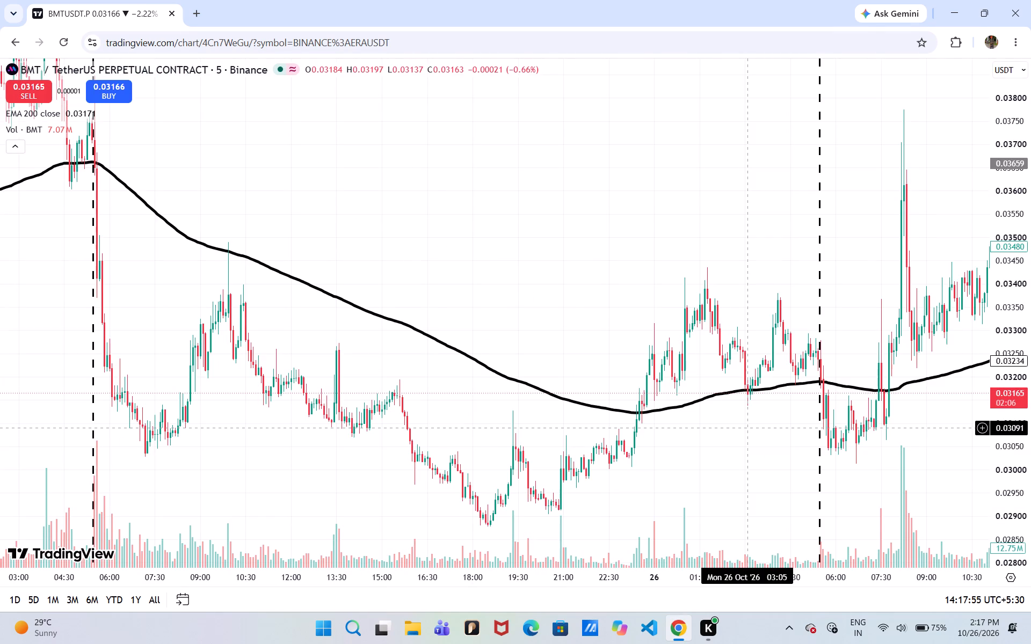
# Examine BMTUSDT.P's price action from 24 to 26 October and compress the price scale to fit the 24 October spike.
pyautogui.moveTo(765, 326); pyautogui.dragTo(286, 174)
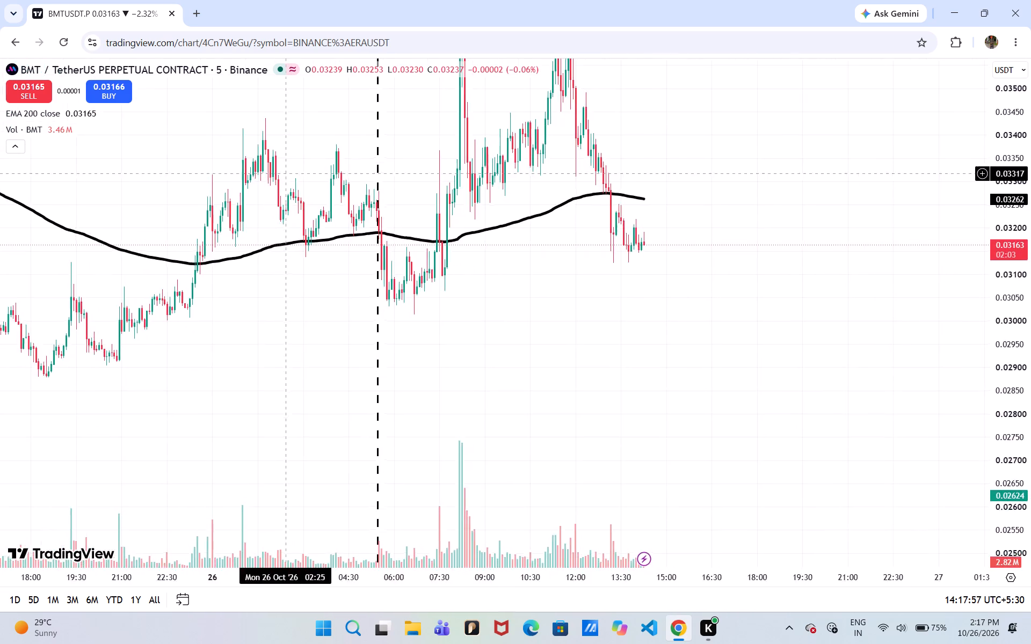
pyautogui.moveTo(286, 174); pyautogui.dragTo(901, 225)
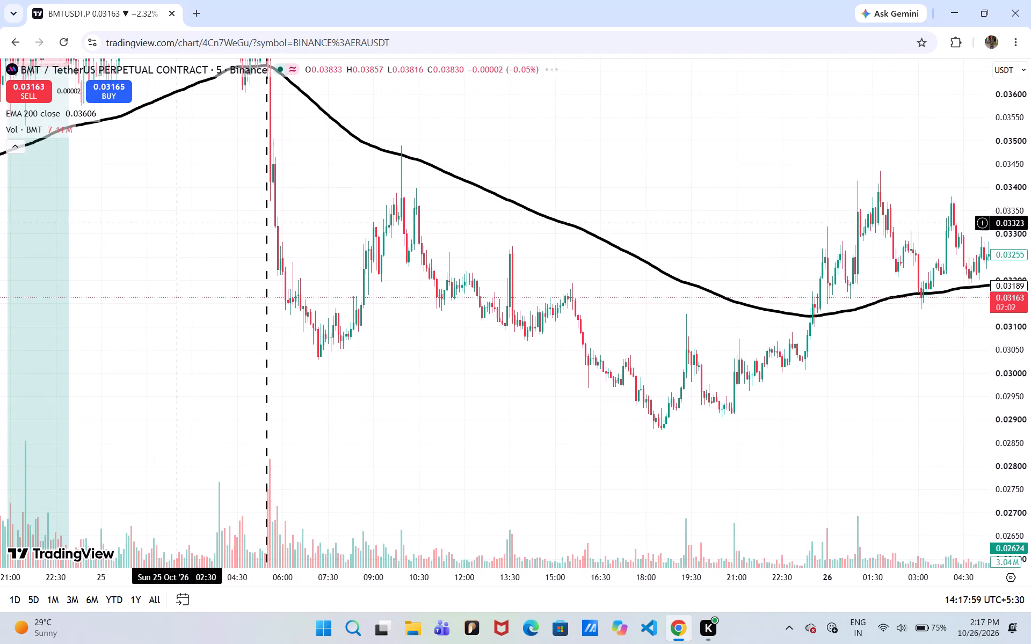
pyautogui.moveTo(148, 209); pyautogui.dragTo(526, 385)
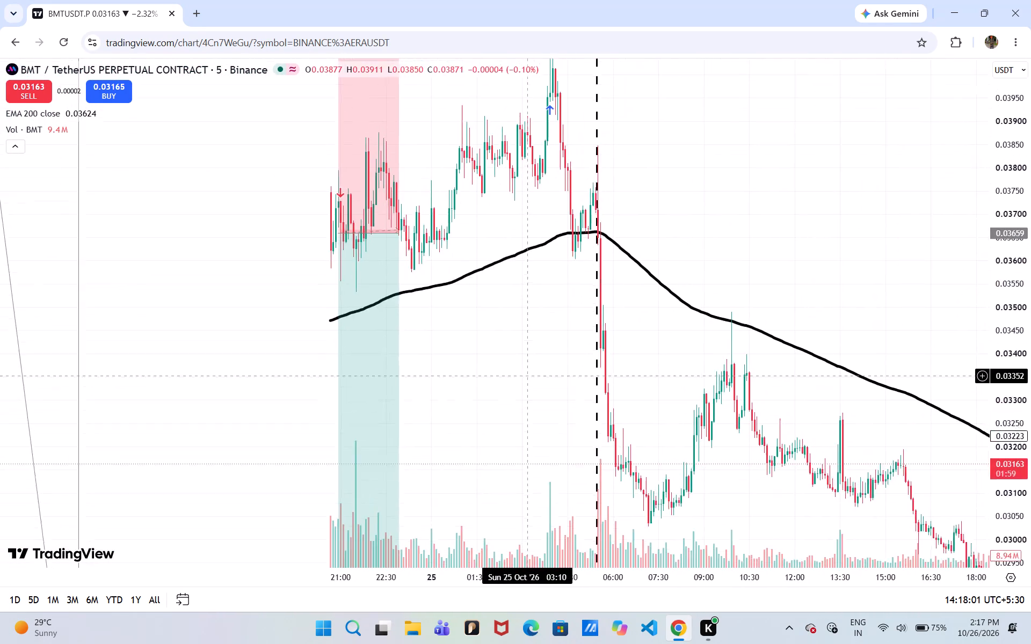
pyautogui.moveTo(526, 385); pyautogui.dragTo(530, 447)
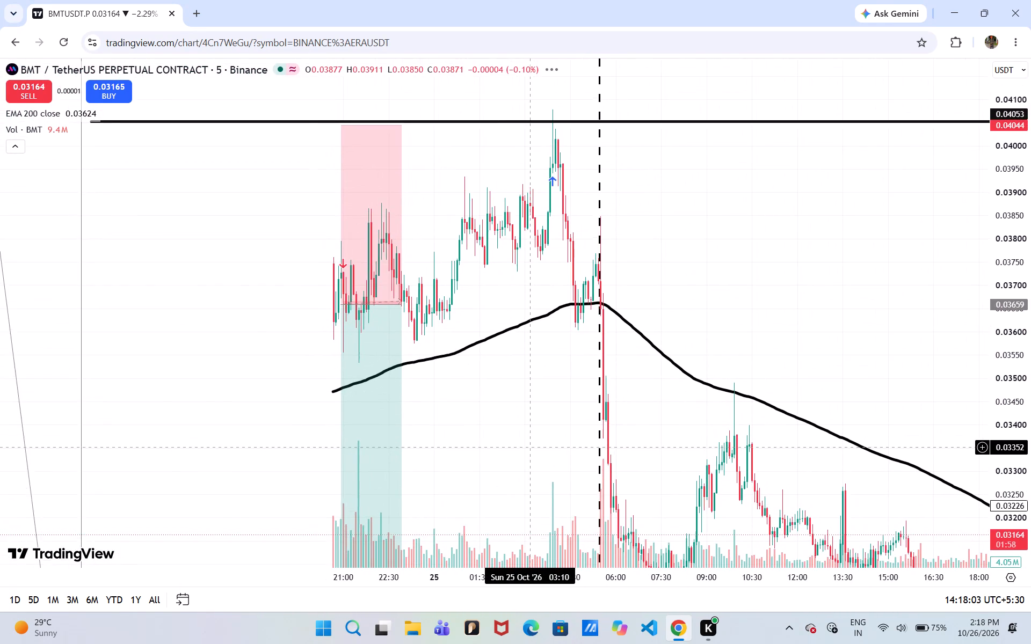
pyautogui.moveTo(530, 447); pyautogui.dragTo(836, 268)
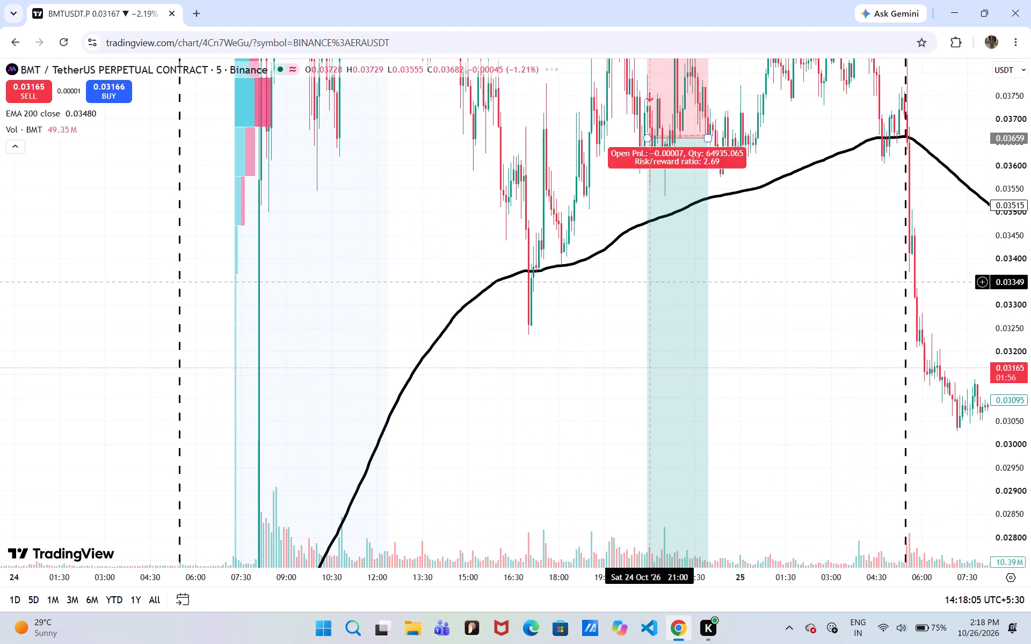
pyautogui.moveTo(500, 300); pyautogui.dragTo(668, 52)
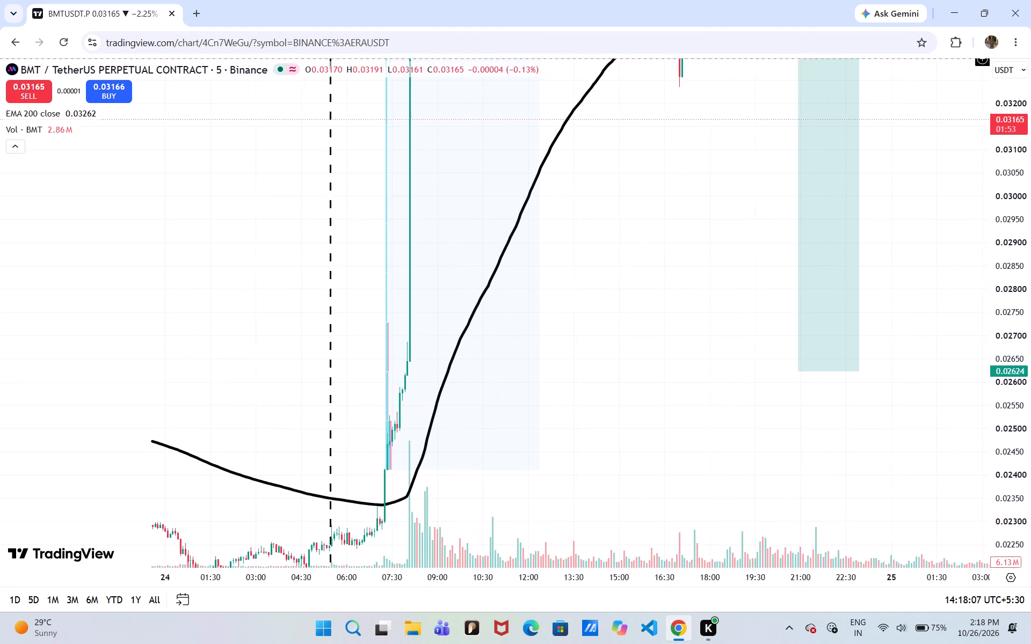
pyautogui.moveTo(668, 52); pyautogui.dragTo(591, 255)
pyautogui.moveTo(1004, 144); pyautogui.dragTo(1003, 189)
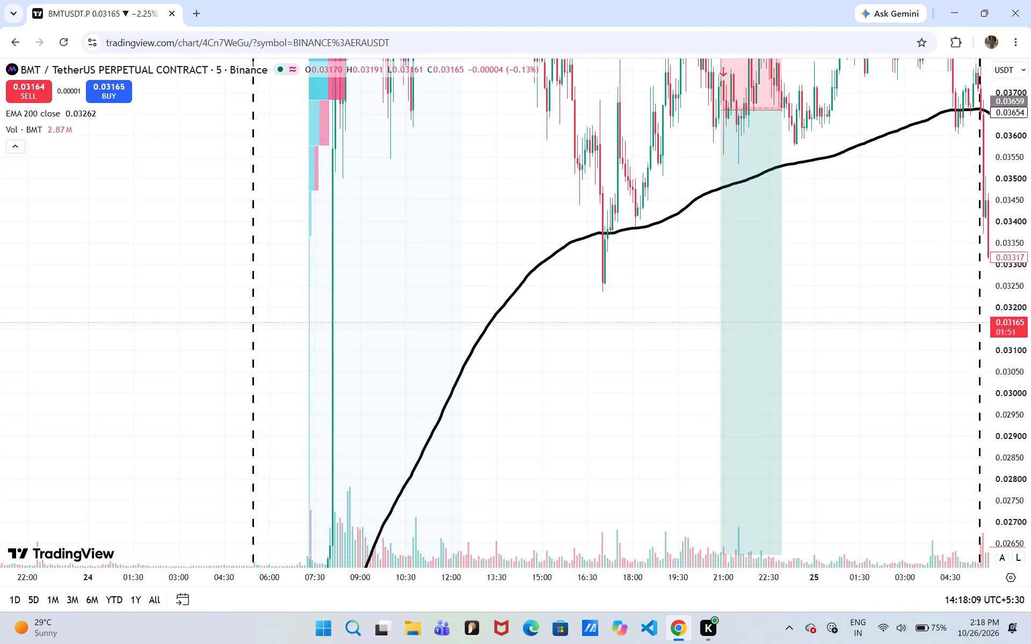
pyautogui.moveTo(1003, 189); pyautogui.dragTo(977, 500)
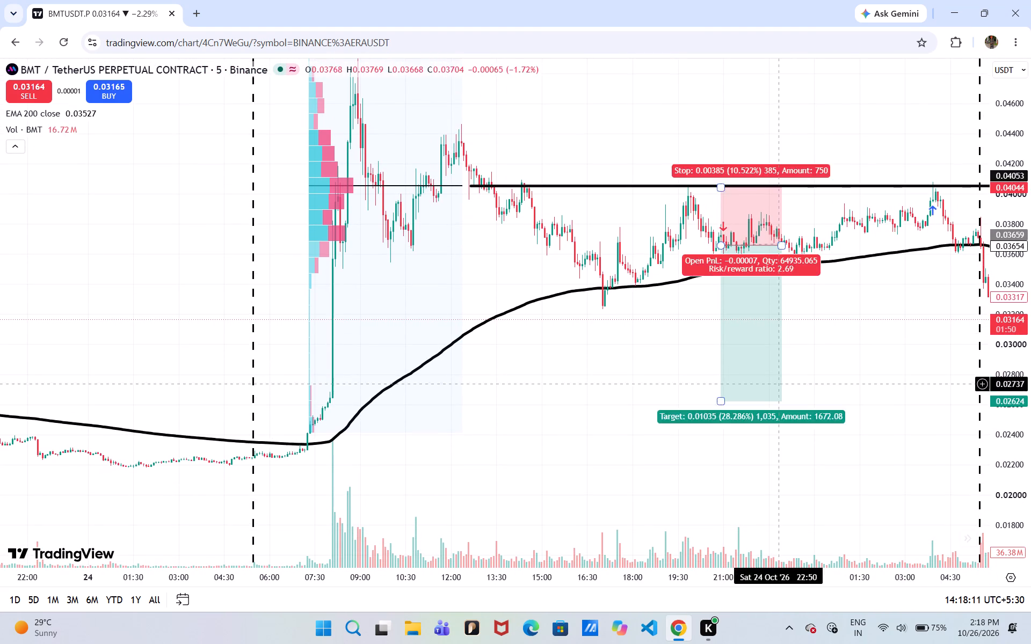
pyautogui.moveTo(1014, 265); pyautogui.dragTo(1008, 377)
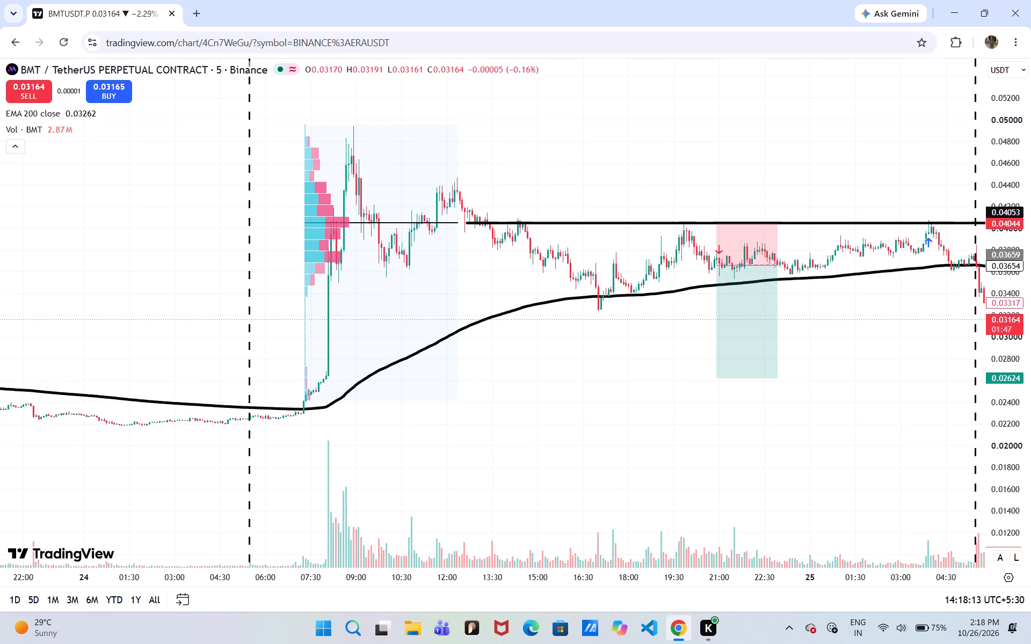
# Examine BMTUSDT.P around the earlier short position on 24 and 25 October against the 0.04053 ray and the 200 EMA.
pyautogui.moveTo(629, 384); pyautogui.dragTo(267, 367)
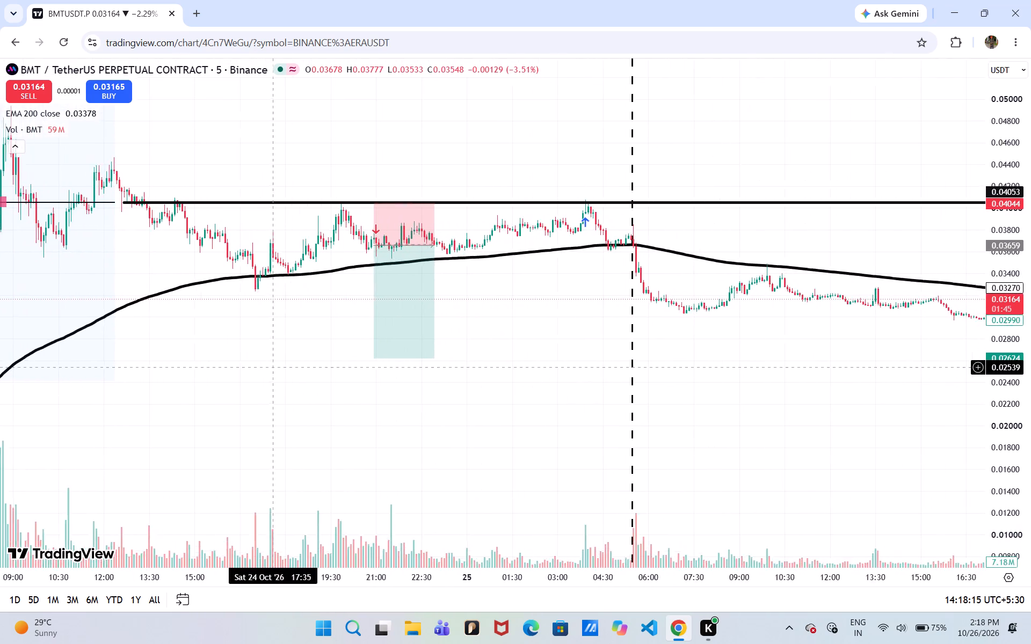
pyautogui.moveTo(267, 367); pyautogui.dragTo(525, 403)
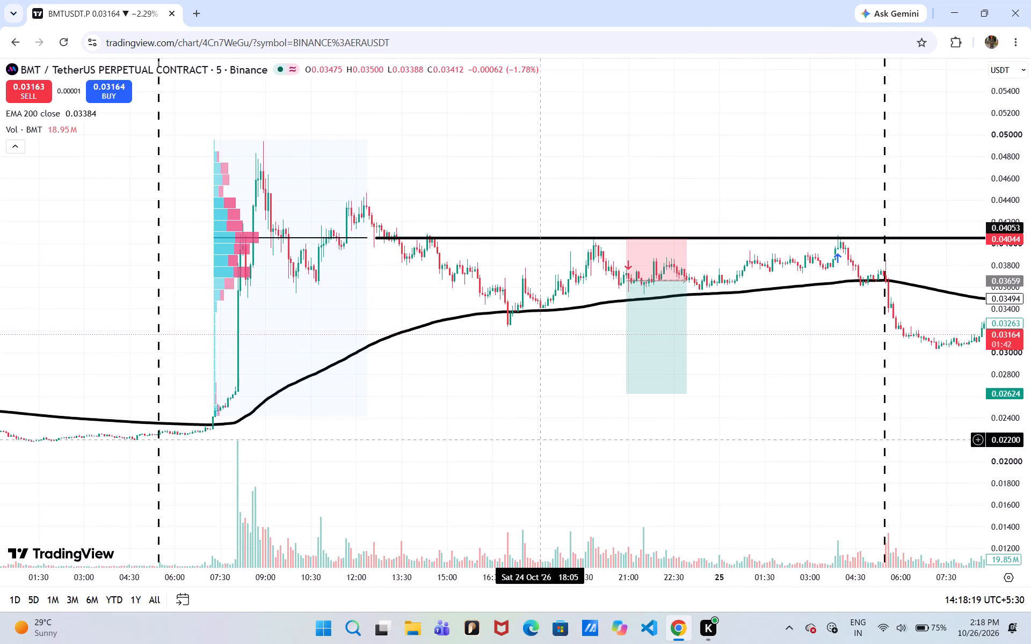
pyautogui.moveTo(540, 440); pyautogui.dragTo(107, 382)
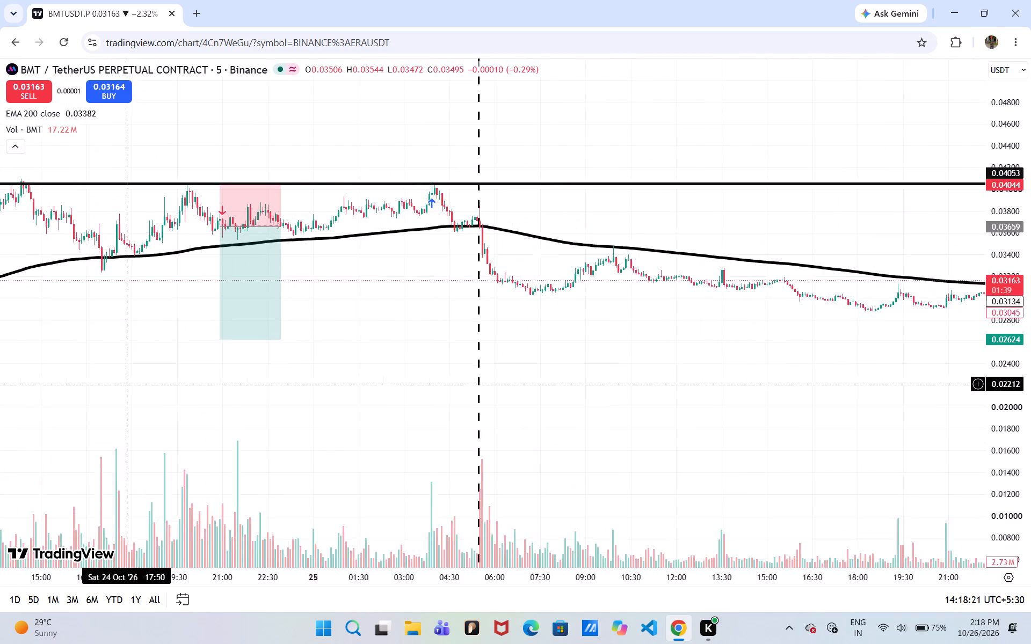
pyautogui.moveTo(107, 382); pyautogui.dragTo(50, 406)
pyautogui.moveTo(528, 366); pyautogui.dragTo(324, 326)
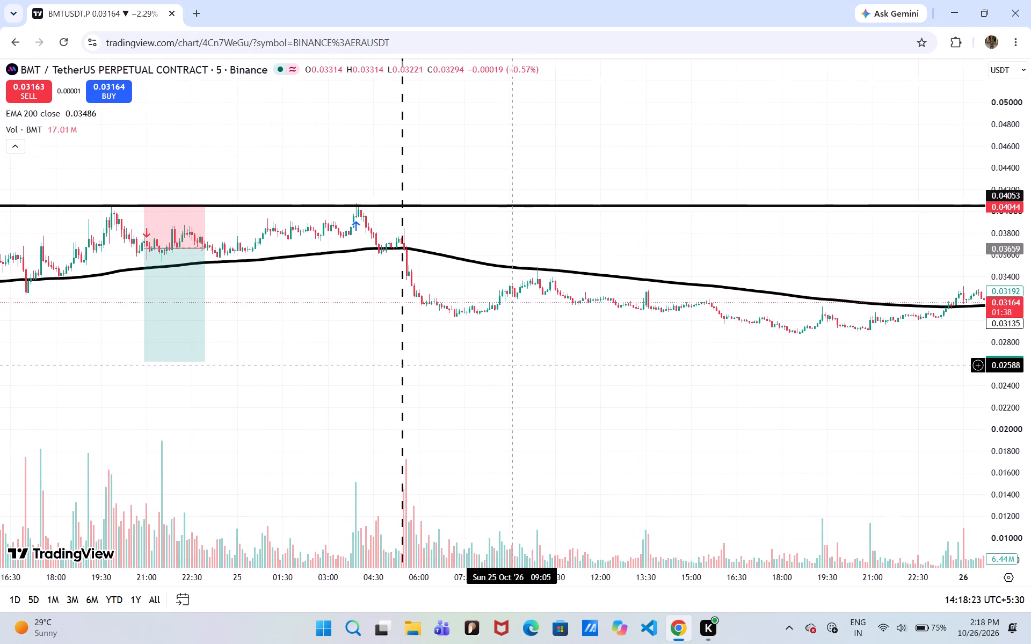
pyautogui.moveTo(324, 326); pyautogui.dragTo(594, 339)
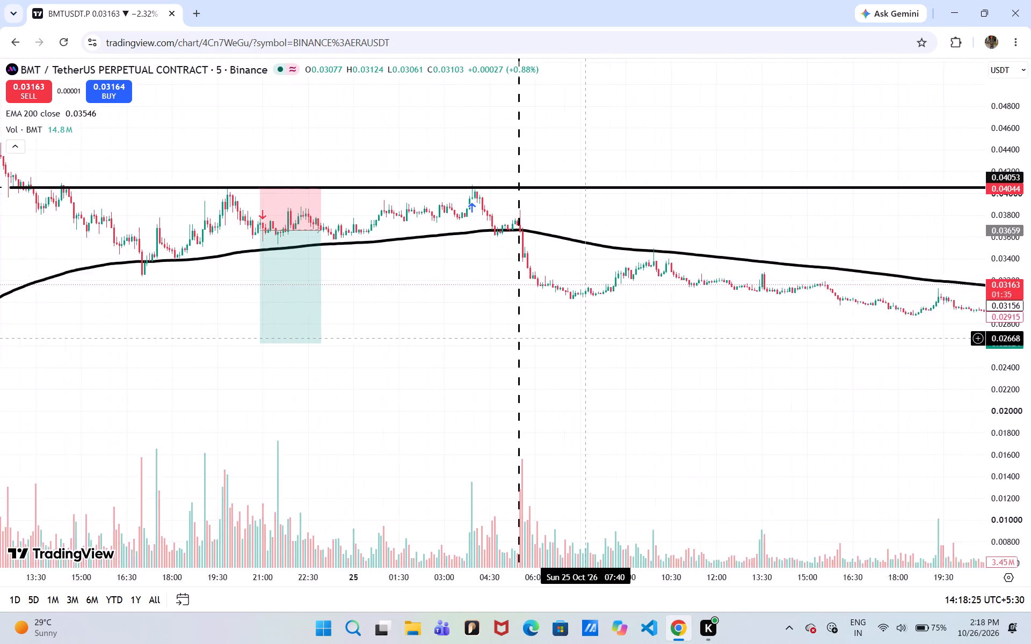
pyautogui.moveTo(594, 339); pyautogui.dragTo(670, 345)
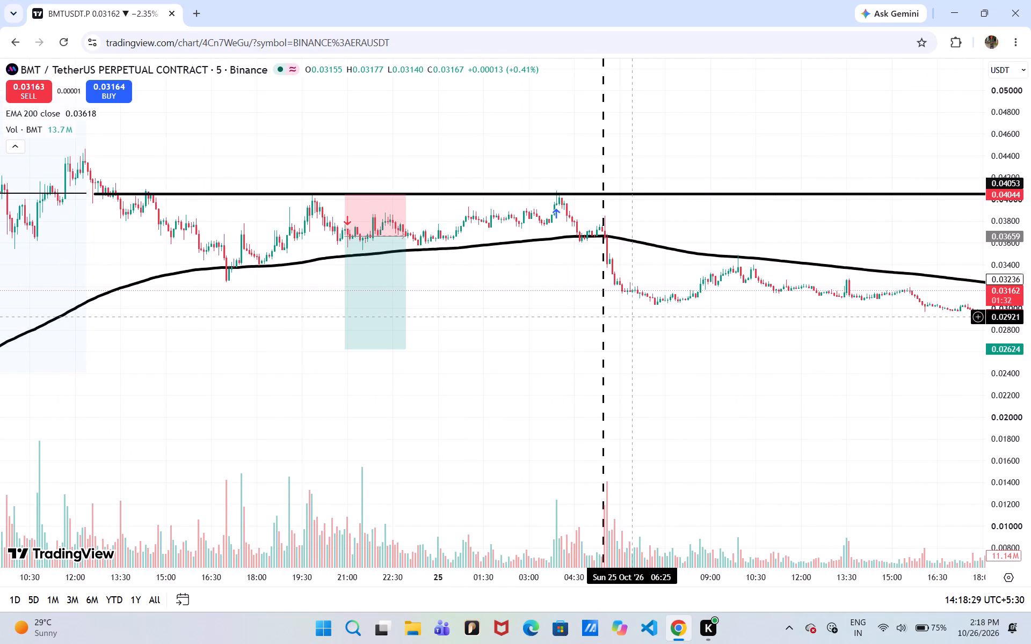
pyautogui.moveTo(313, 342); pyautogui.dragTo(477, 358)
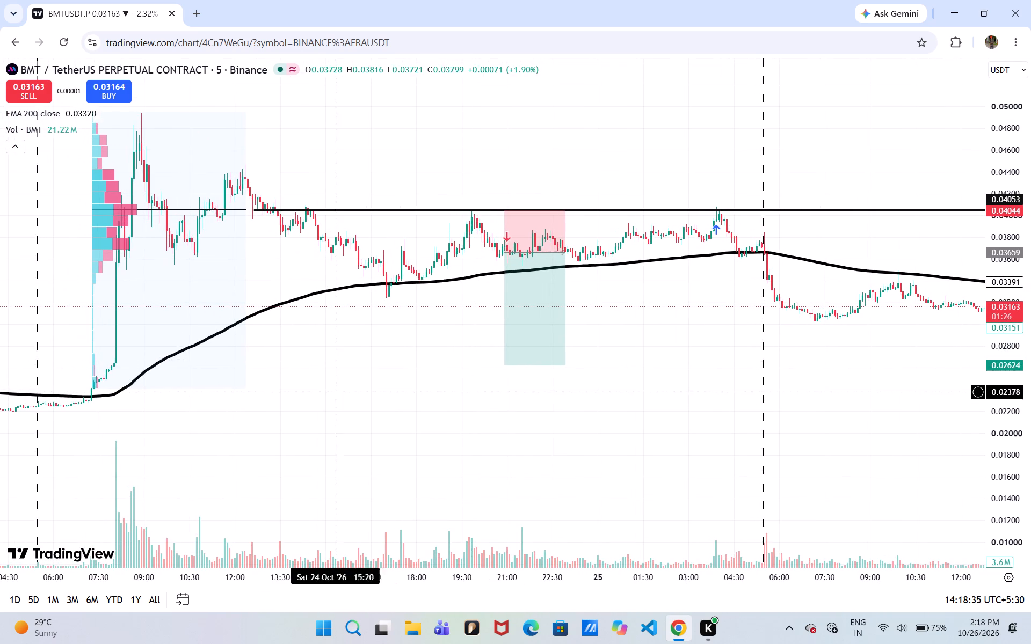
# Delete the volume profile drawn over BMTUSDT.P's 24 October spike.
pyautogui.moveTo(290, 400); pyautogui.dragTo(446, 408)
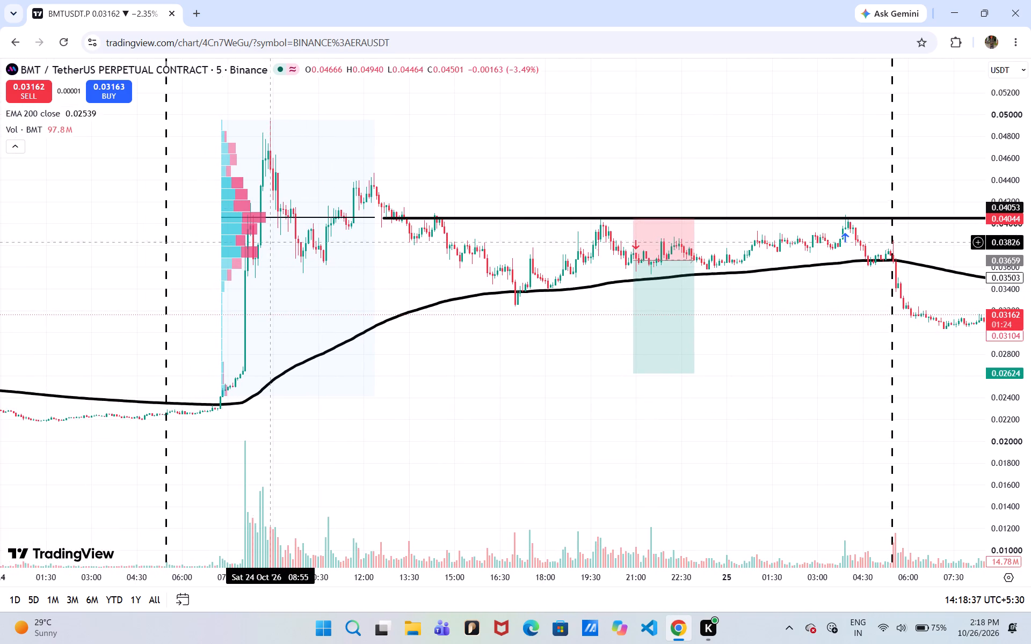
pyautogui.click(247, 230)
pyautogui.press('Delete')
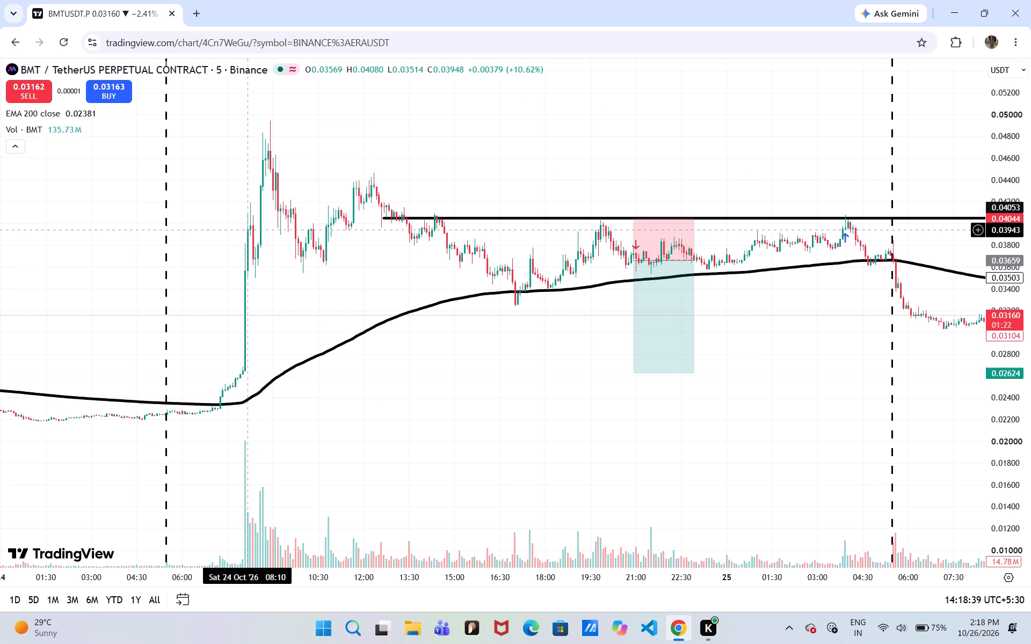
# Measure BMTUSDT.P's 24 October spike from 0.02329 at about 07:00 to 0.04941 at 09:05.
pyautogui.keyDown('shift'); pyautogui.click(212, 405); pyautogui.keyUp('shift')
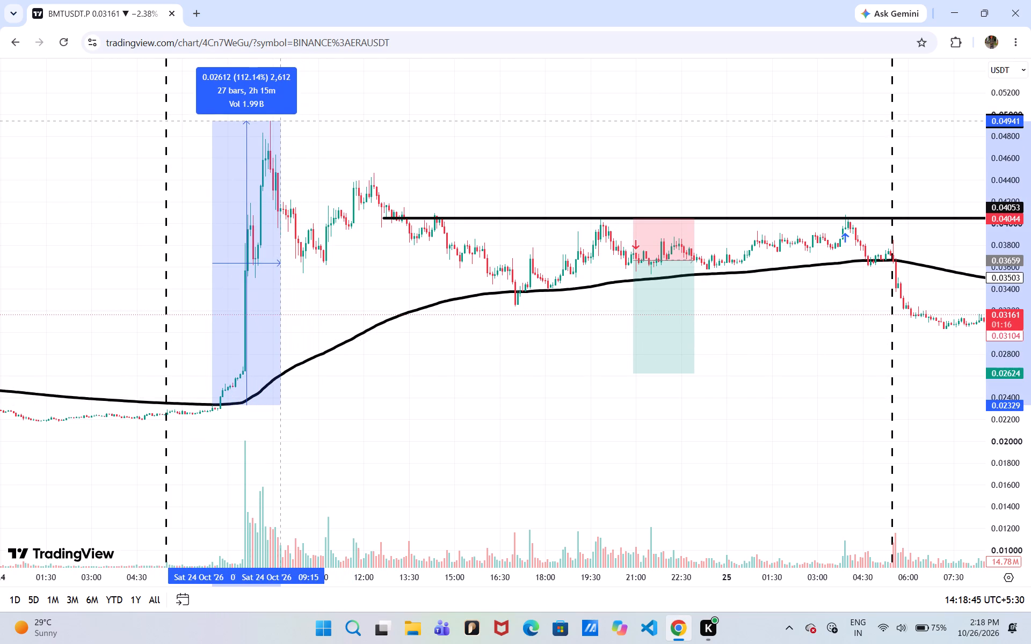
pyautogui.click(277, 121)
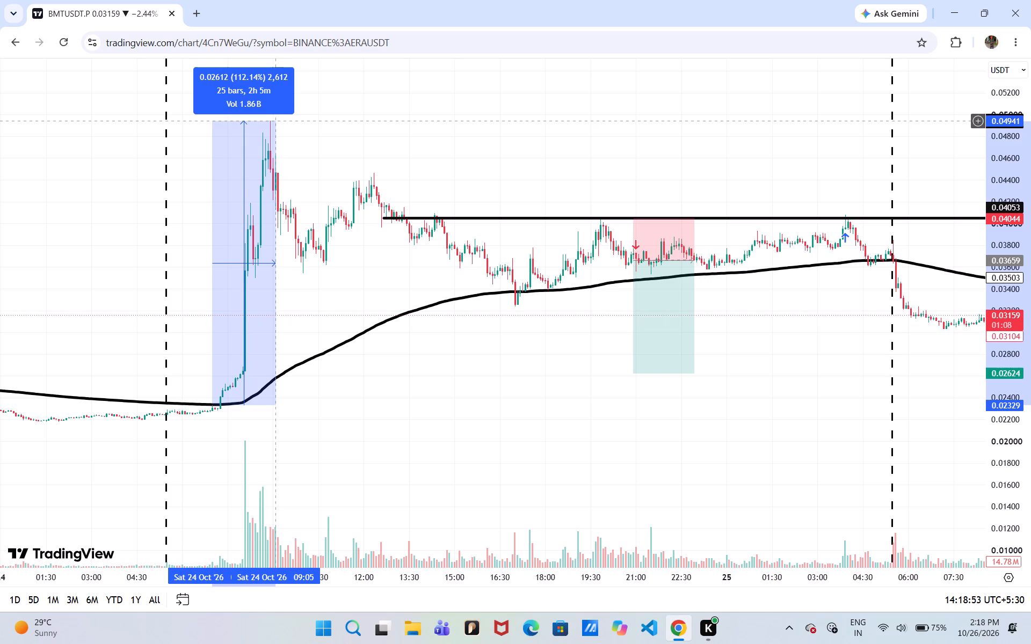
pyautogui.click(295, 264)
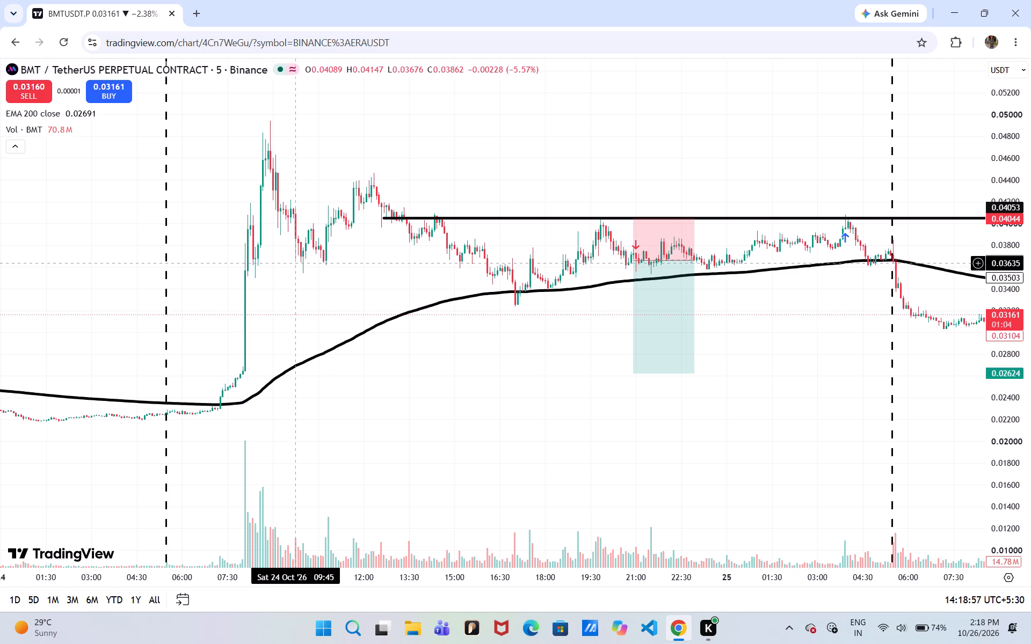
# Place a horizontal ray at 0.03635 starting from 09:45 on 24 October.
pyautogui.hotkey('alt', 'j')
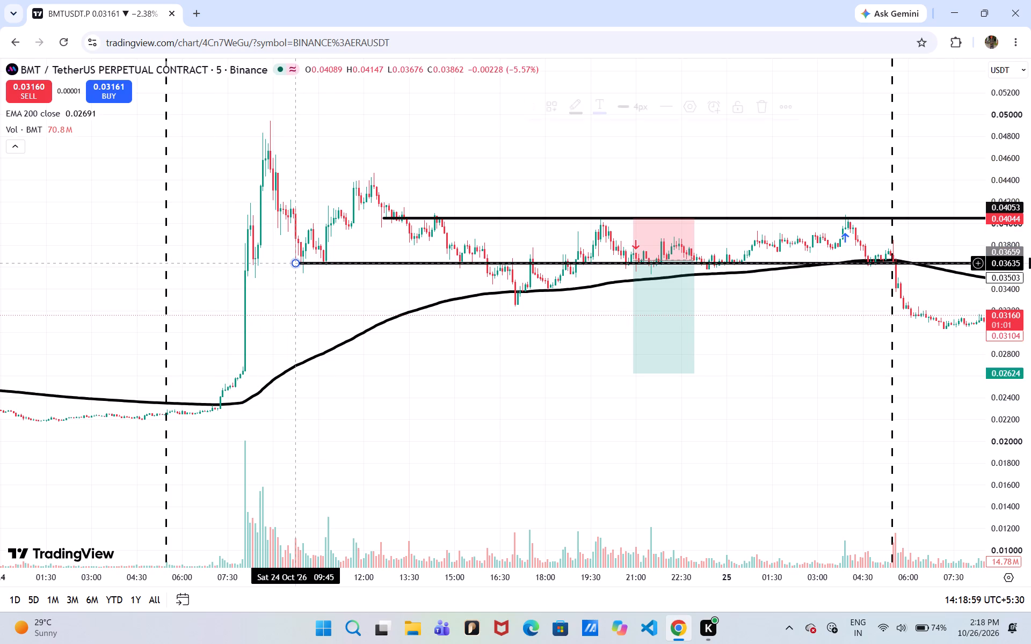
# Delete the old horizontal ray at 0.04053.
pyautogui.click(443, 219)
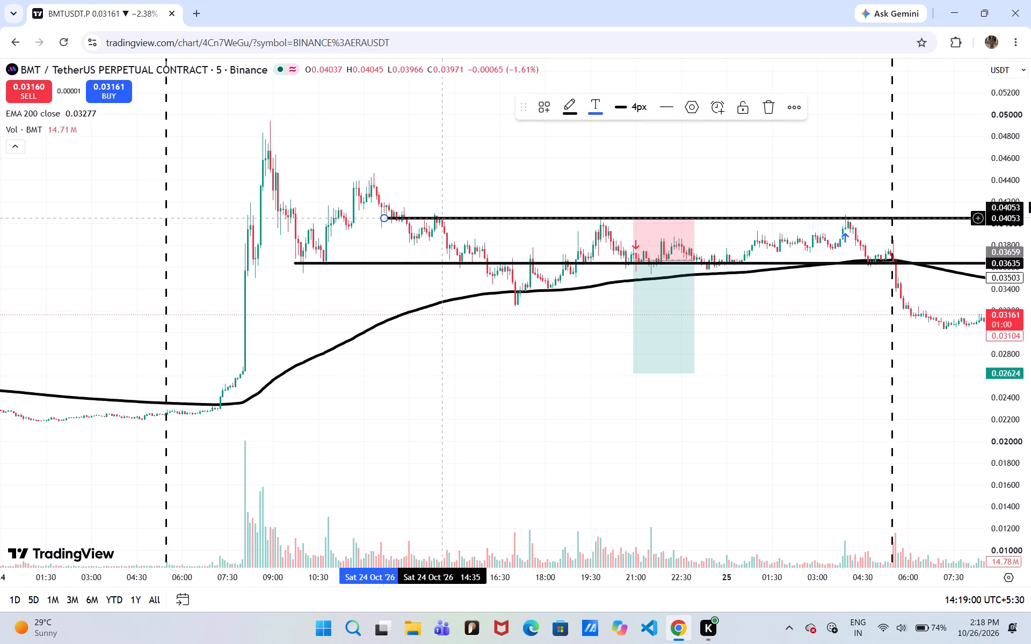
pyautogui.press('Delete')
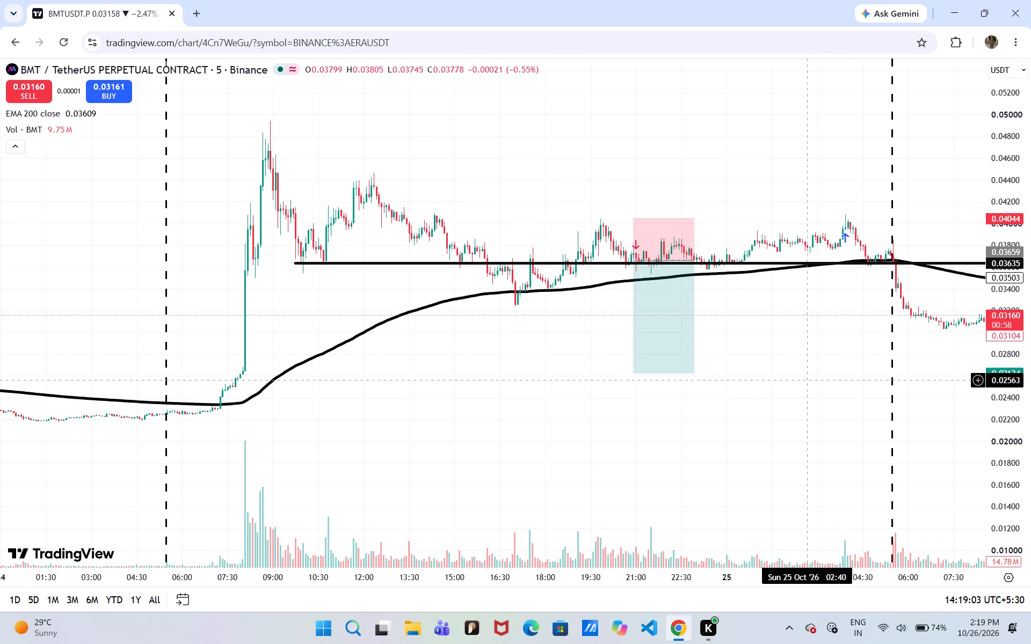
# Measure BMTUSDT.P's 25 October decline from 0.03672 at 05:40 to about 0.02859 at 20:55.
pyautogui.click(800, 383)
pyautogui.moveTo(800, 383); pyautogui.dragTo(570, 336)
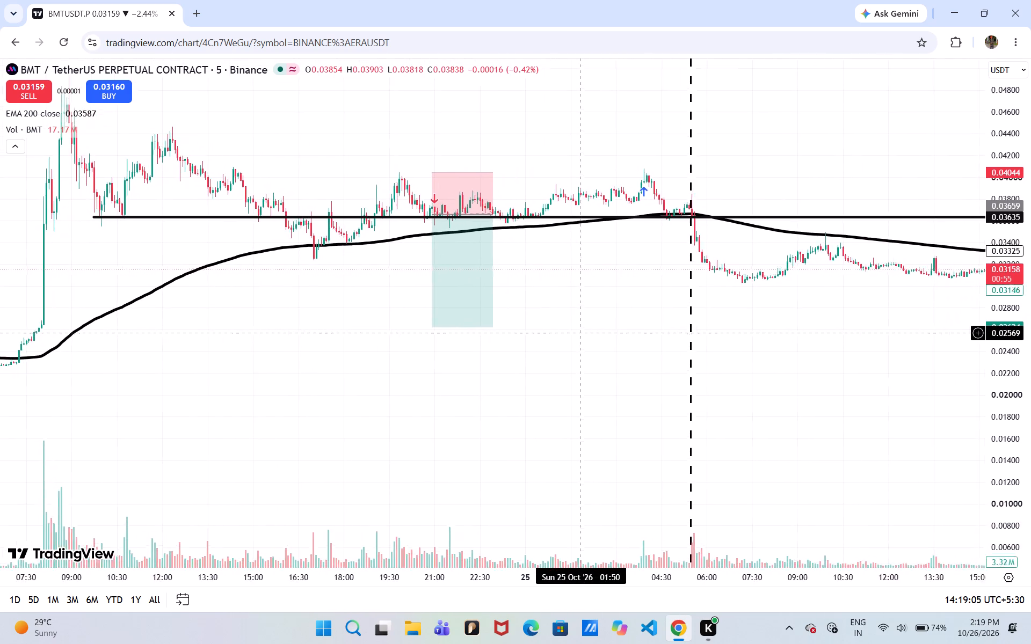
pyautogui.moveTo(570, 336); pyautogui.dragTo(539, 346)
pyautogui.moveTo(558, 346); pyautogui.dragTo(455, 314)
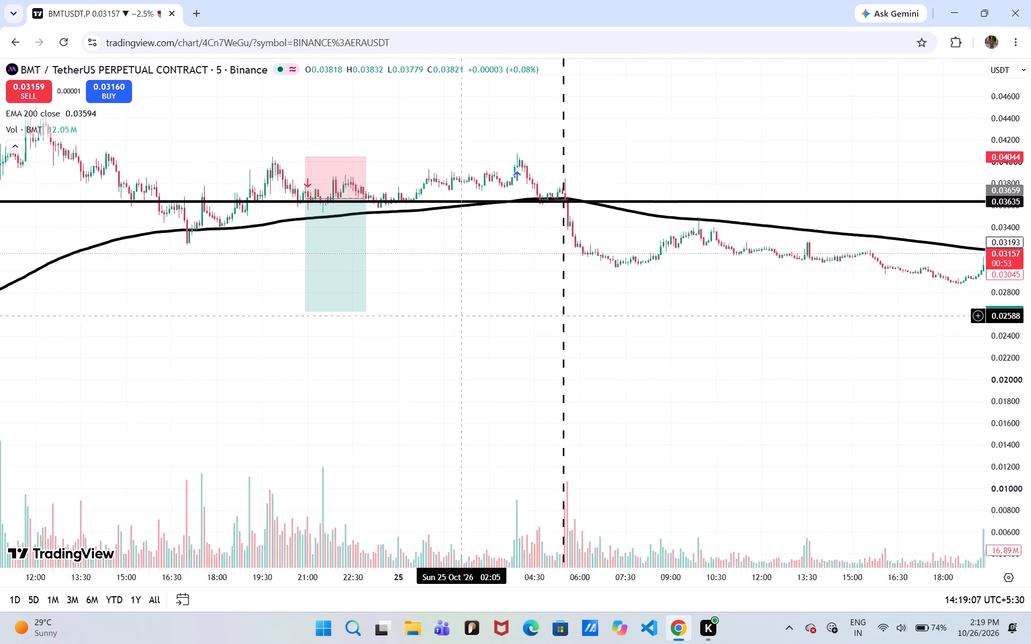
pyautogui.moveTo(455, 314); pyautogui.dragTo(318, 327)
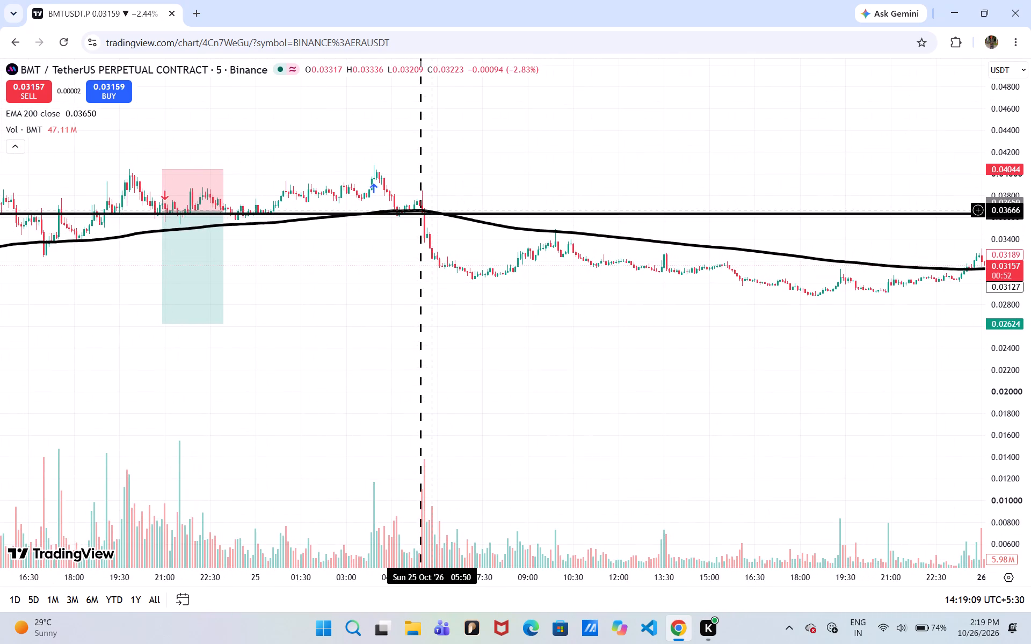
pyautogui.keyDown('shift'); pyautogui.click(428, 210); pyautogui.keyUp('shift')
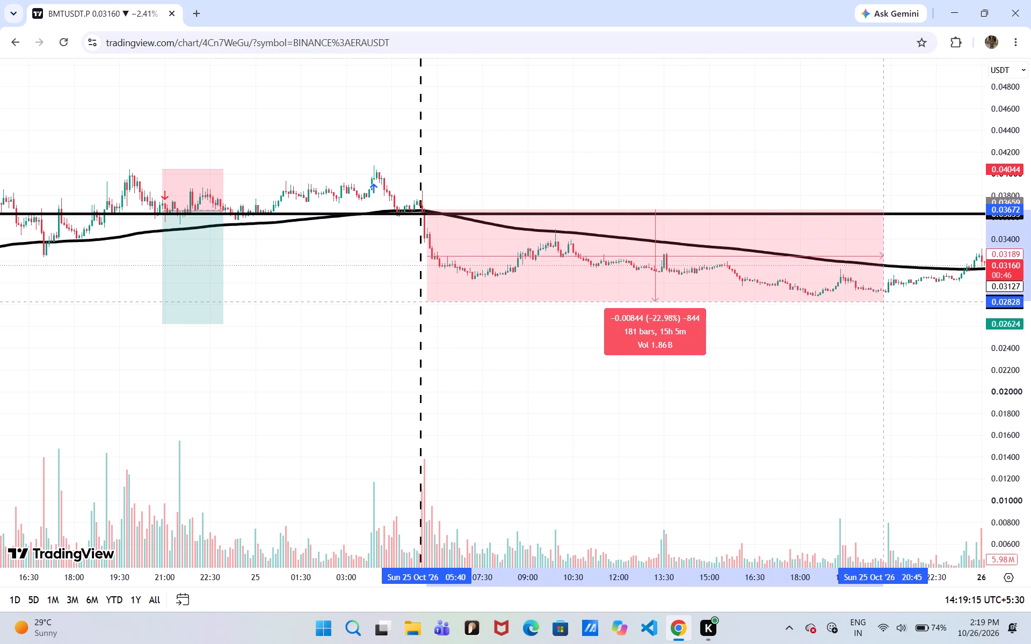
pyautogui.moveTo(890, 298); pyautogui.dragTo(844, 298)
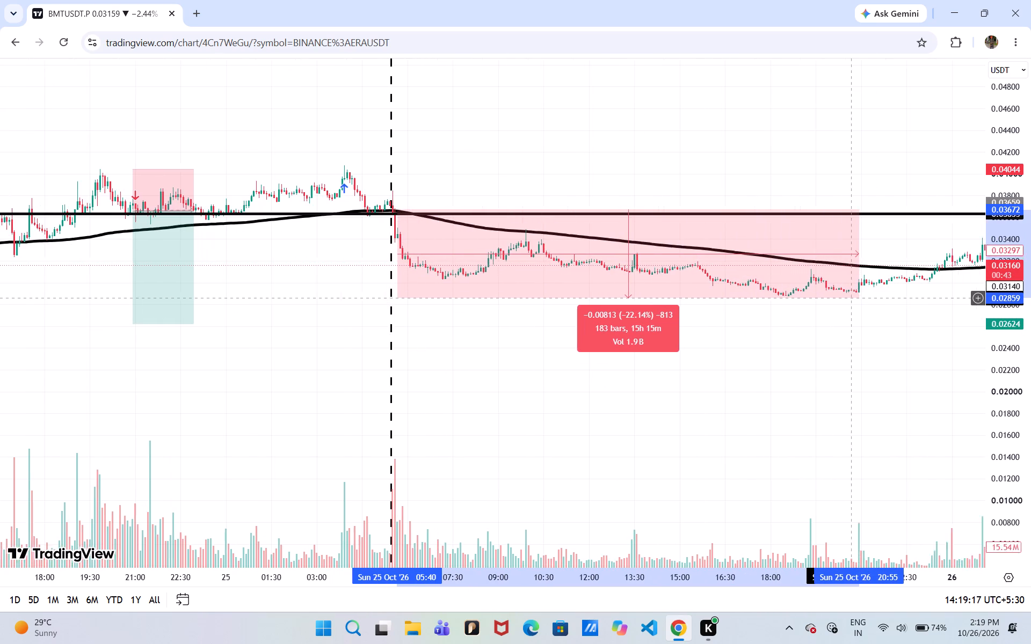
pyautogui.moveTo(844, 298); pyautogui.dragTo(301, 310)
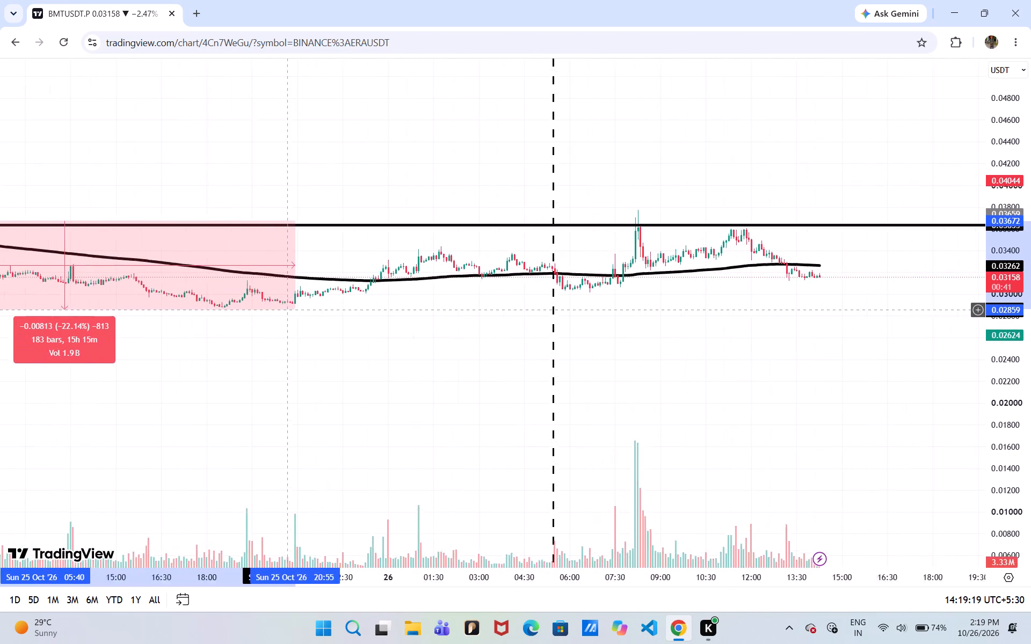
pyautogui.moveTo(301, 310); pyautogui.dragTo(898, 358)
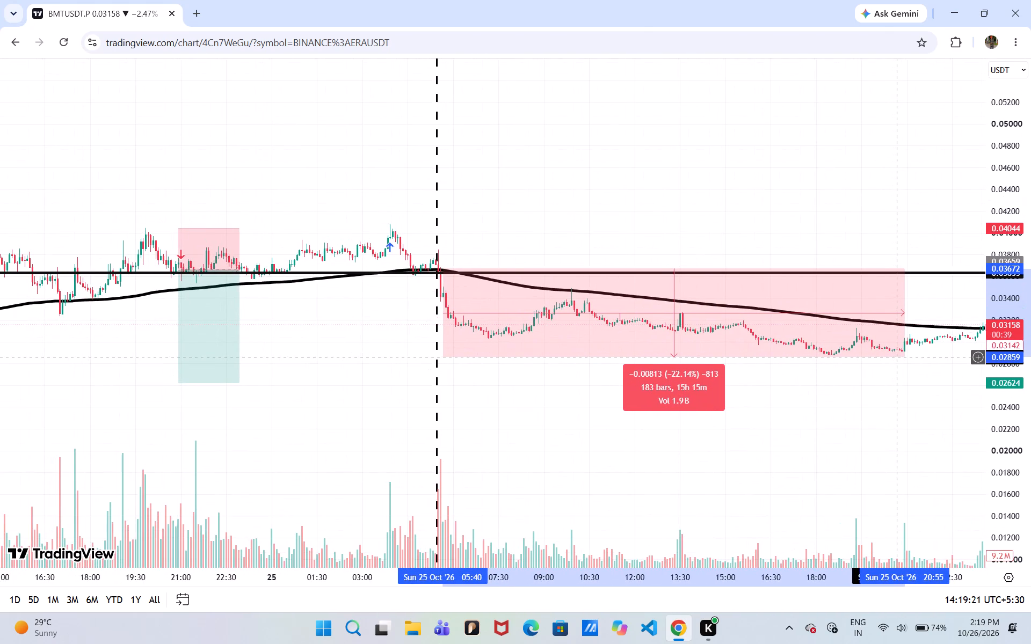
pyautogui.moveTo(898, 358); pyautogui.dragTo(924, 361)
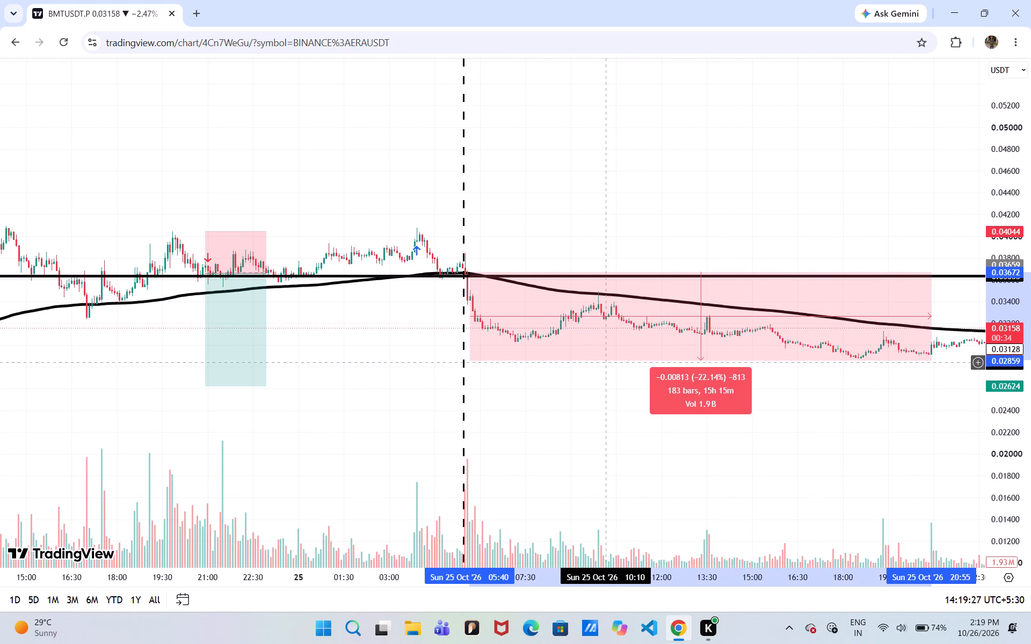
pyautogui.click(323, 364)
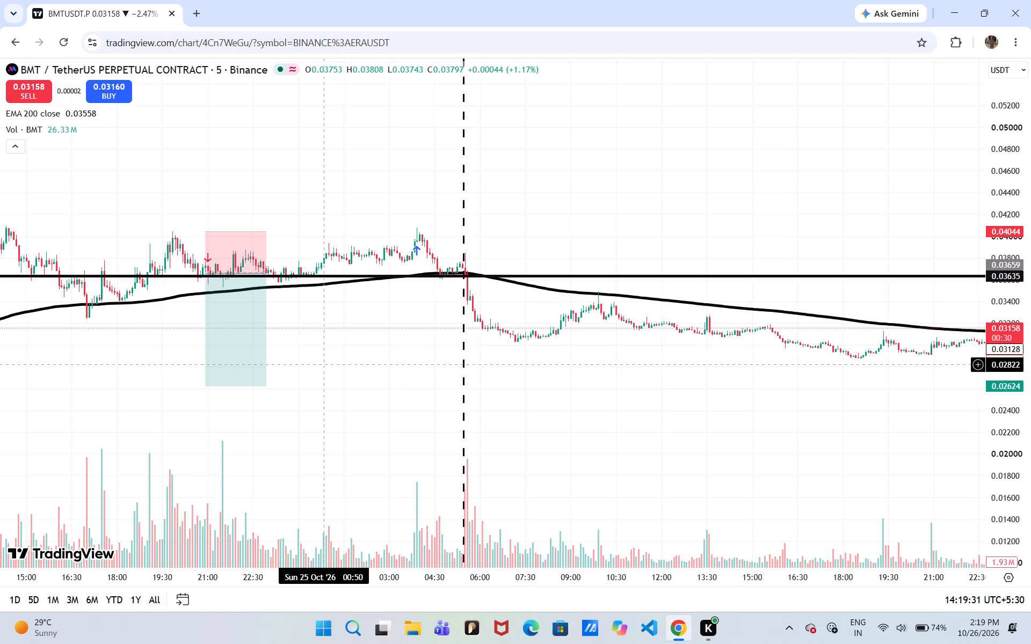
# Delete the short position drawing that starts around 21:00 on 24 October on the BMTUSDT.P chart.
pyautogui.moveTo(323, 364); pyautogui.dragTo(678, 345)
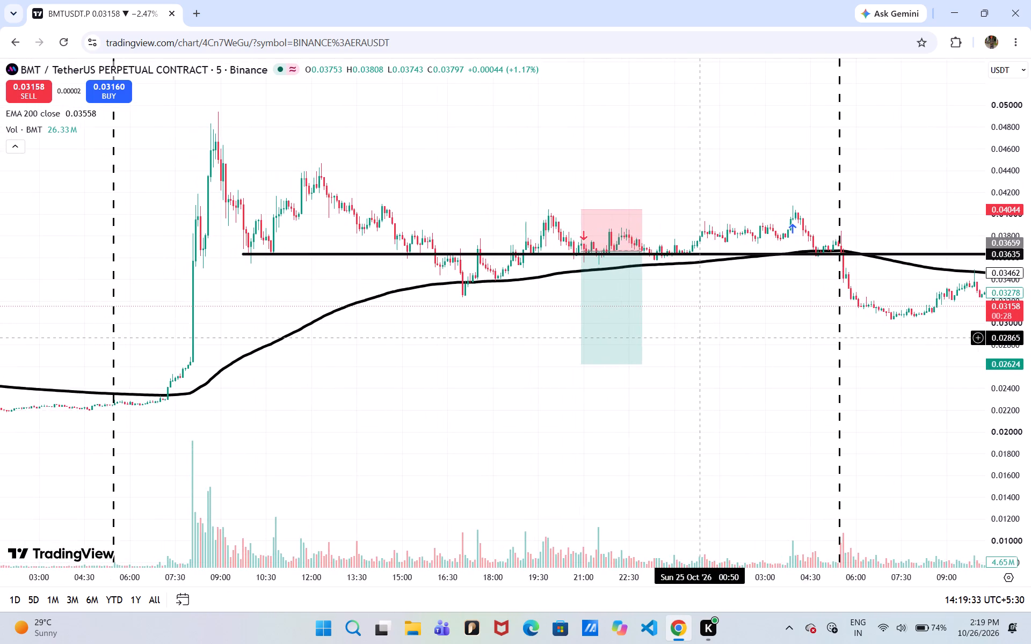
pyautogui.moveTo(678, 345); pyautogui.dragTo(645, 353)
pyautogui.click(562, 284)
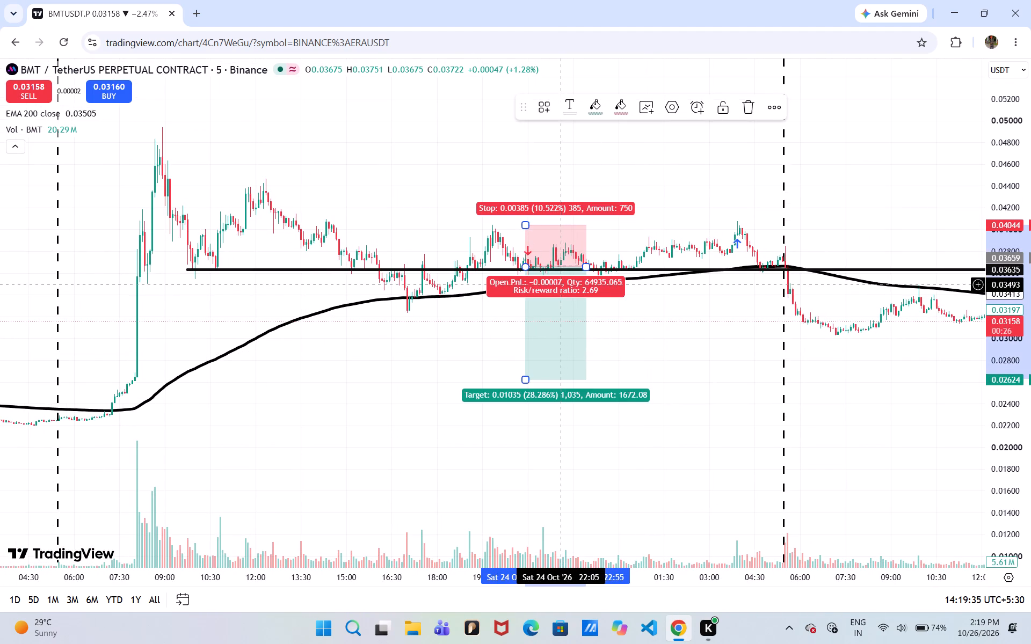
pyautogui.press('Delete')
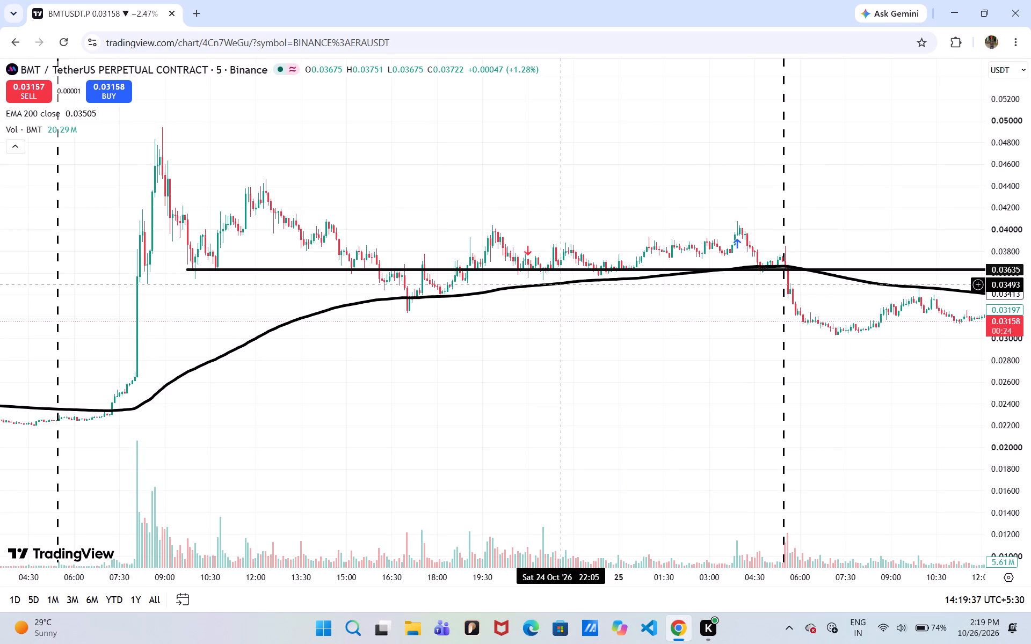
# Place a short position drawing with its entry at 0.03630, starting at 05:30 on 25 October beside the dashed vertical line.
pyautogui.moveTo(675, 349); pyautogui.dragTo(651, 349)
pyautogui.click(651, 349)
pyautogui.moveTo(651, 349); pyautogui.dragTo(643, 349)
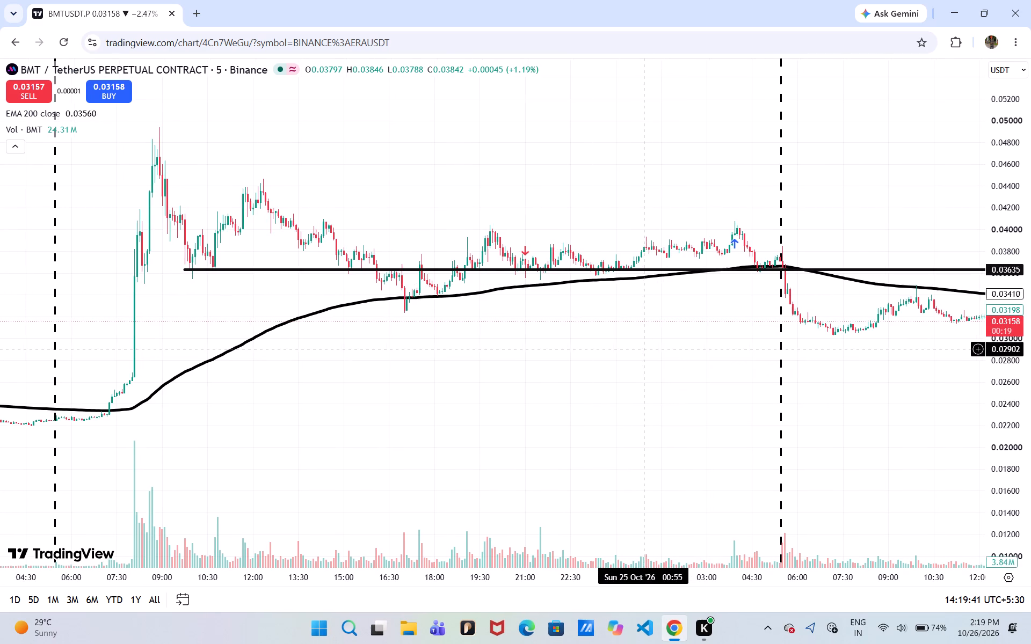
pyautogui.moveTo(643, 349); pyautogui.dragTo(268, 310)
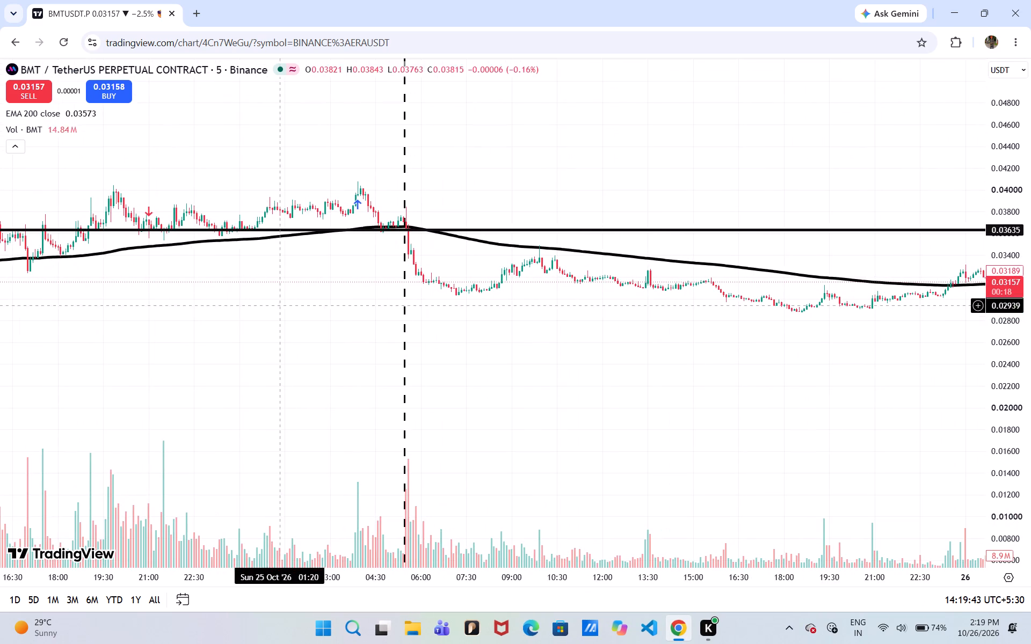
pyautogui.click(418, 231)
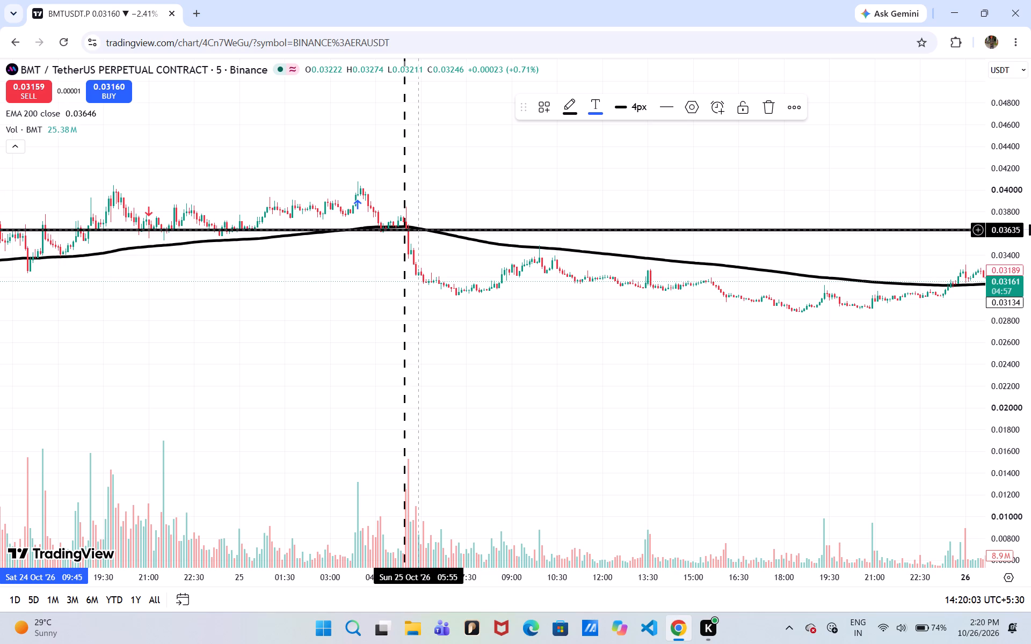
pyautogui.moveTo(655, 343); pyautogui.dragTo(490, 350)
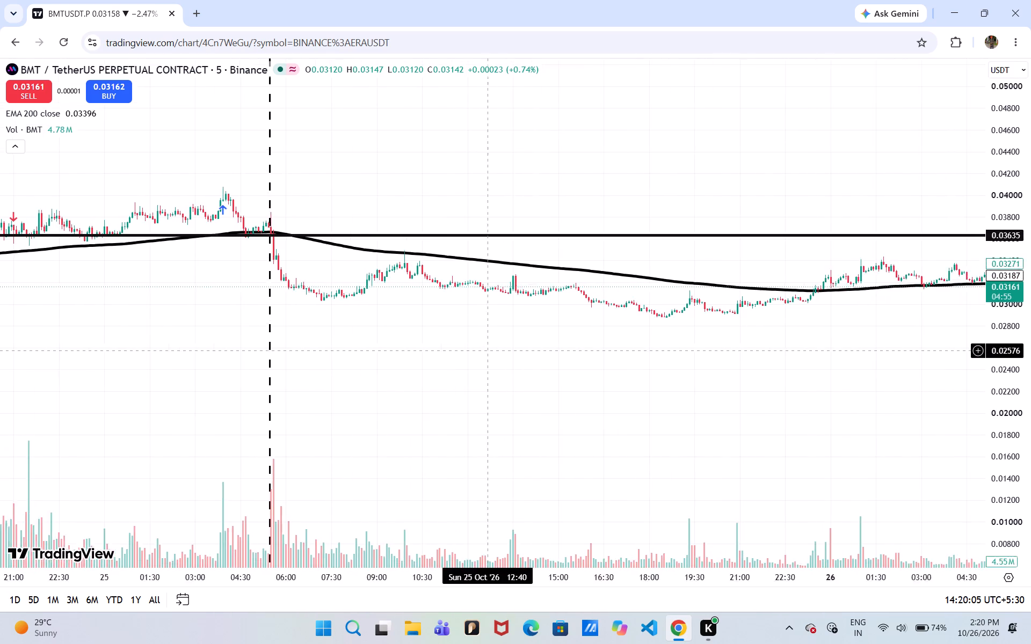
pyautogui.moveTo(490, 350); pyautogui.dragTo(696, 397)
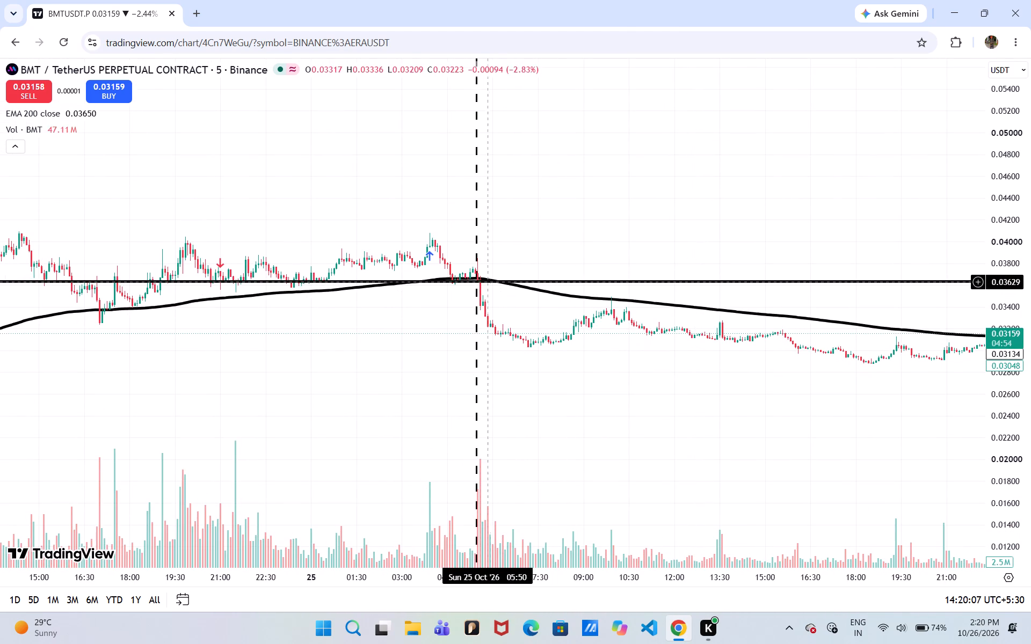
pyautogui.click(481, 280)
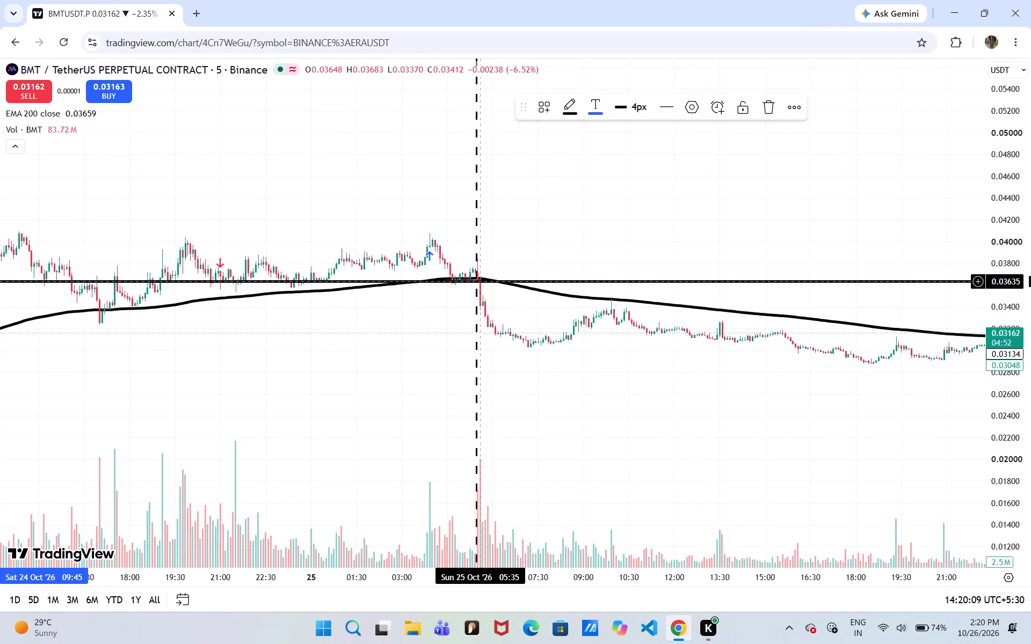
pyautogui.press('Escape')
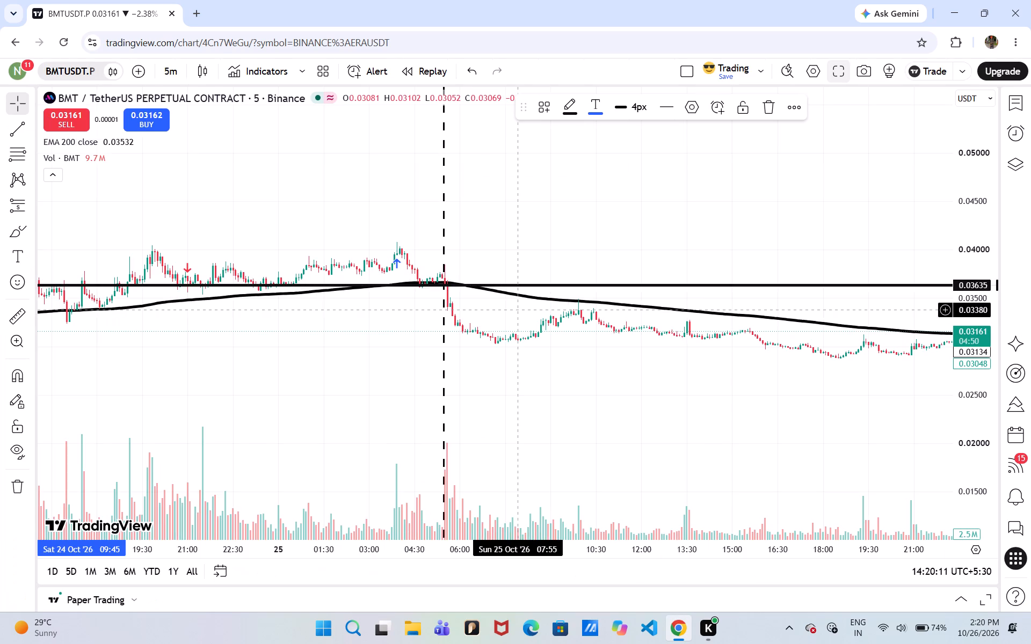
pyautogui.click(21, 208)
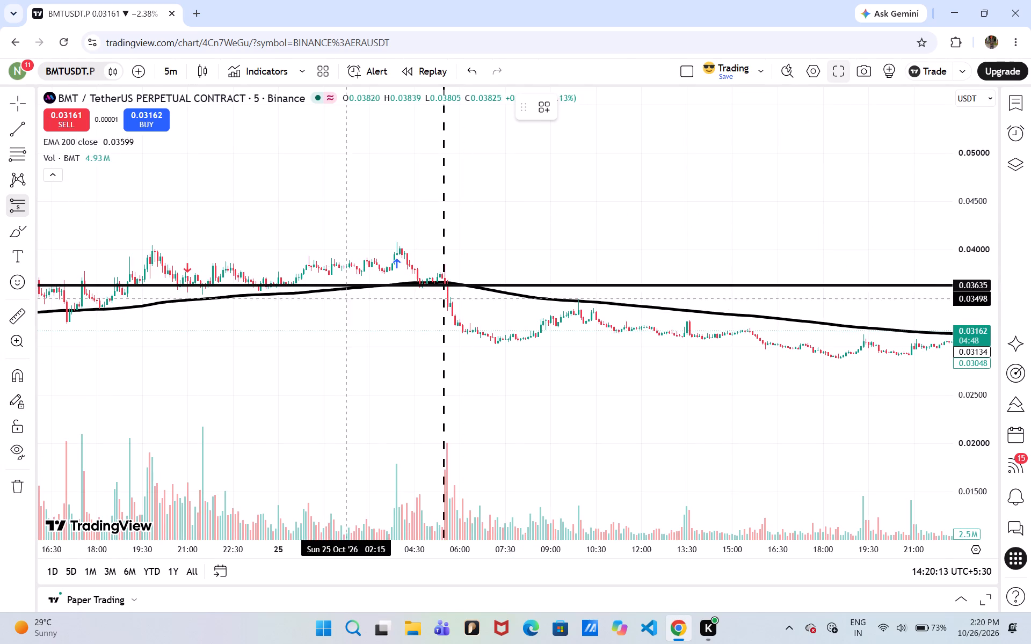
pyautogui.click(445, 286)
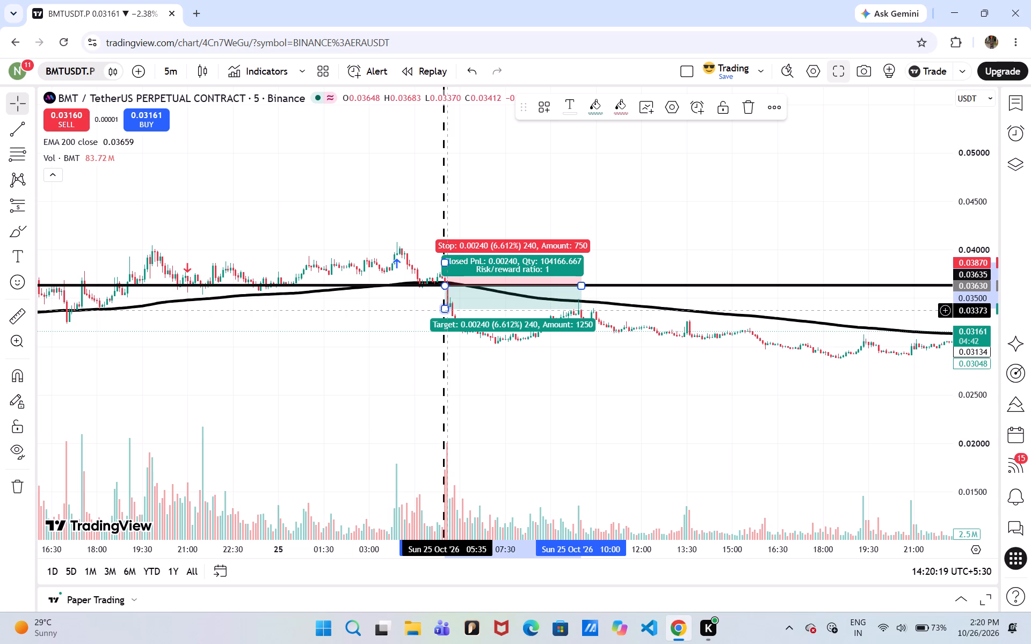
# Lower the new short position's target to about 0.02895.
pyautogui.moveTo(448, 310); pyautogui.dragTo(454, 333)
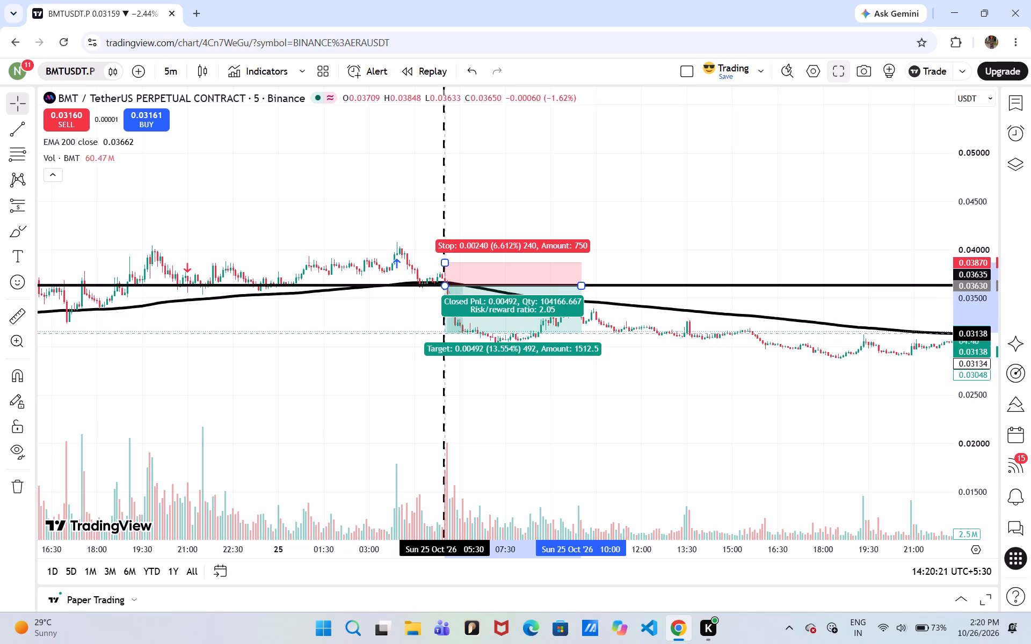
pyautogui.moveTo(454, 333); pyautogui.dragTo(457, 347)
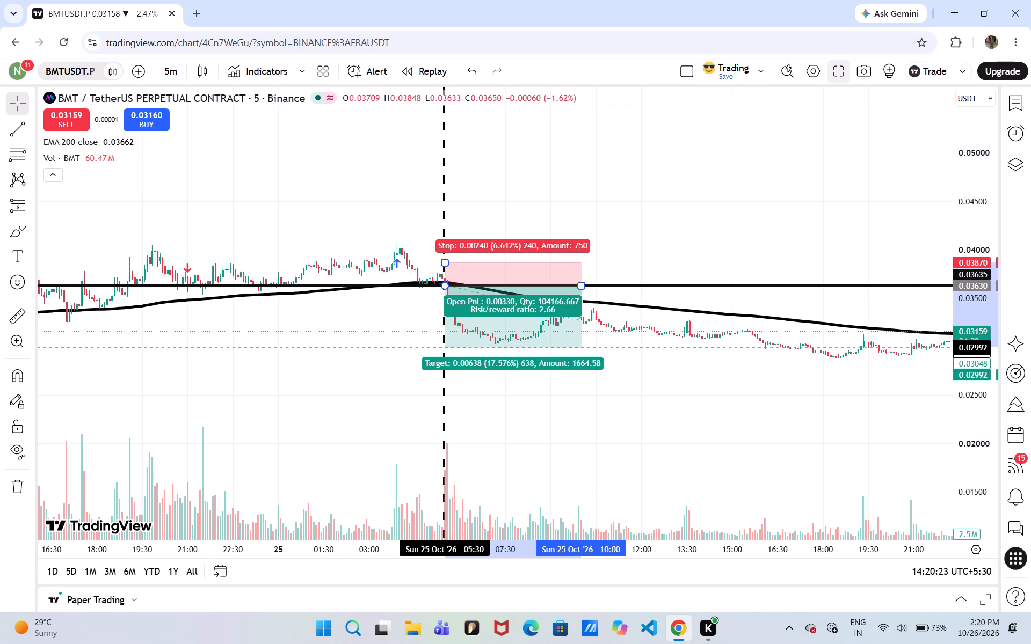
pyautogui.moveTo(457, 347); pyautogui.dragTo(459, 356)
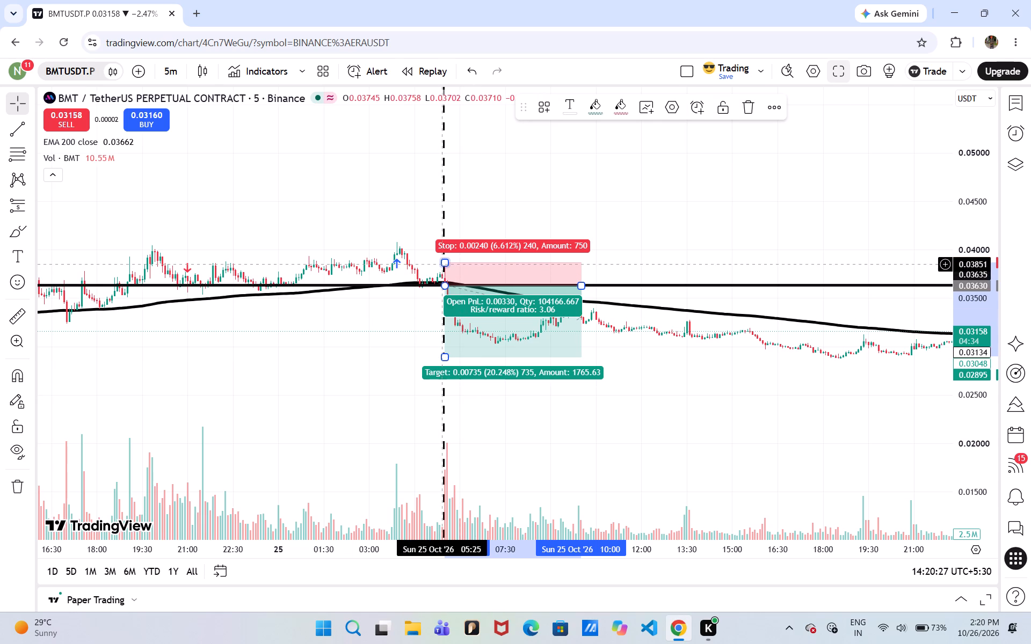
# Raise the short position's stop level to about 0.03935 and deselect the drawing.
pyautogui.moveTo(443, 264); pyautogui.dragTo(443, 258)
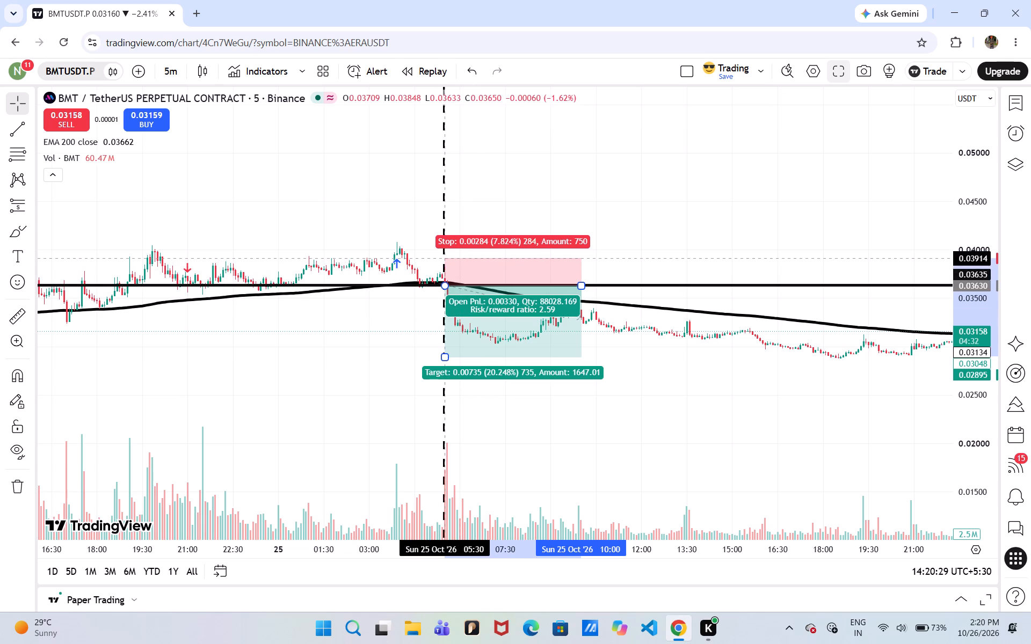
pyautogui.moveTo(443, 258); pyautogui.dragTo(443, 259)
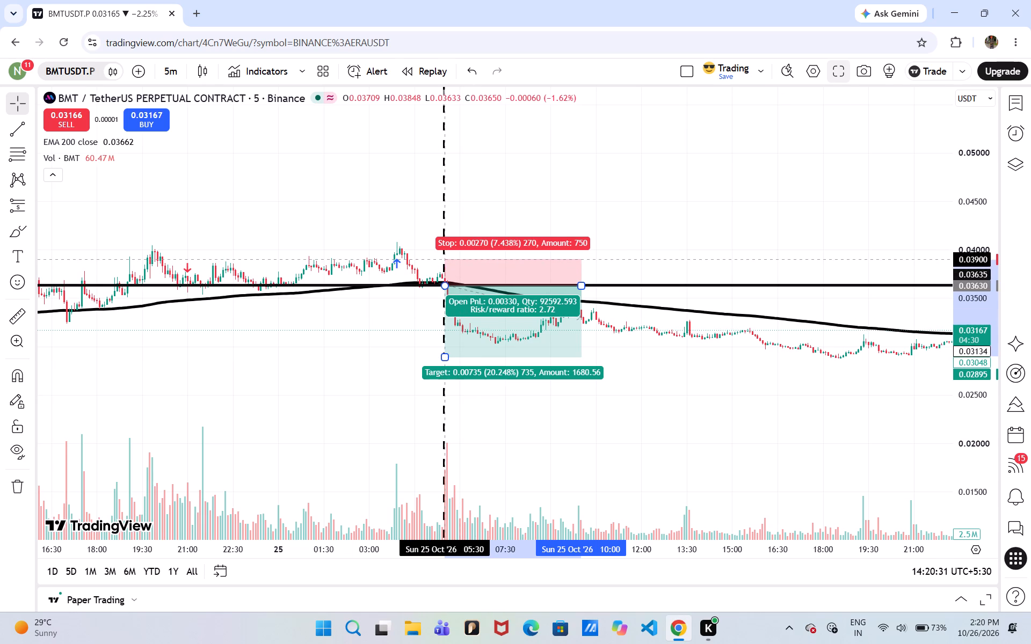
pyautogui.moveTo(443, 259); pyautogui.dragTo(455, 247)
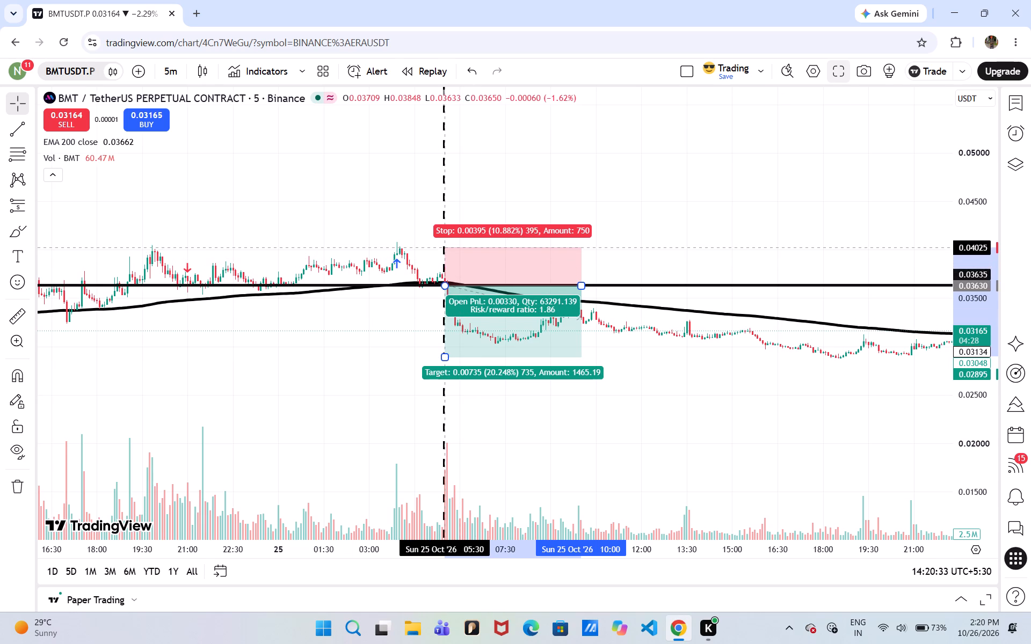
pyautogui.moveTo(455, 247); pyautogui.dragTo(449, 251)
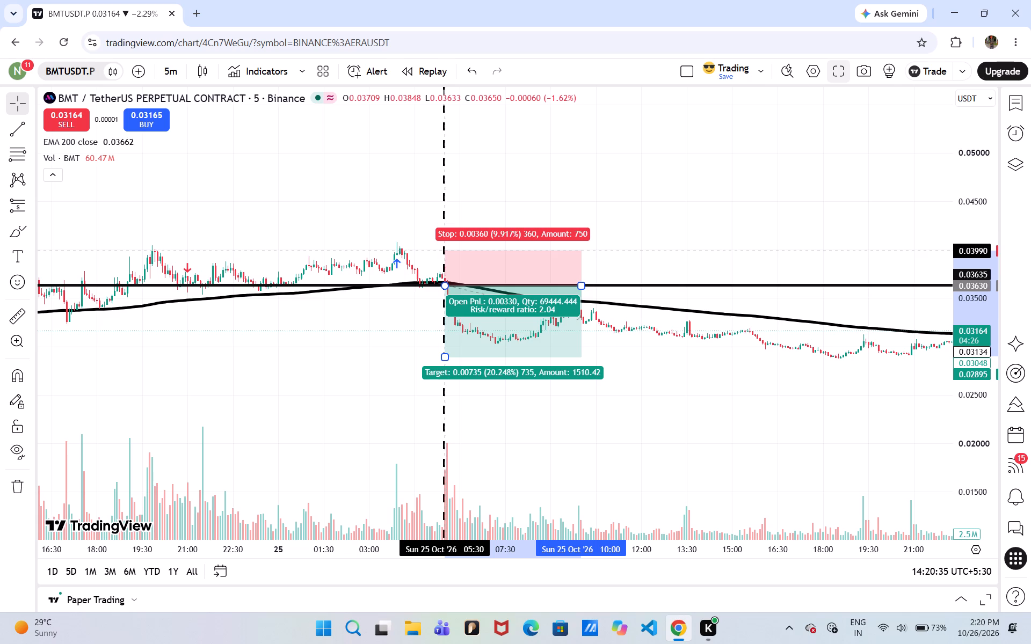
pyautogui.moveTo(449, 251); pyautogui.dragTo(446, 255)
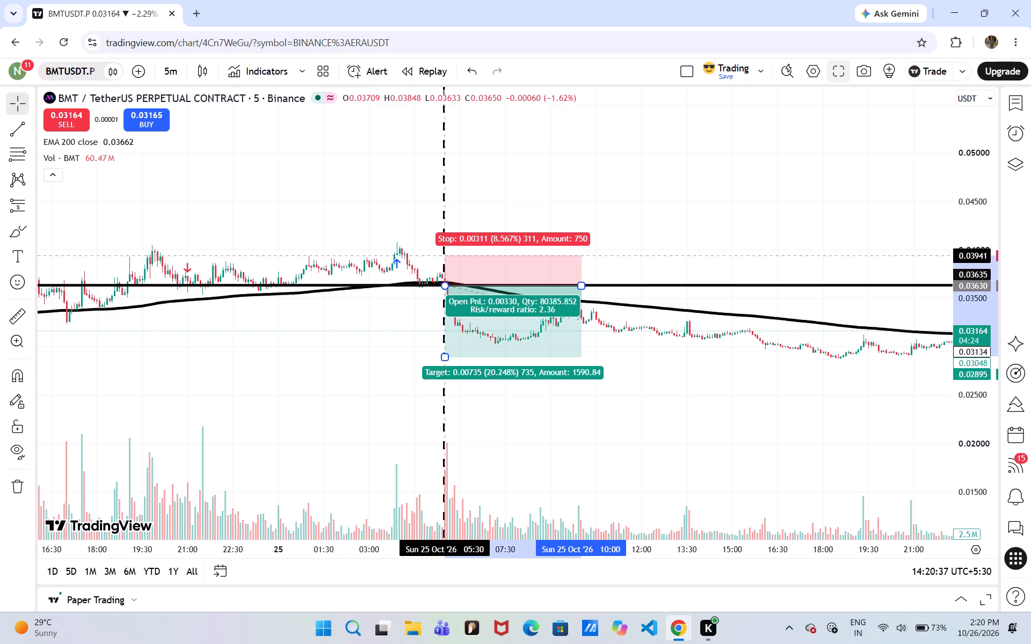
pyautogui.moveTo(446, 255); pyautogui.dragTo(445, 256)
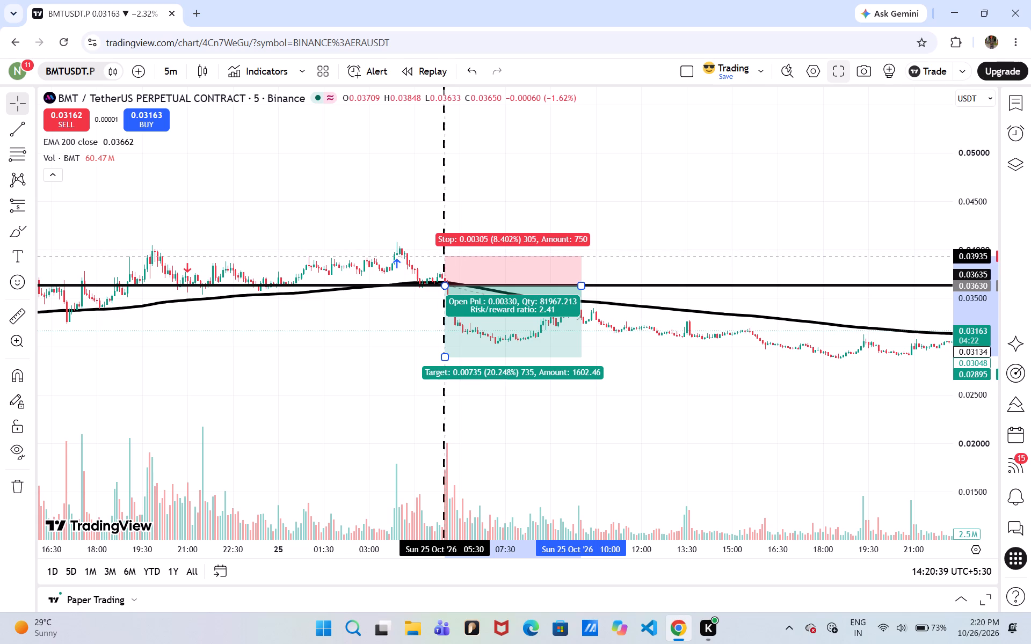
pyautogui.moveTo(445, 256); pyautogui.dragTo(444, 256)
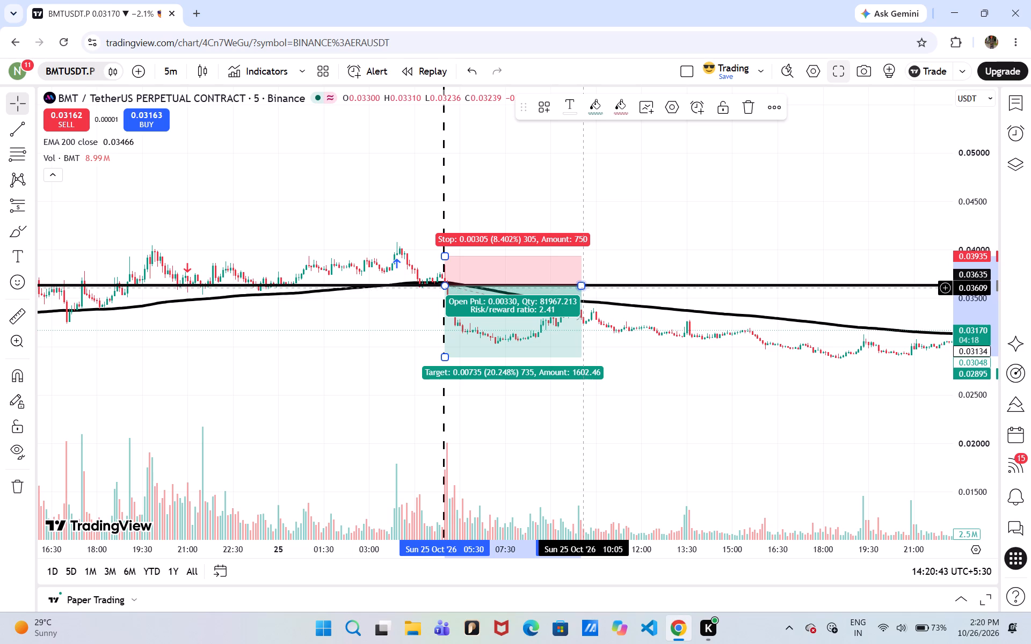
pyautogui.click(680, 272)
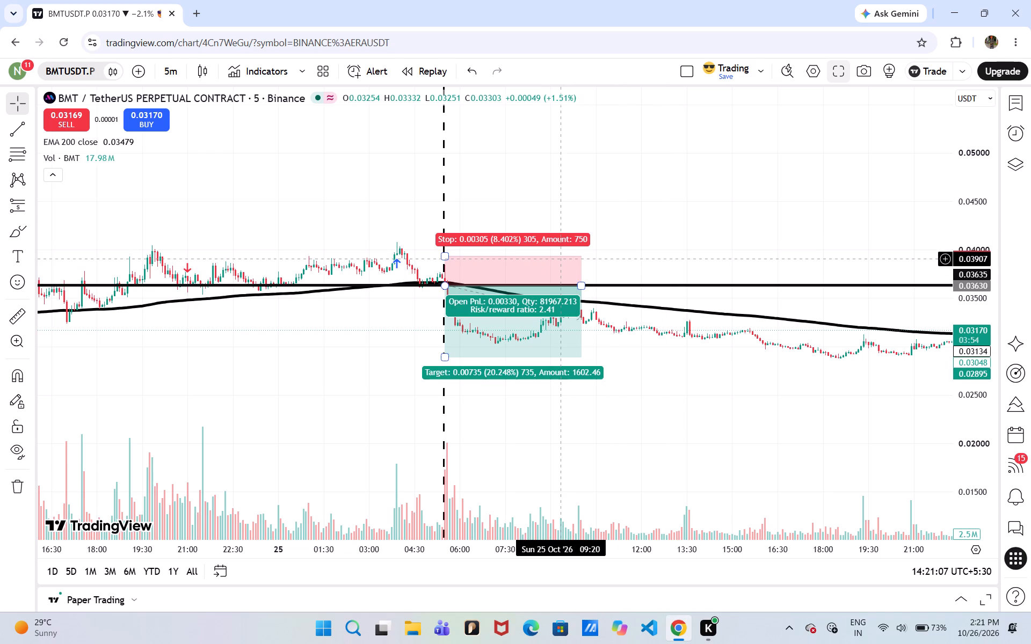
# Search for BTR and load Binance's BTRUSDT.P perpetual contract, showing its candles around 25 October.
pyautogui.write('btr')
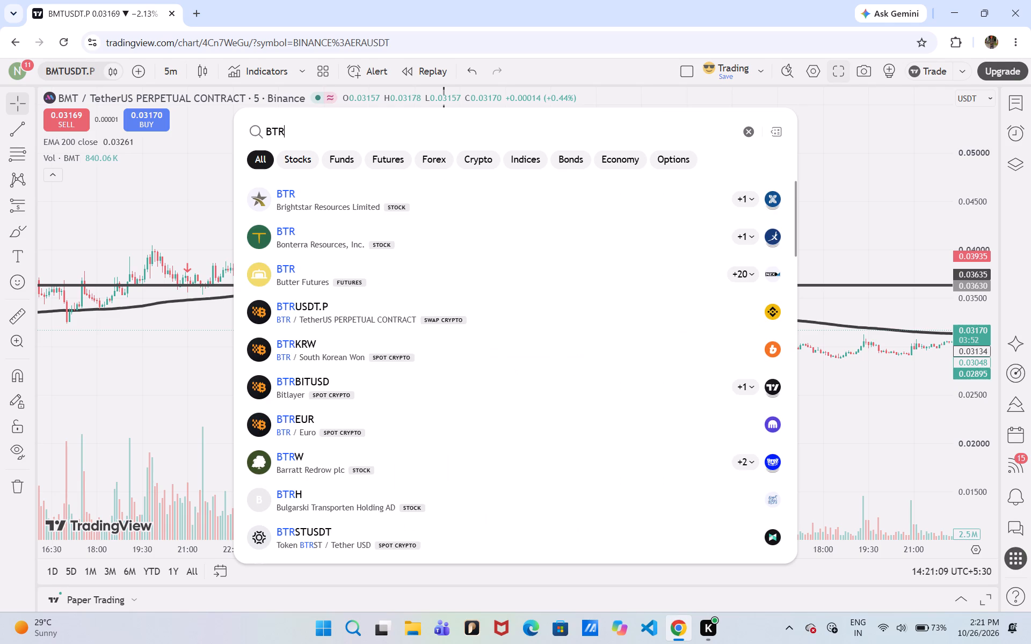
pyautogui.click(629, 312)
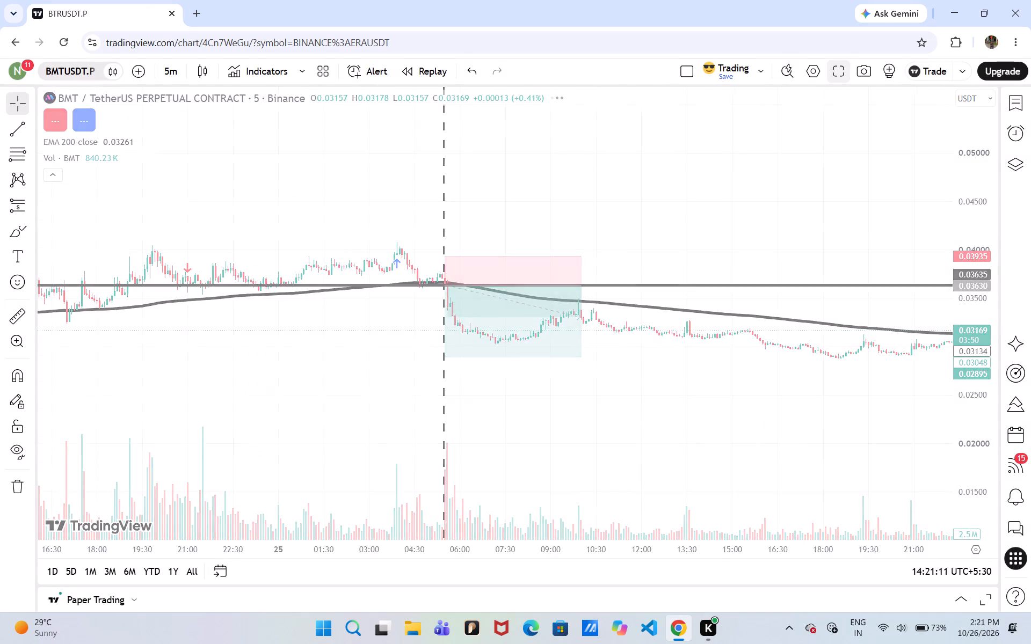
pyautogui.moveTo(401, 352); pyautogui.dragTo(709, 415)
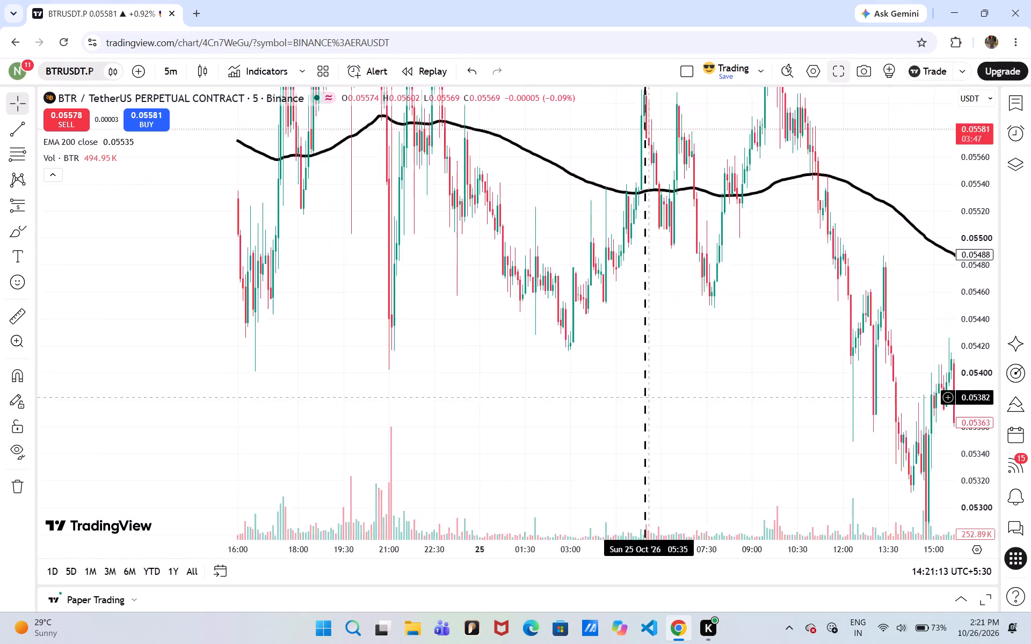
# Examine BTRUSDT.P's price history from 25 October back to the late 22 October rally, with the price scale compressed for the full range.
pyautogui.moveTo(709, 415); pyautogui.dragTo(827, 424)
pyautogui.moveTo(217, 272); pyautogui.dragTo(722, 333)
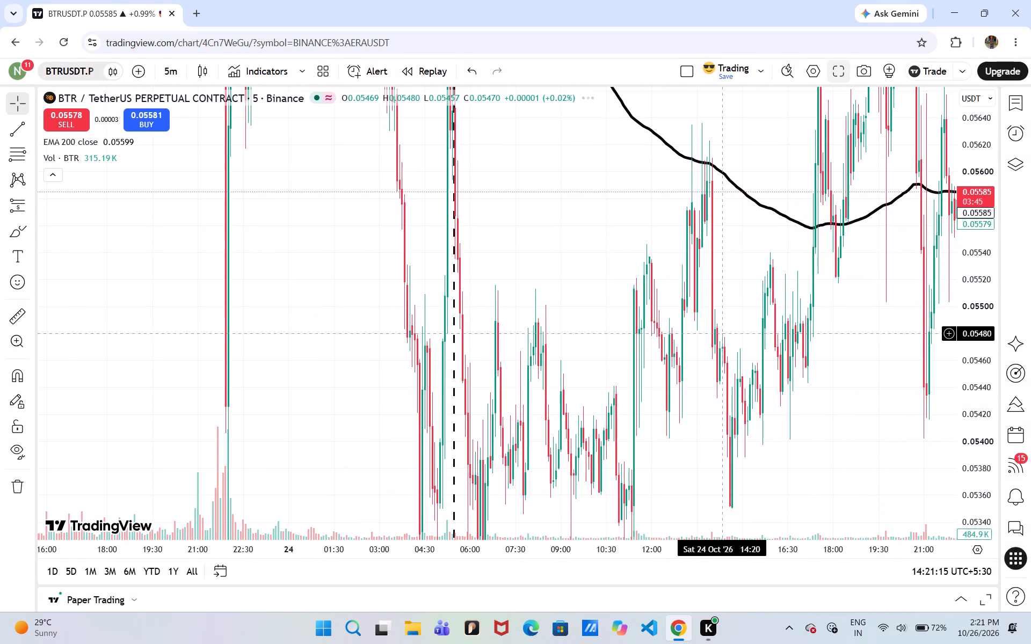
pyautogui.moveTo(215, 248); pyautogui.dragTo(605, 227)
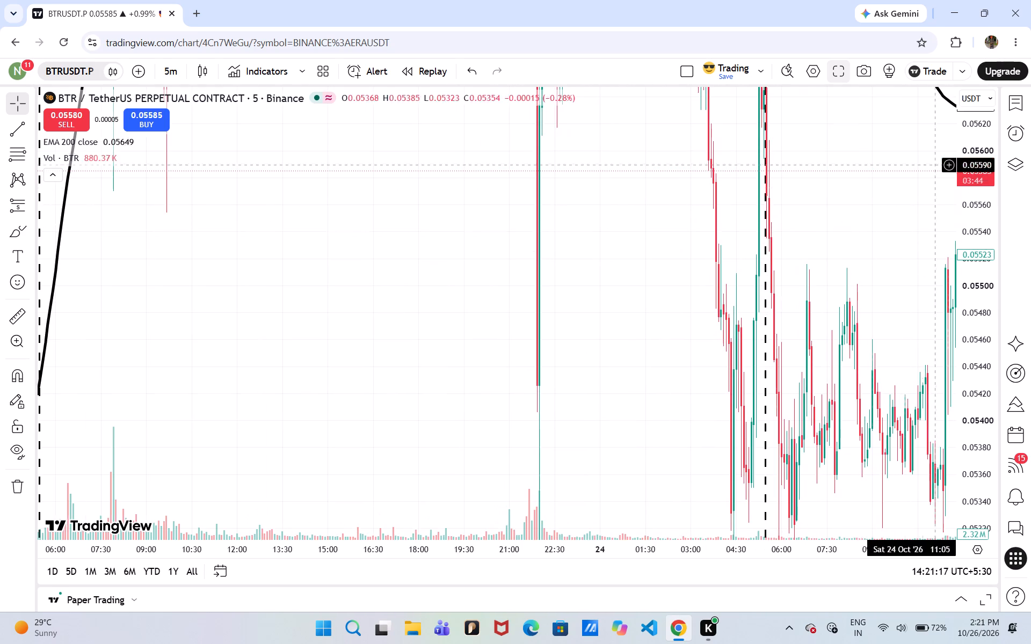
pyautogui.moveTo(965, 141); pyautogui.dragTo(959, 543)
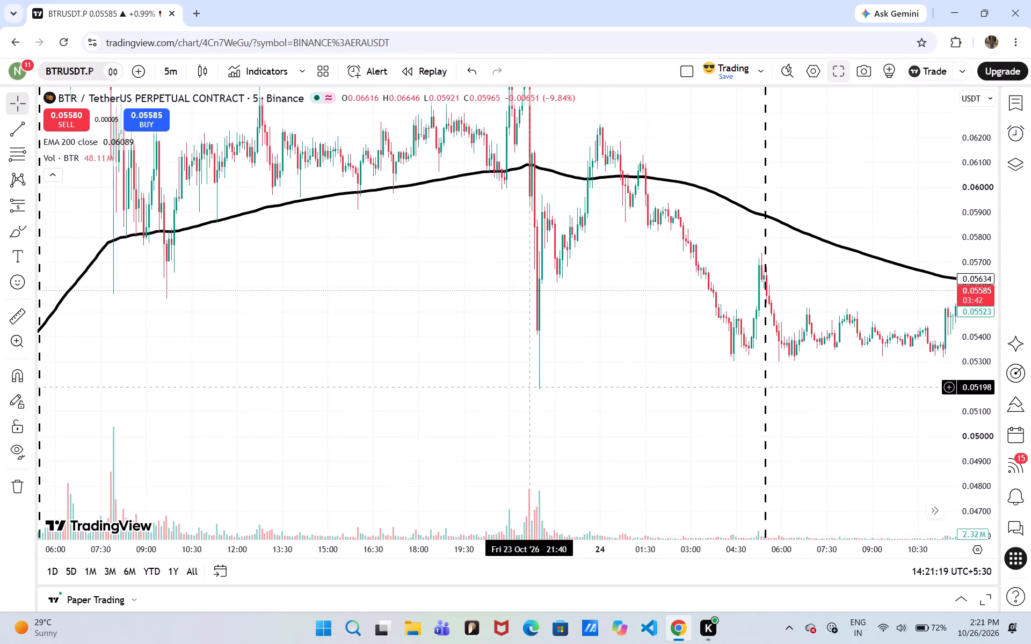
pyautogui.moveTo(217, 421); pyautogui.dragTo(946, 348)
pyautogui.moveTo(471, 385); pyautogui.dragTo(488, 339)
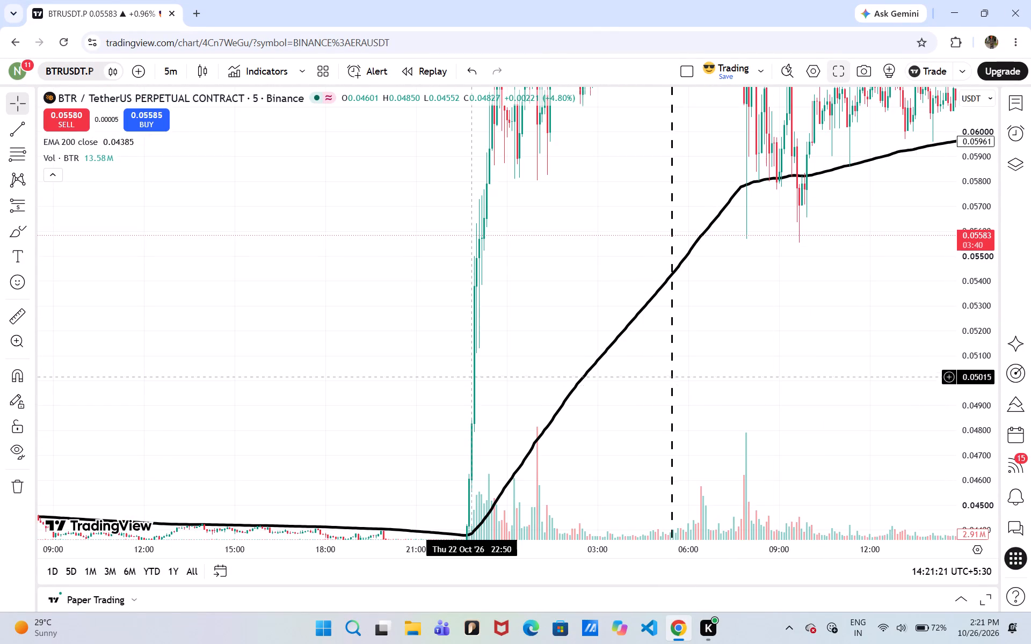
pyautogui.moveTo(488, 339); pyautogui.dragTo(544, 221)
pyautogui.moveTo(760, 290); pyautogui.dragTo(453, 314)
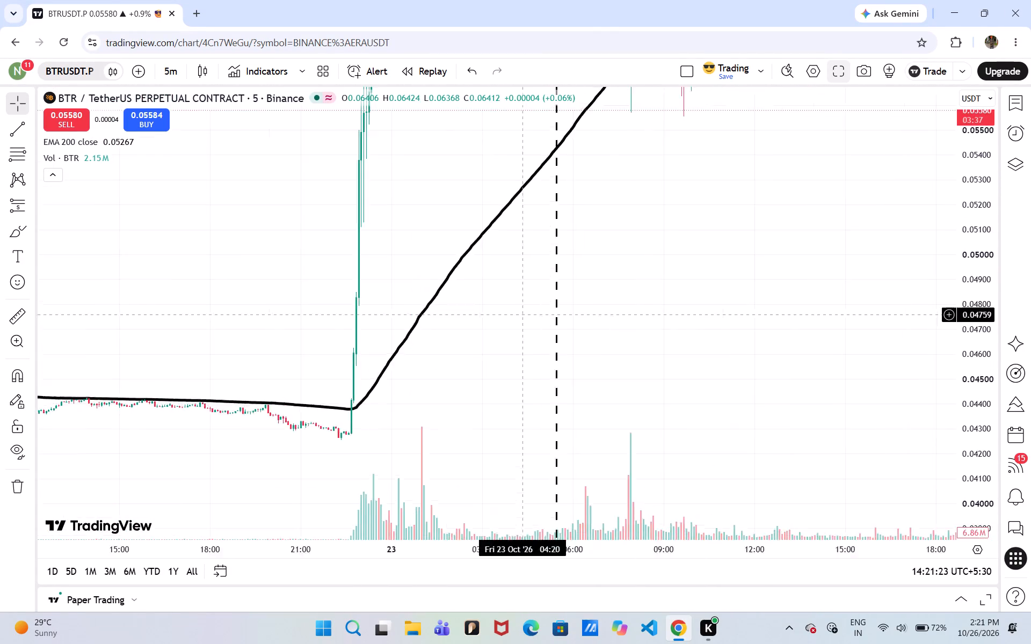
pyautogui.moveTo(453, 314); pyautogui.dragTo(67, 318)
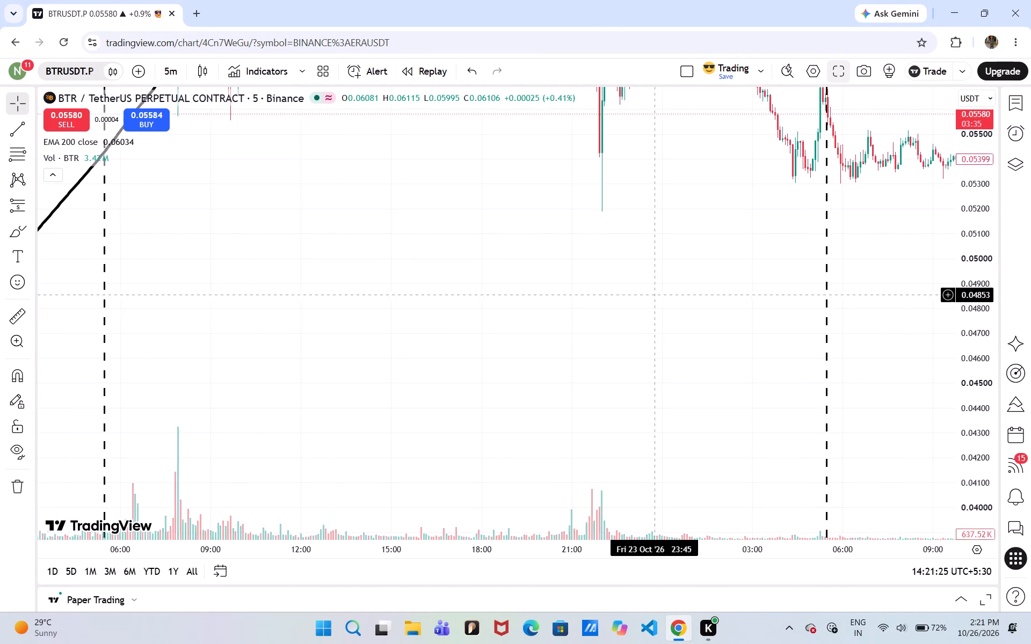
pyautogui.hscroll(1, 655, 295)
pyautogui.moveTo(969, 145); pyautogui.dragTo(970, 238)
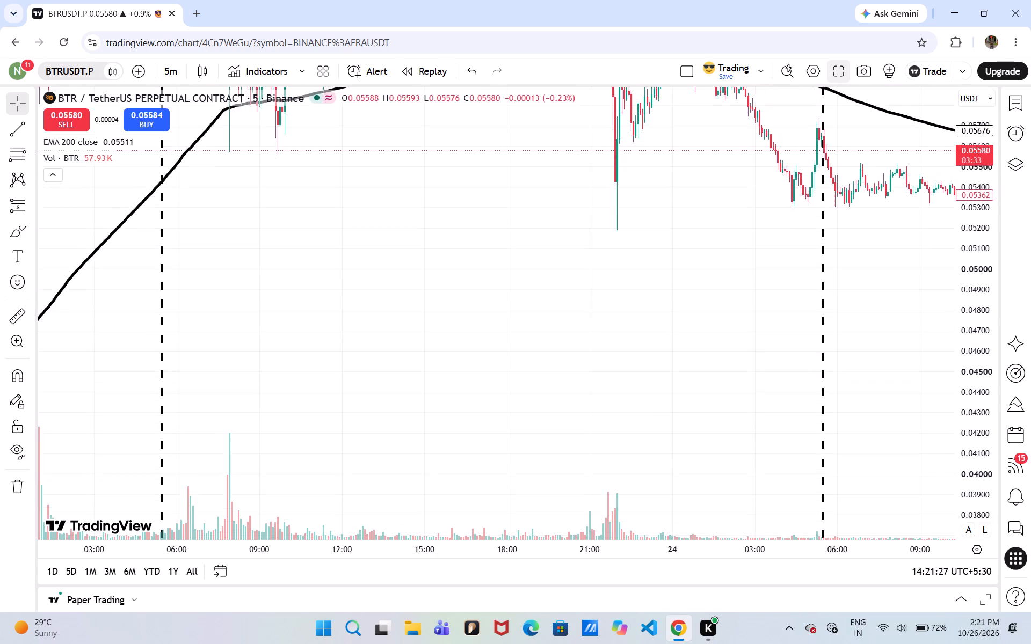
pyautogui.moveTo(970, 238); pyautogui.dragTo(973, 258)
pyautogui.moveTo(489, 192); pyautogui.dragTo(736, 513)
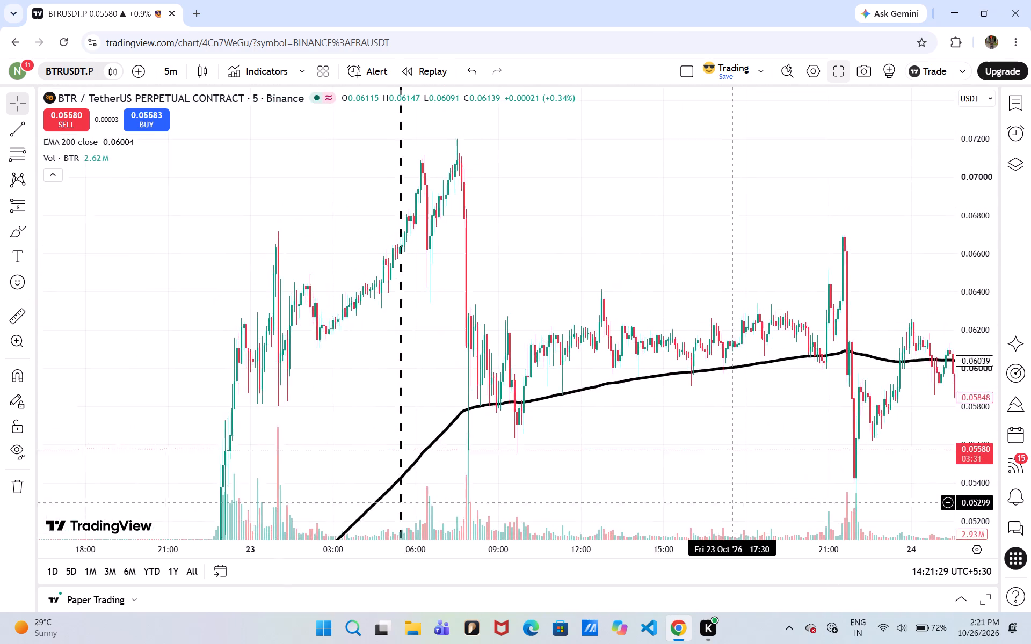
pyautogui.moveTo(736, 513); pyautogui.dragTo(741, 196)
pyautogui.moveTo(973, 181); pyautogui.dragTo(971, 217)
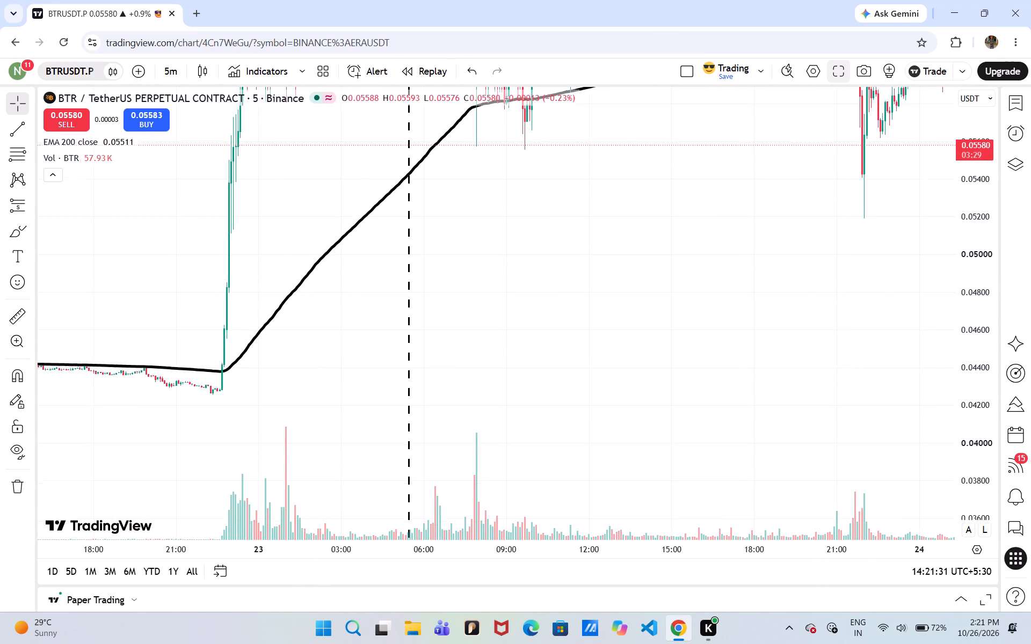
pyautogui.moveTo(971, 217); pyautogui.dragTo(963, 354)
pyautogui.moveTo(602, 250); pyautogui.dragTo(539, 373)
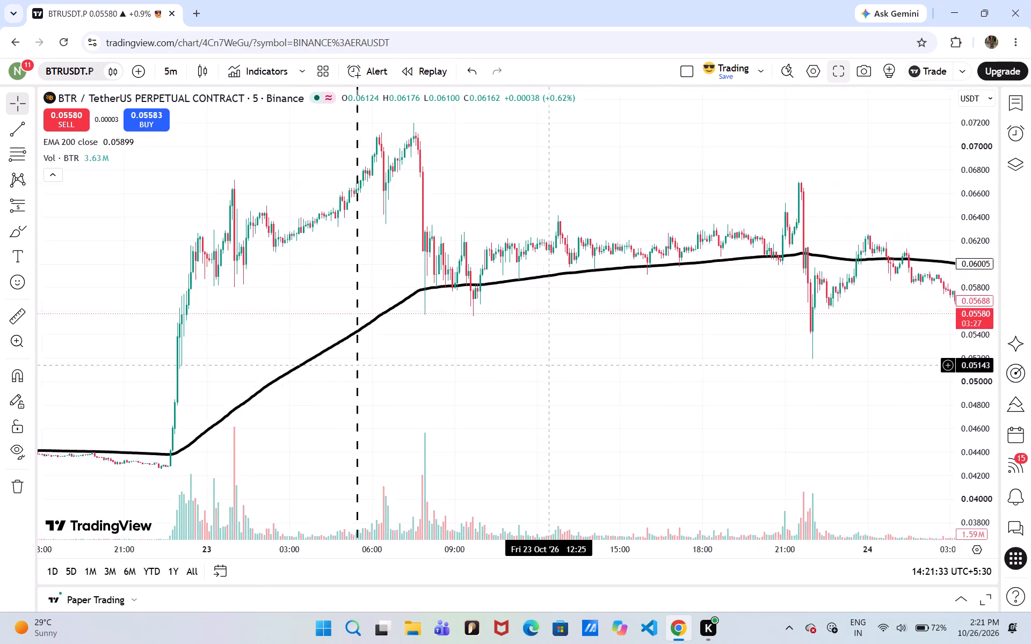
pyautogui.moveTo(539, 373); pyautogui.dragTo(522, 390)
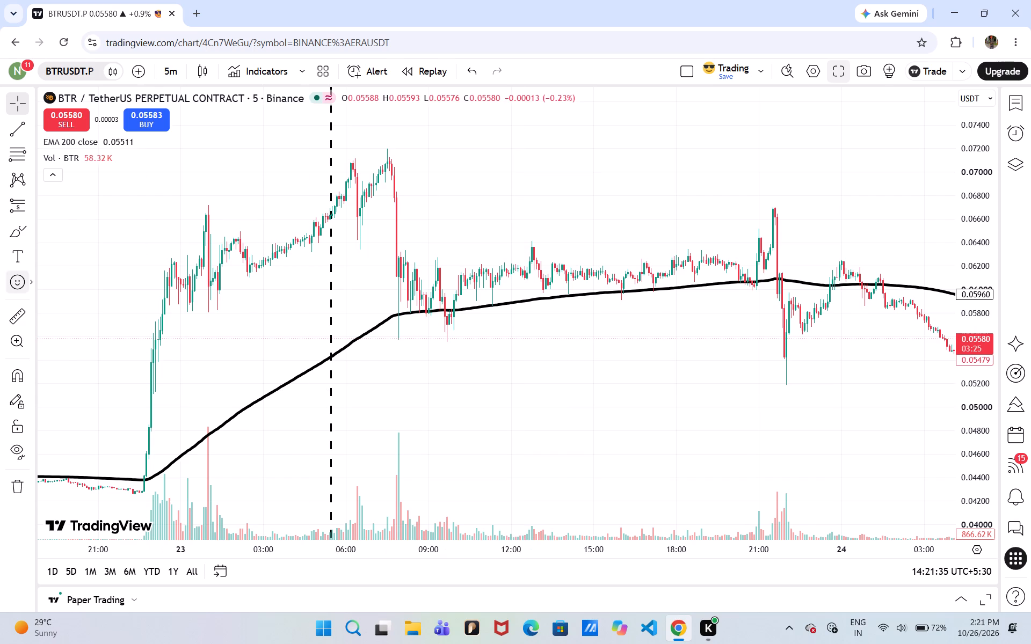
# Measure the rally from about 0.04395 at 22:30 on 22 October up to the peak near 0.07203, then clear the measurement.
pyautogui.click(22, 321)
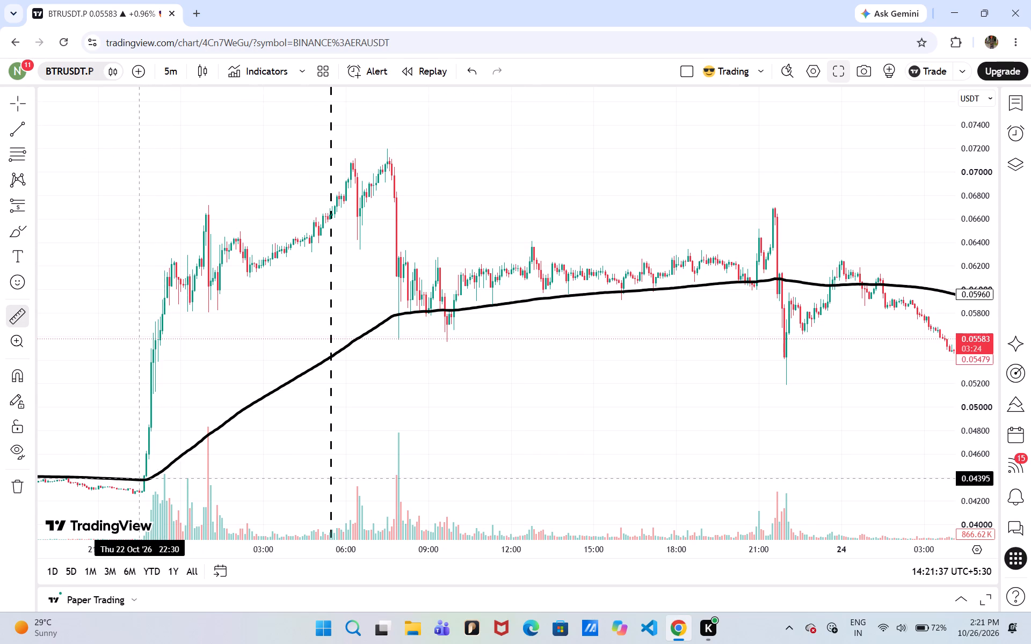
pyautogui.click(141, 478)
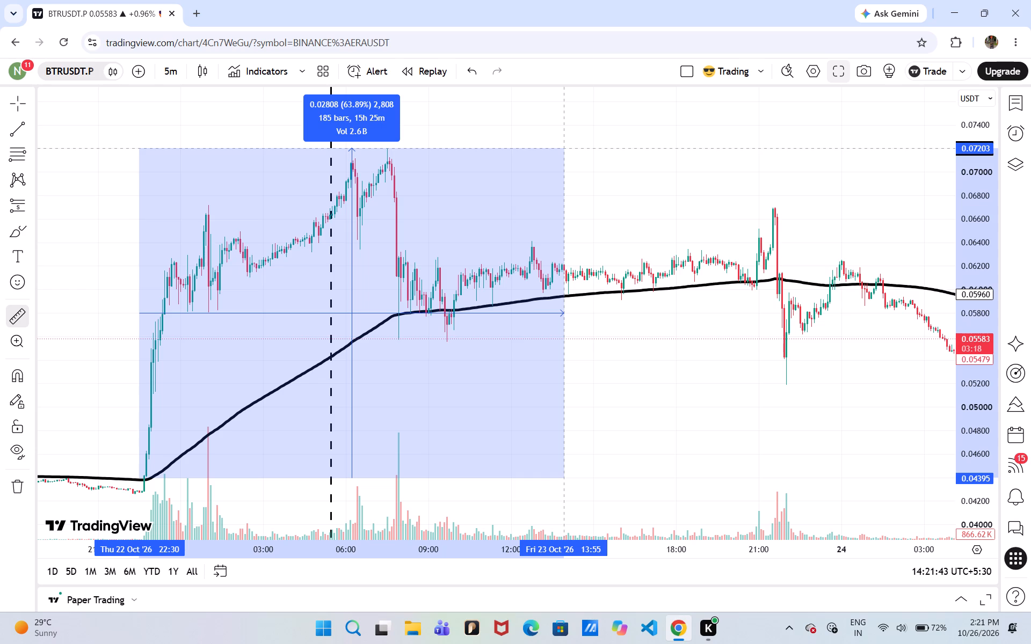
pyautogui.click(564, 148)
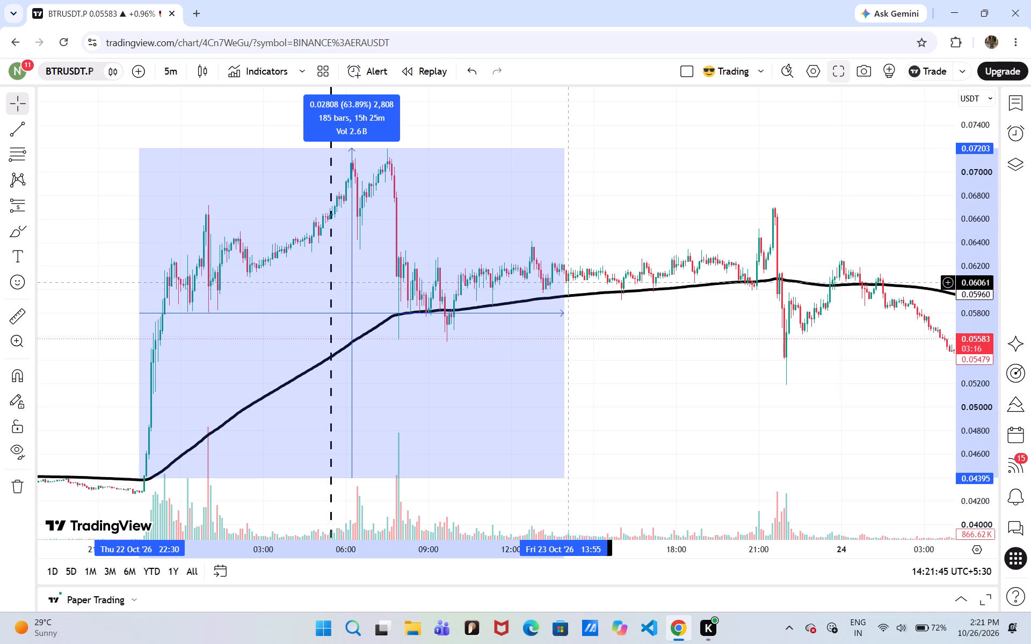
pyautogui.click(573, 311)
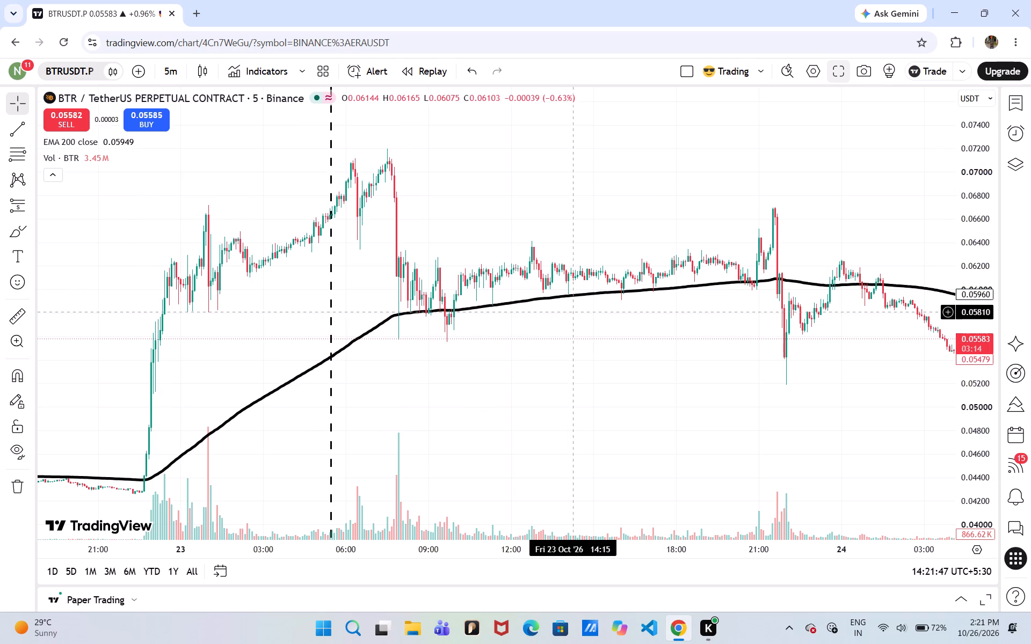
# Draw a horizontal ray at 0.05810 starting at 14:15 on 23 October and deselect it.
pyautogui.hotkey('alt', 'j')
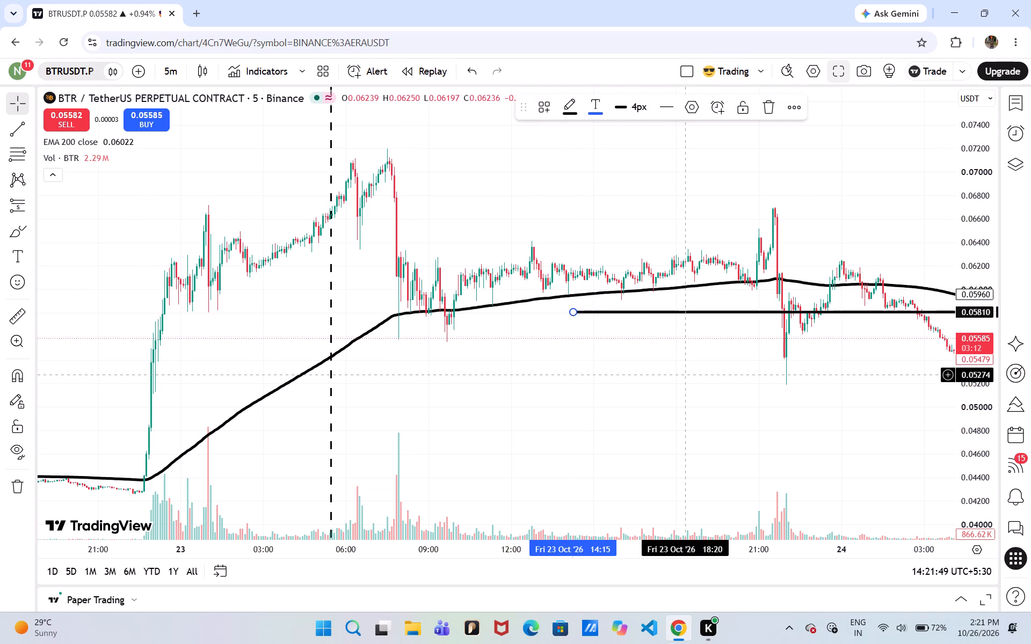
pyautogui.doubleClick(685, 375)
# Examine how price behaves around the 0.05810 ray from 23 October through 26 October, returning to the 24 October candles.
pyautogui.moveTo(685, 375); pyautogui.dragTo(602, 366)
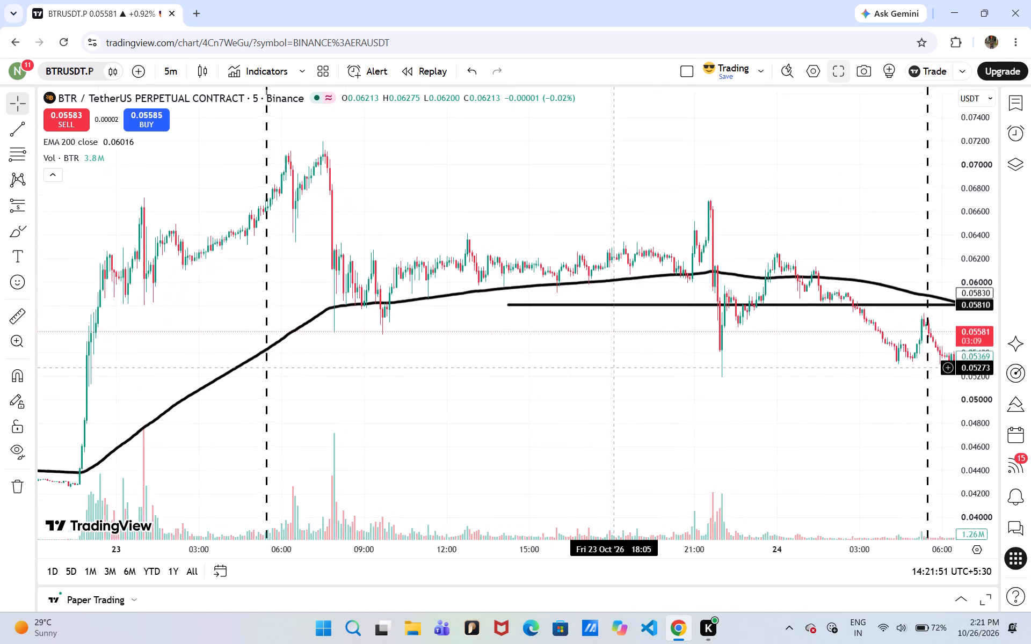
pyautogui.moveTo(602, 366); pyautogui.dragTo(168, 254)
pyautogui.moveTo(463, 306); pyautogui.dragTo(0, 301)
pyautogui.moveTo(601, 232); pyautogui.dragTo(259, 254)
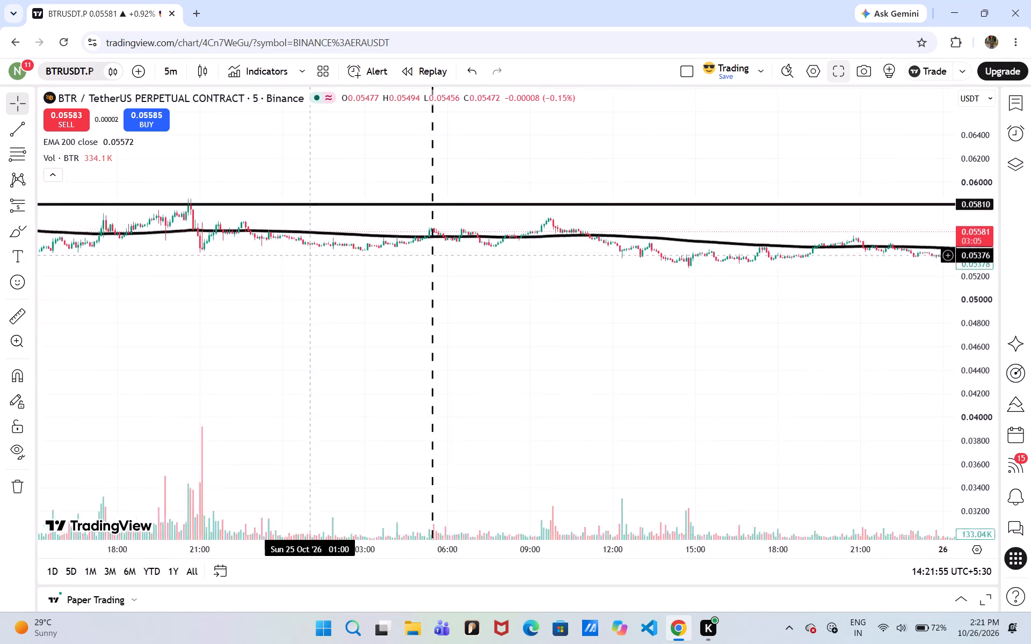
pyautogui.moveTo(259, 254); pyautogui.dragTo(154, 240)
pyautogui.moveTo(706, 303); pyautogui.dragTo(115, 311)
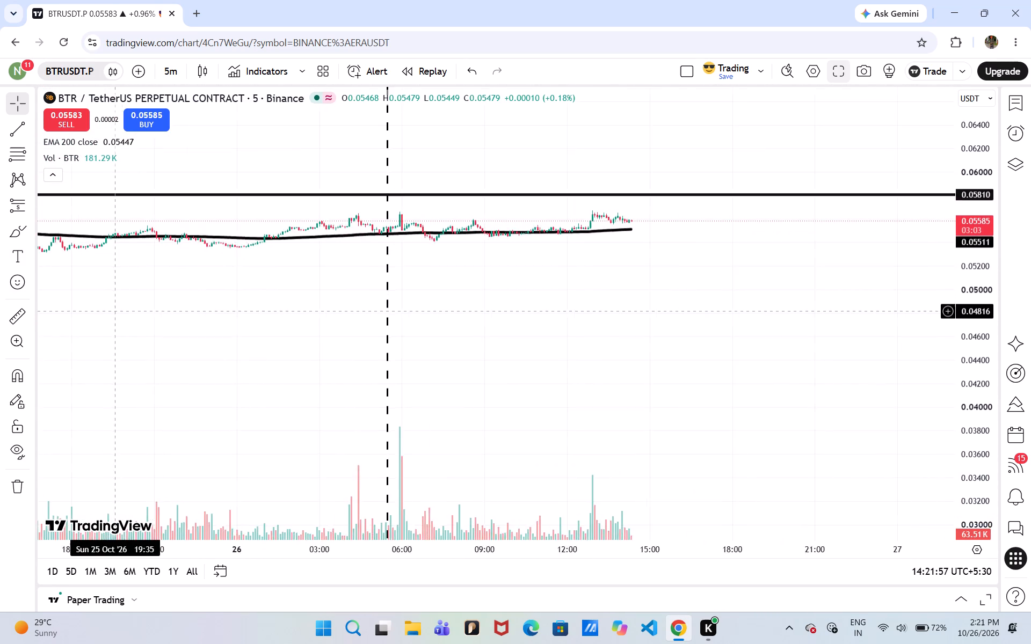
pyautogui.moveTo(115, 311); pyautogui.dragTo(868, 273)
pyautogui.moveTo(283, 259); pyautogui.dragTo(718, 387)
pyautogui.moveTo(250, 320); pyautogui.dragTo(581, 349)
pyautogui.moveTo(311, 360); pyautogui.dragTo(625, 311)
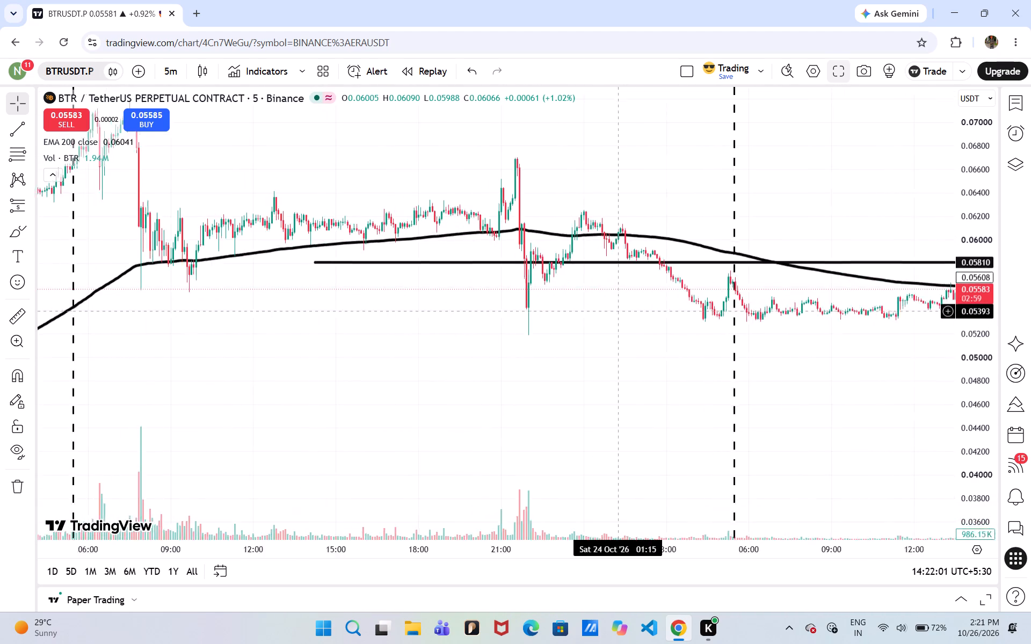
pyautogui.moveTo(625, 311); pyautogui.dragTo(633, 337)
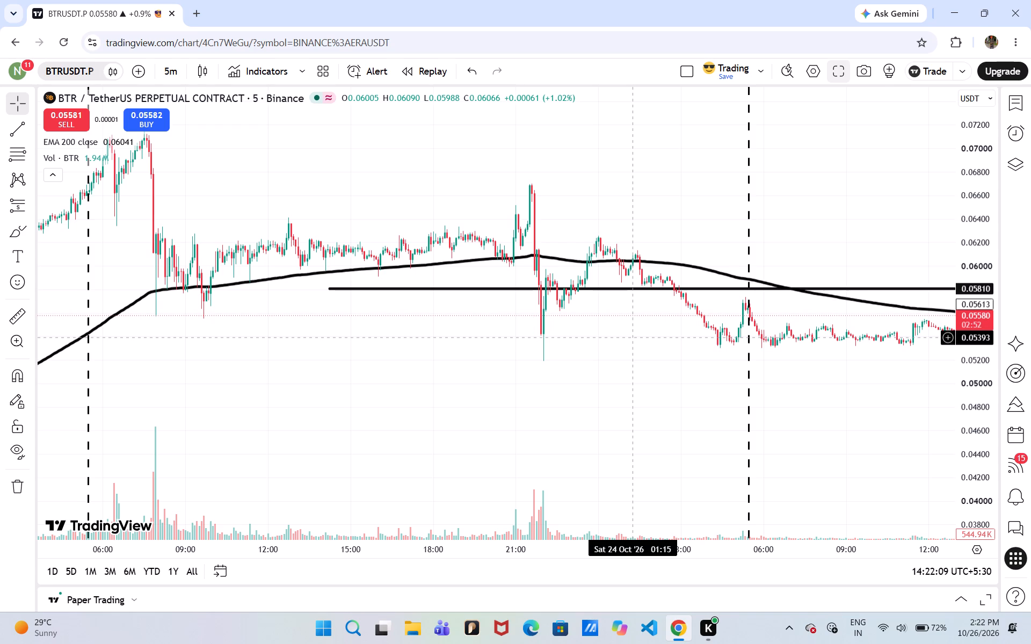
pyautogui.moveTo(883, 375); pyautogui.dragTo(734, 338)
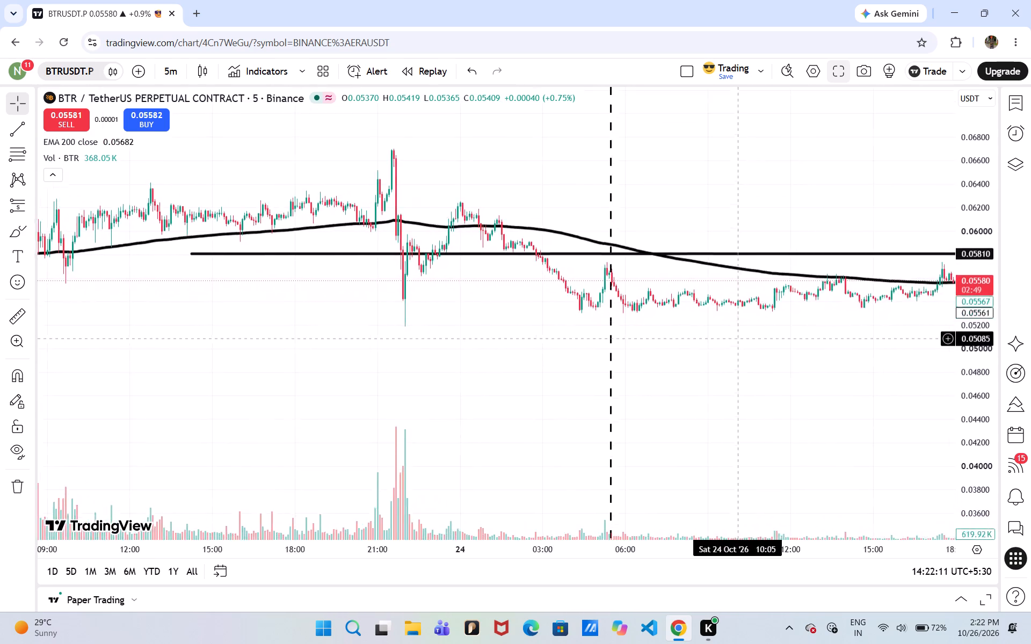
pyautogui.moveTo(734, 338); pyautogui.dragTo(694, 298)
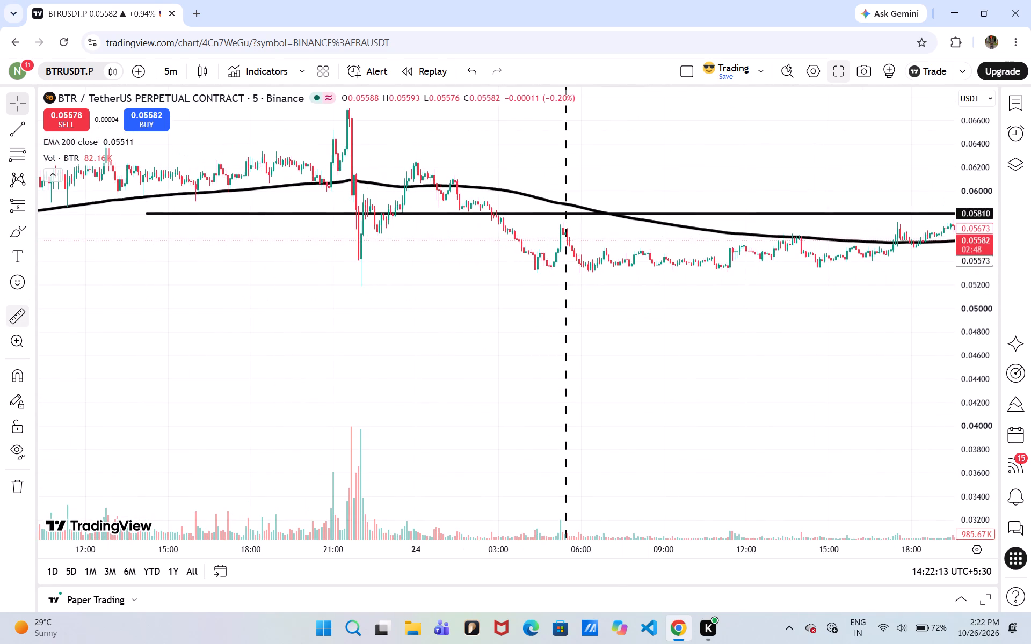
# Measure the early 24 October decline from about 0.05764 down to about 0.05319, then clear the measurement.
pyautogui.click(14, 306)
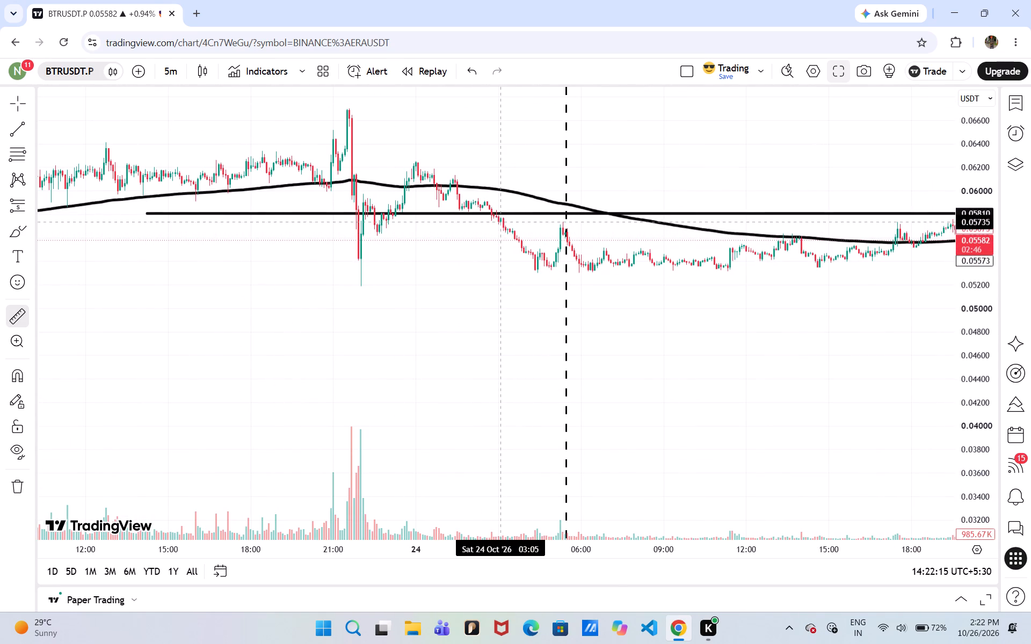
pyautogui.click(503, 218)
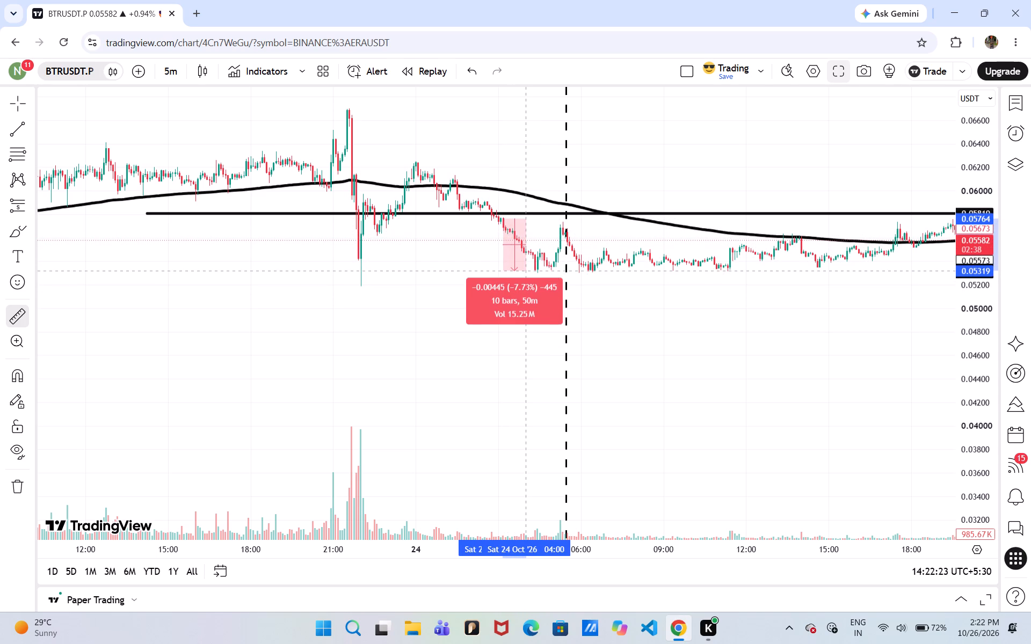
pyautogui.click(527, 270)
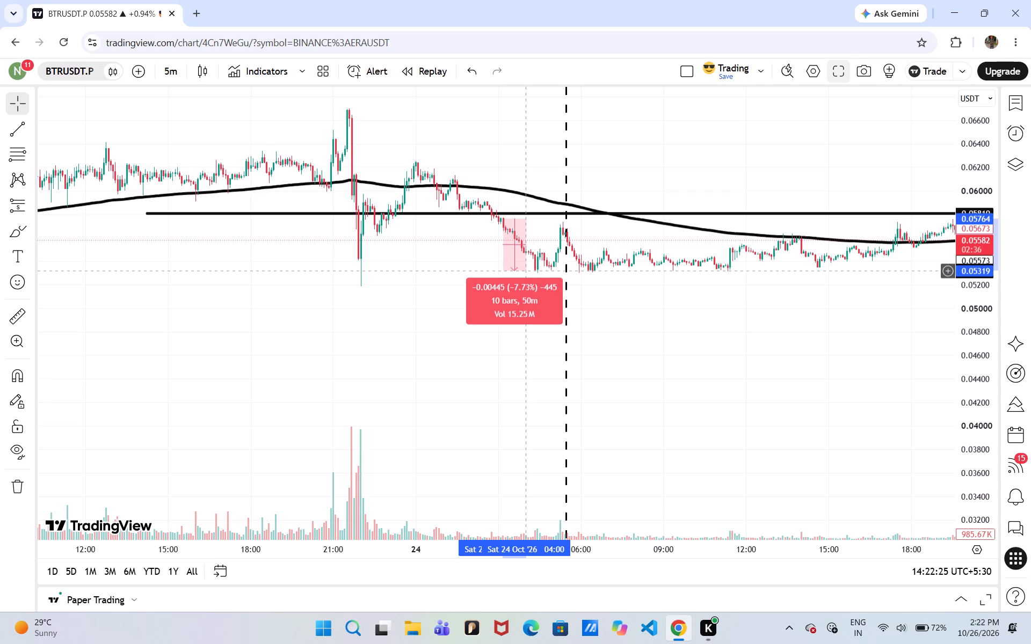
pyautogui.click(527, 270)
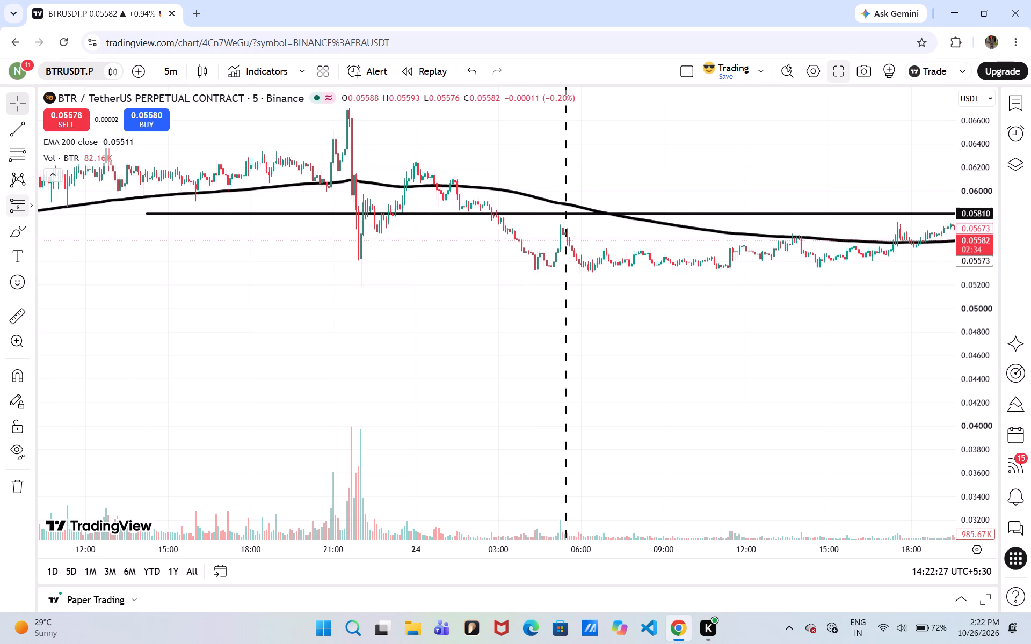
# Place a short position drawing with its entry at about 0.06038, starting at 01:30 on 24 October near the EMA line.
pyautogui.click(16, 202)
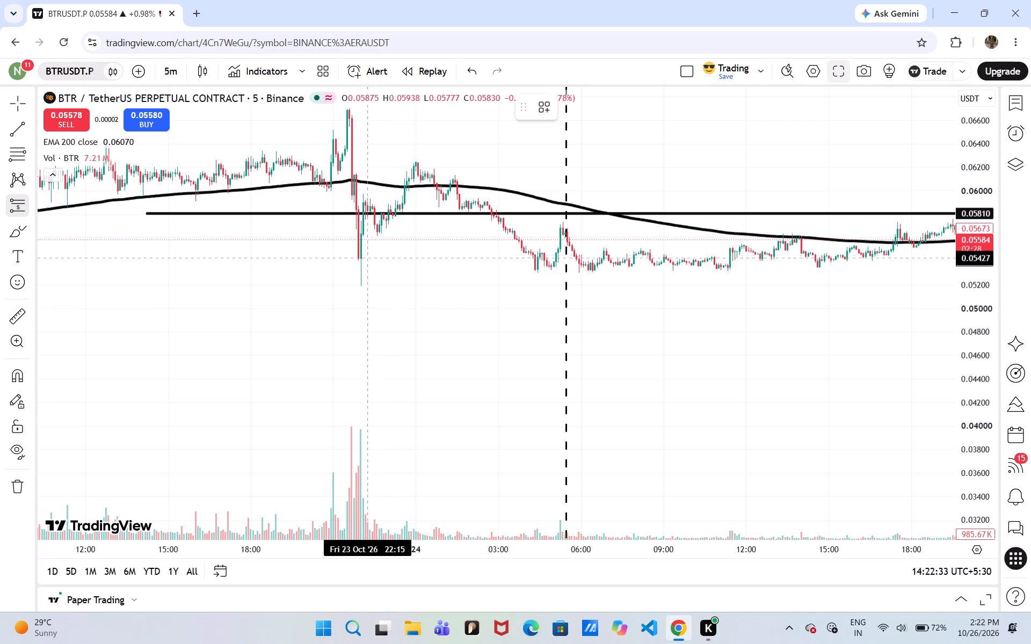
pyautogui.click(475, 188)
pyautogui.moveTo(475, 188); pyautogui.dragTo(454, 188)
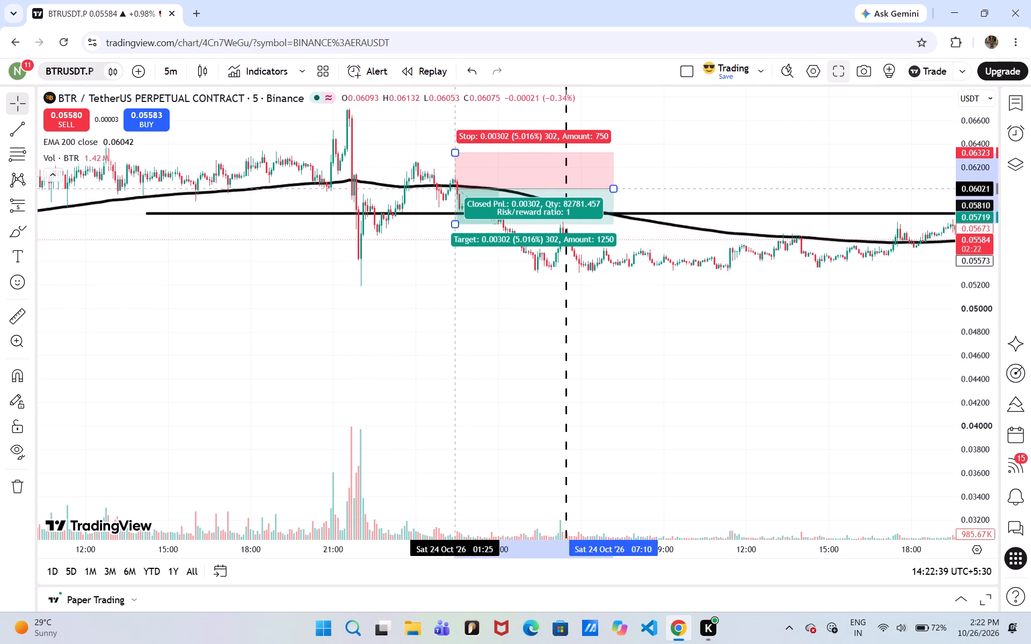
pyautogui.moveTo(454, 188); pyautogui.dragTo(459, 187)
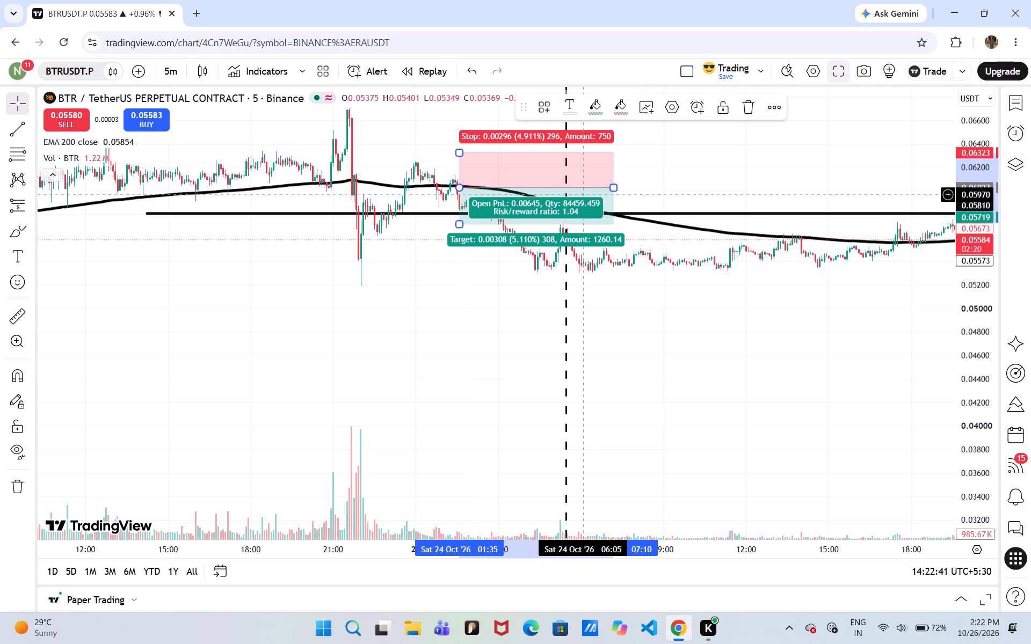
pyautogui.click(608, 184)
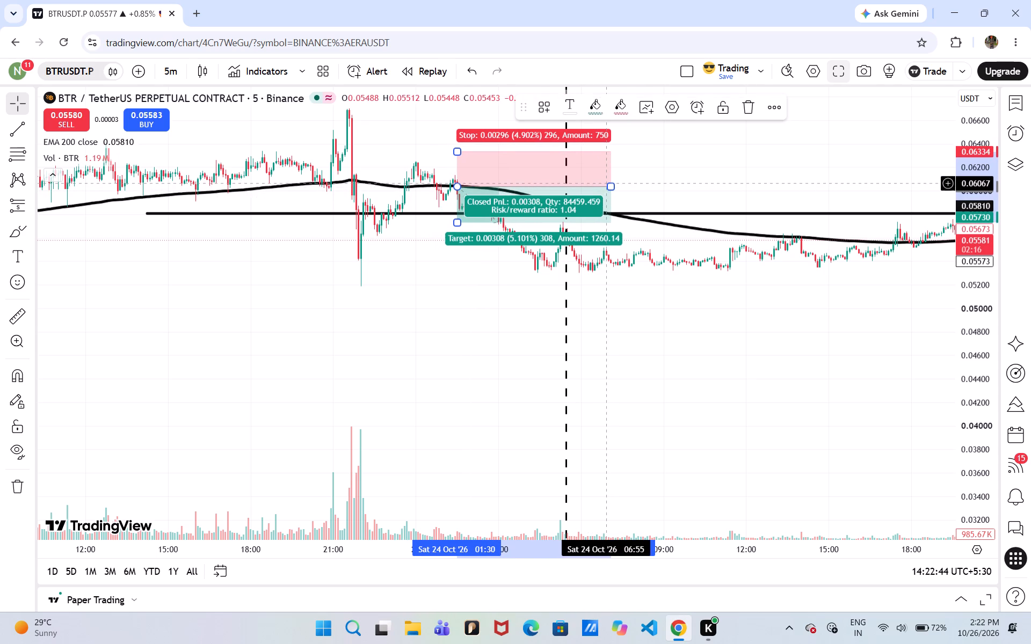
# Shorten the short position drawing so it ends at 04:55 on 24 October, just before the dashed vertical line.
pyautogui.moveTo(609, 186); pyautogui.dragTo(560, 187)
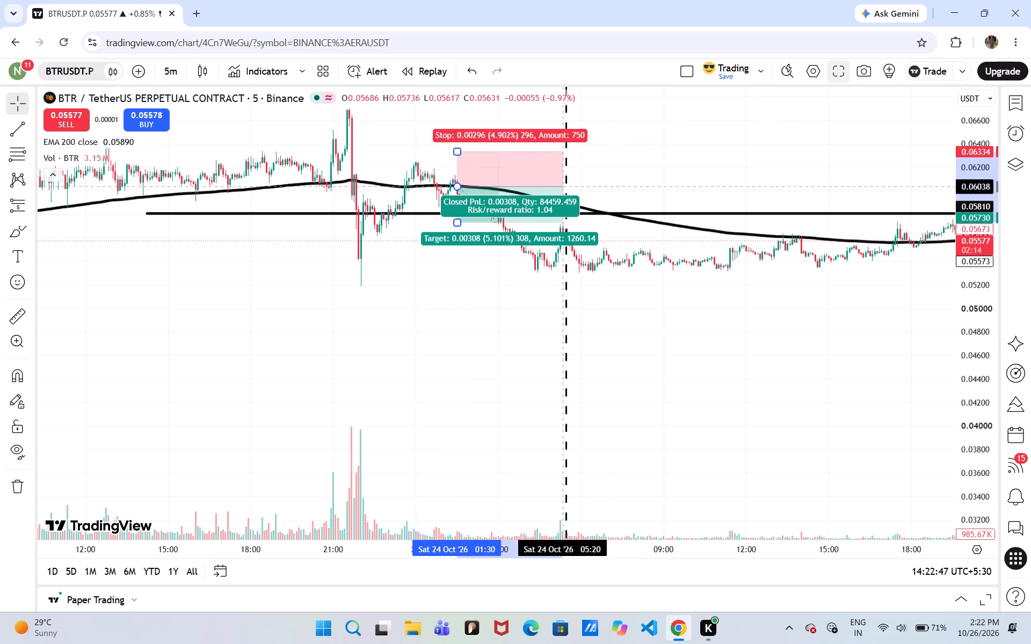
pyautogui.moveTo(560, 187); pyautogui.dragTo(552, 188)
# Lower the short position's target to about 0.05313 and deselect the drawing.
pyautogui.moveTo(454, 222); pyautogui.dragTo(472, 260)
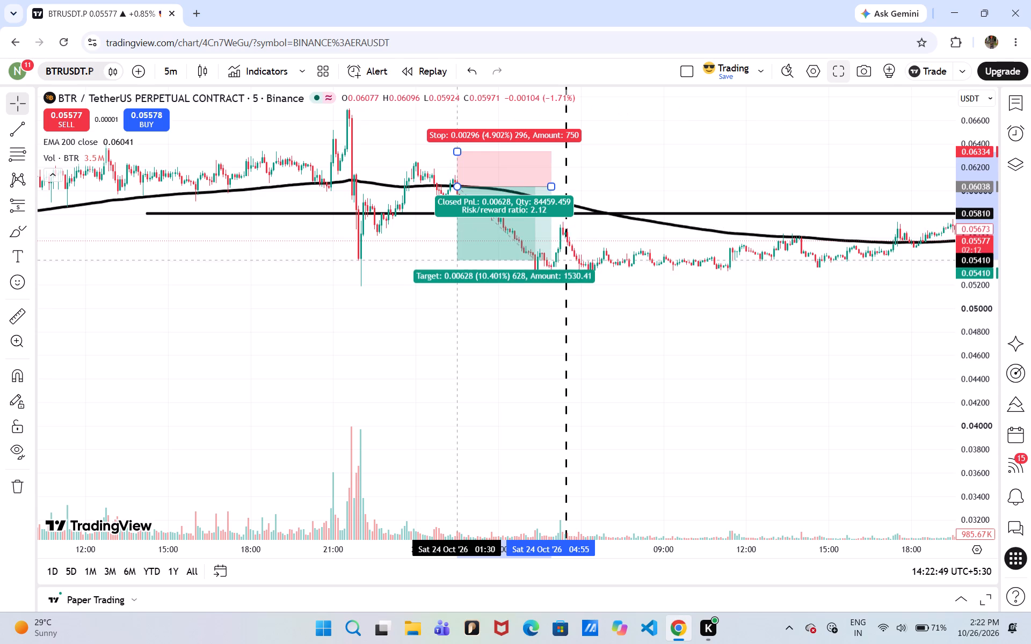
pyautogui.moveTo(472, 260); pyautogui.dragTo(472, 271)
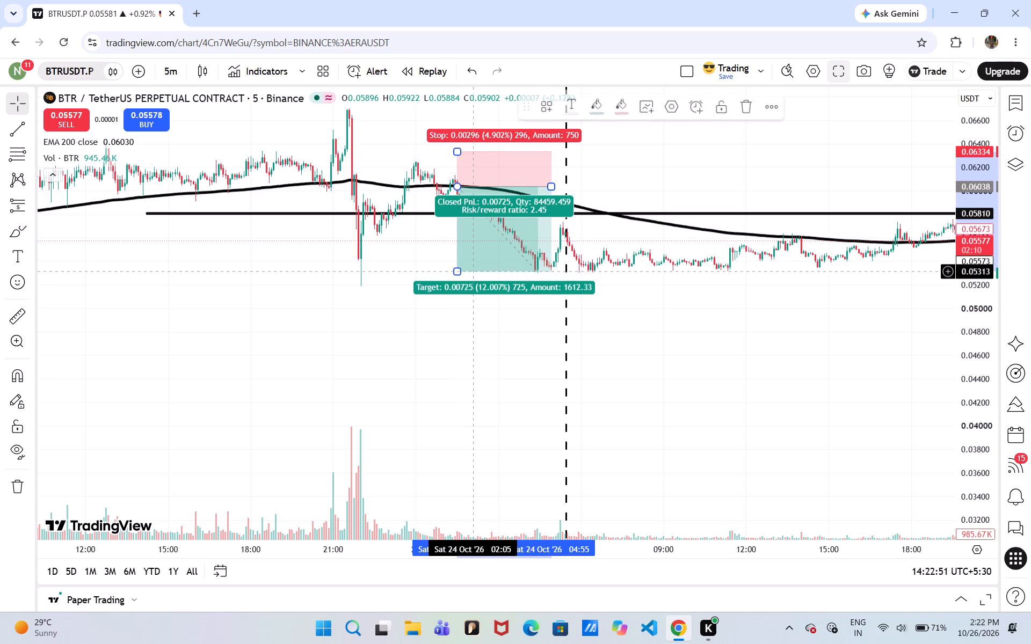
pyautogui.click(550, 343)
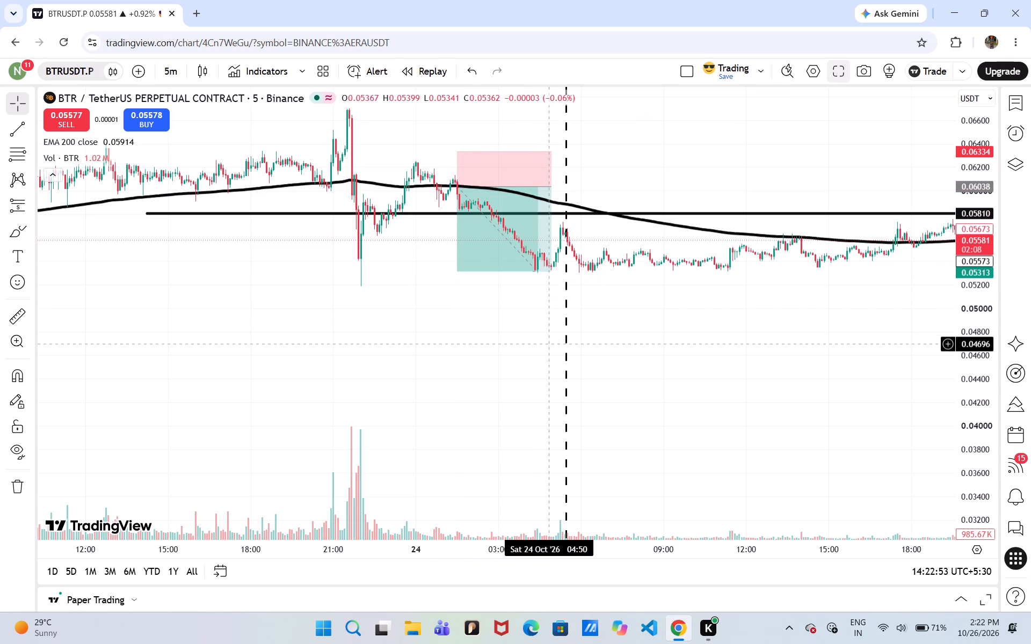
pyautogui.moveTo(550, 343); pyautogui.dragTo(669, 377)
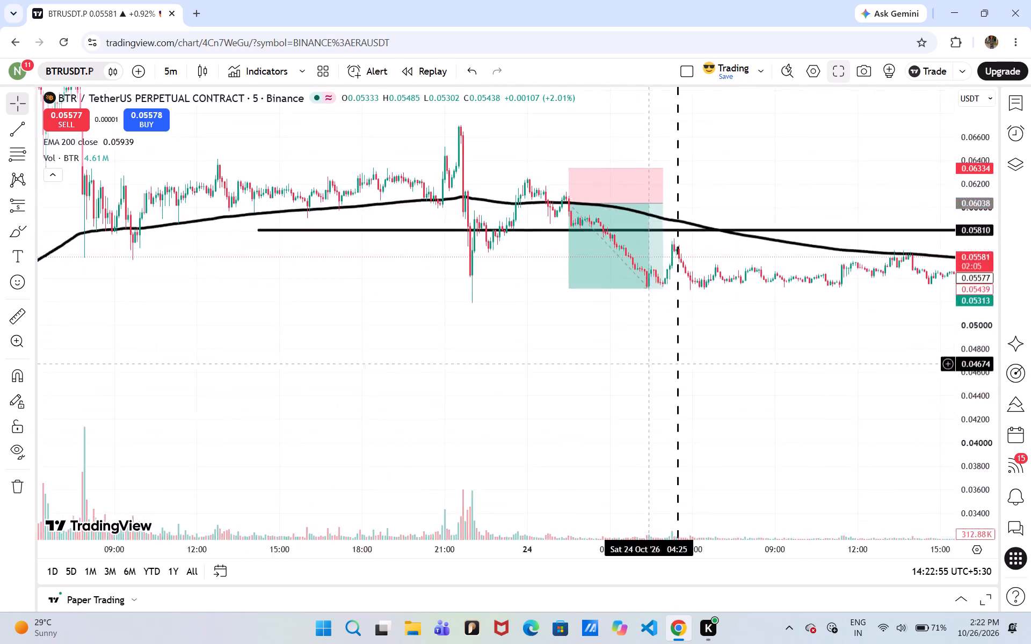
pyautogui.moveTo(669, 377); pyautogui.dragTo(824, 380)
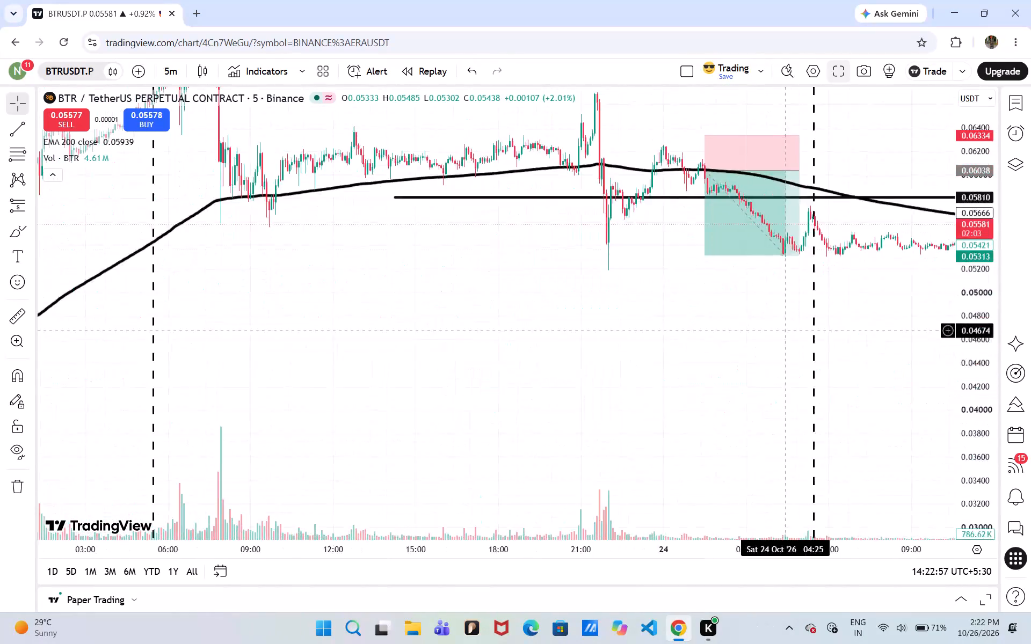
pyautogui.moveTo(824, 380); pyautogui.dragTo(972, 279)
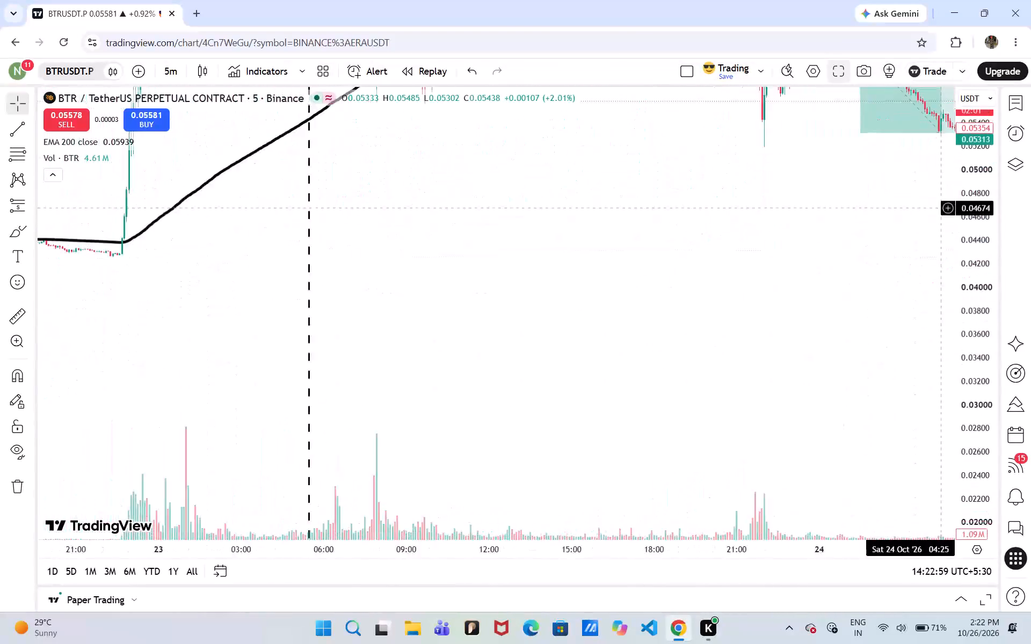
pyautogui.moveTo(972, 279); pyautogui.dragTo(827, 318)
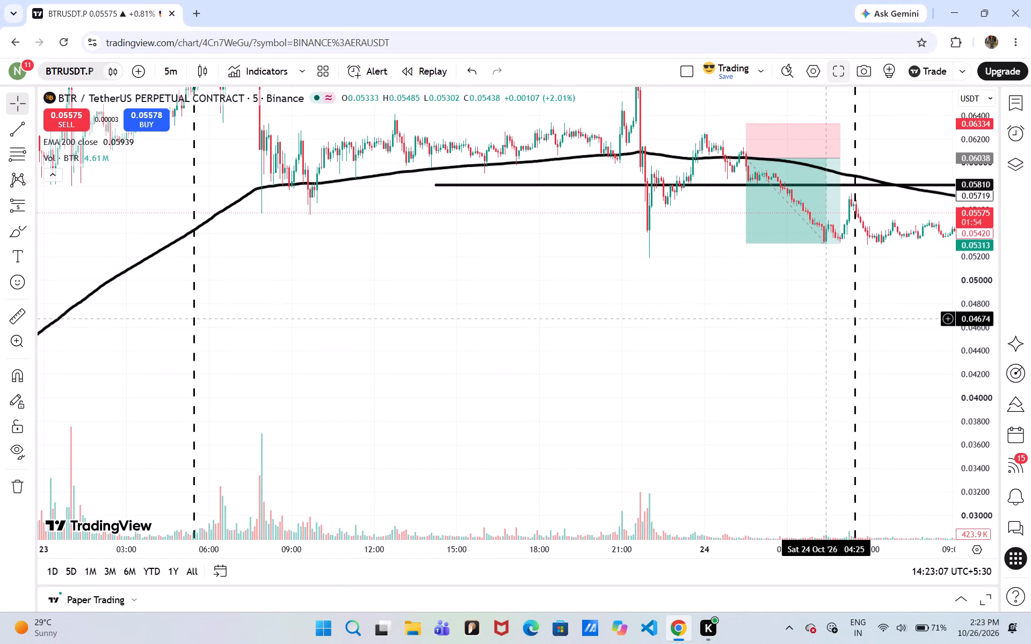
# Search for ARIA and switch the chart to the ARIAUSDT.P perpetual contract.
pyautogui.write('aria')
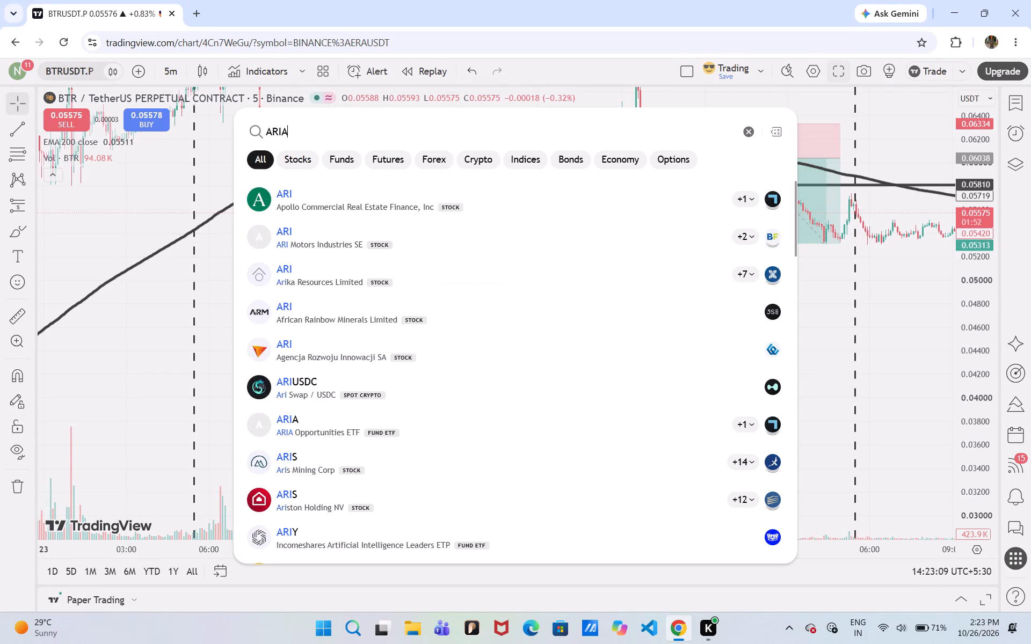
pyautogui.click(699, 241)
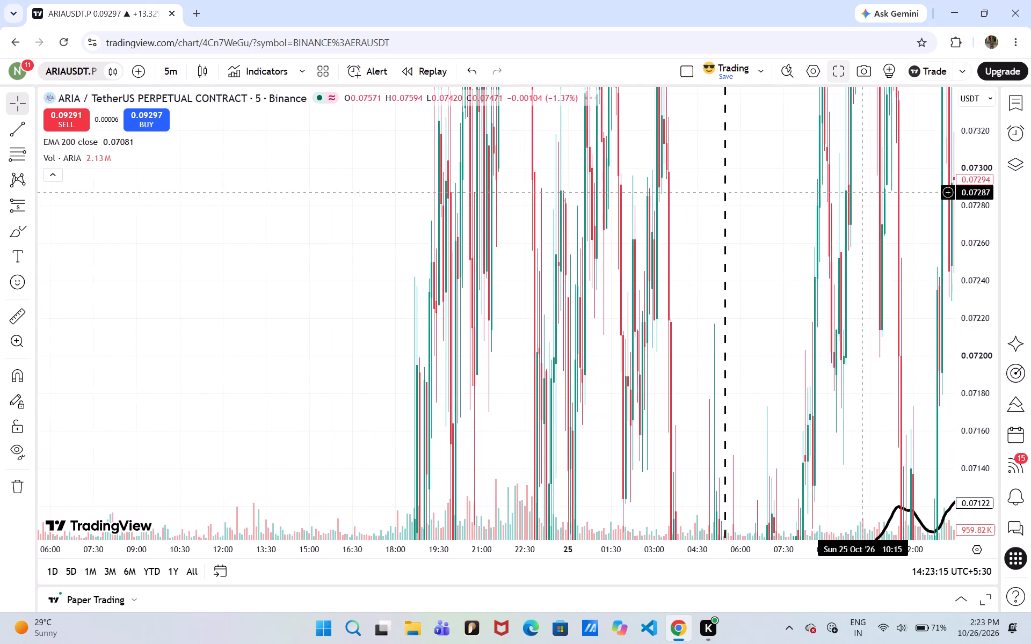
# Examine ARIAUSDT.P's 5-minute price action against the EMA 200 from 26 October back to 20 October.
pyautogui.moveTo(984, 122); pyautogui.dragTo(999, 521)
pyautogui.moveTo(981, 213); pyautogui.dragTo(983, 423)
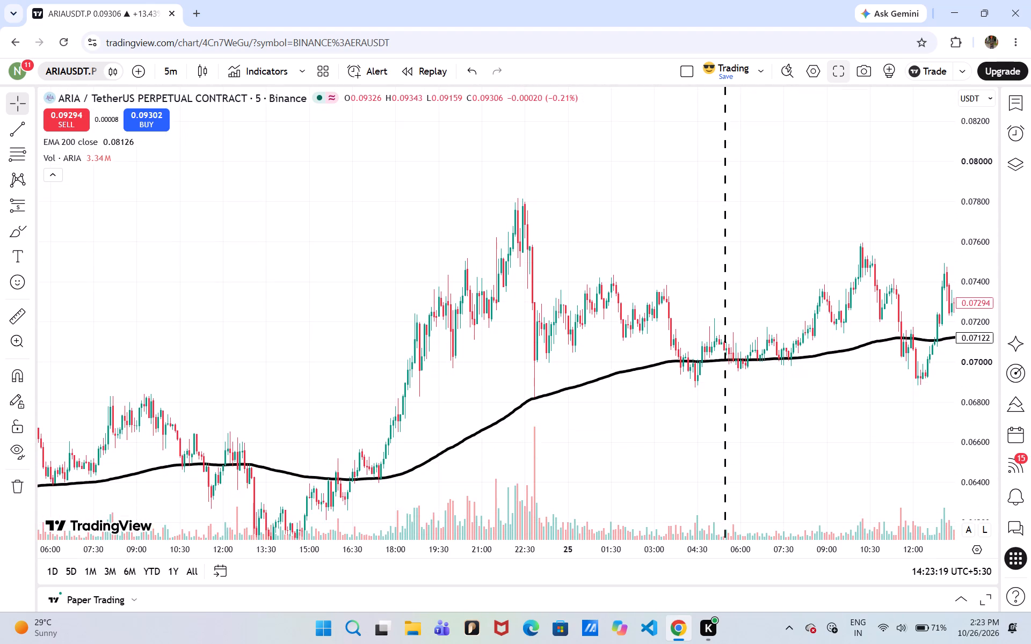
pyautogui.moveTo(983, 423); pyautogui.dragTo(985, 439)
pyautogui.moveTo(839, 384); pyautogui.dragTo(346, 332)
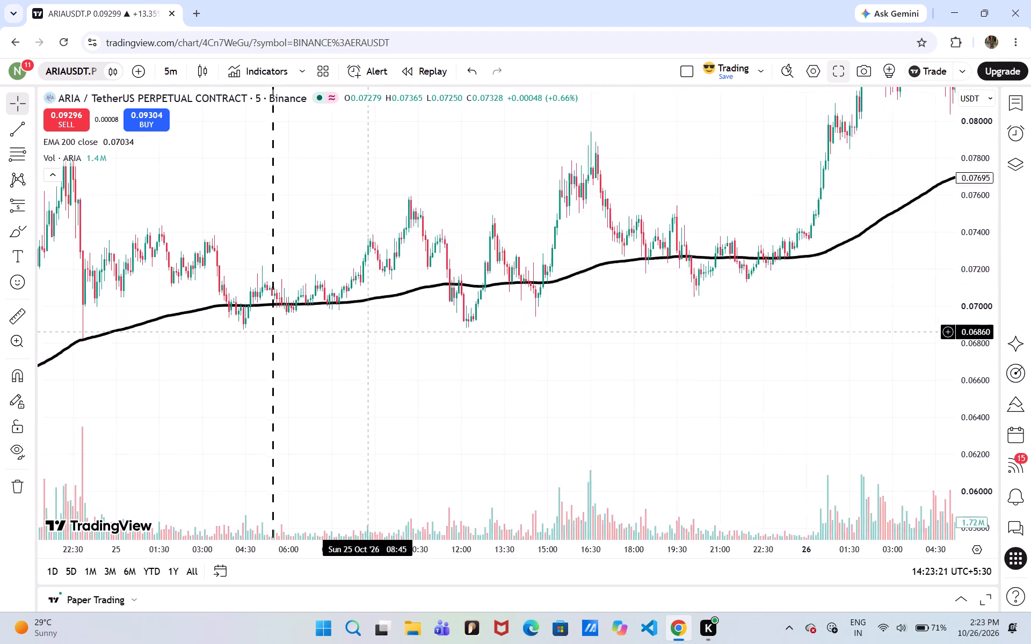
pyautogui.moveTo(346, 332); pyautogui.dragTo(111, 321)
pyautogui.moveTo(549, 248); pyautogui.dragTo(699, 244)
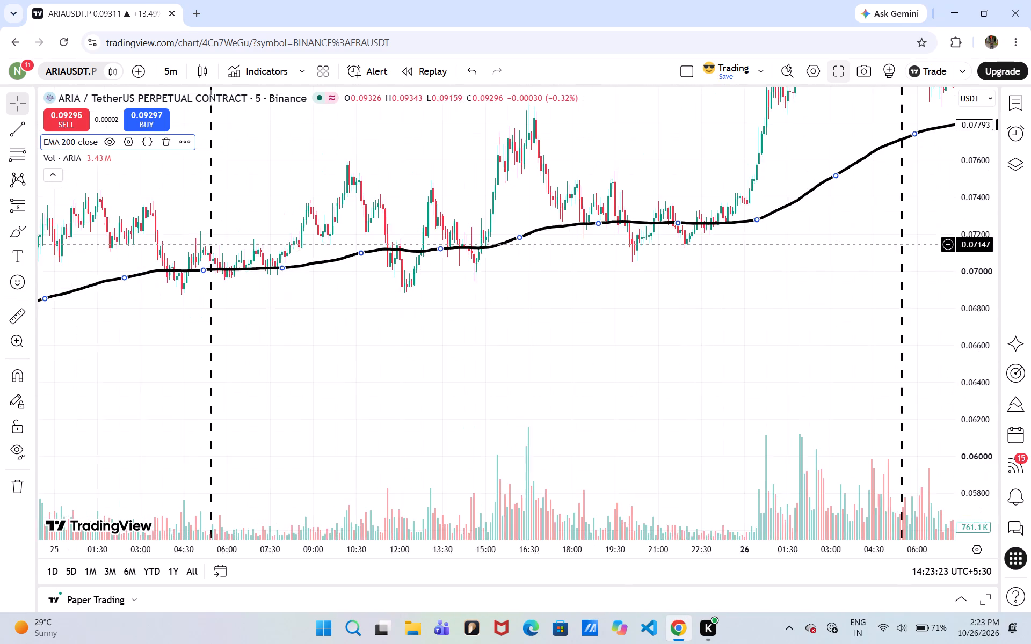
pyautogui.moveTo(699, 244); pyautogui.dragTo(699, 243)
pyautogui.moveTo(307, 314); pyautogui.dragTo(901, 321)
pyautogui.moveTo(315, 374); pyautogui.dragTo(880, 295)
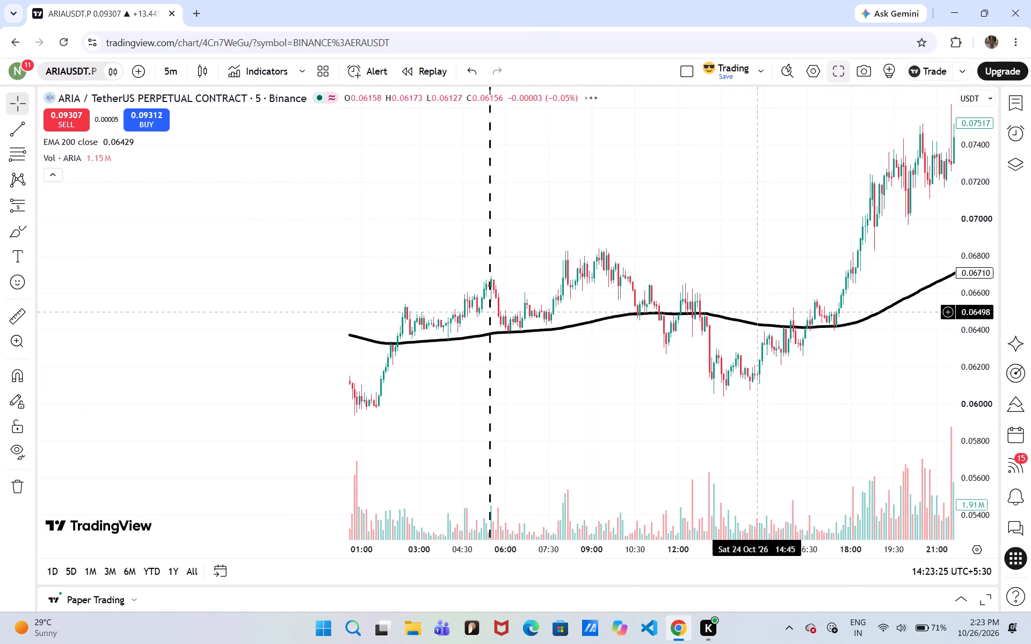
pyautogui.moveTo(378, 383); pyautogui.dragTo(788, 311)
pyautogui.moveTo(342, 389); pyautogui.dragTo(695, 272)
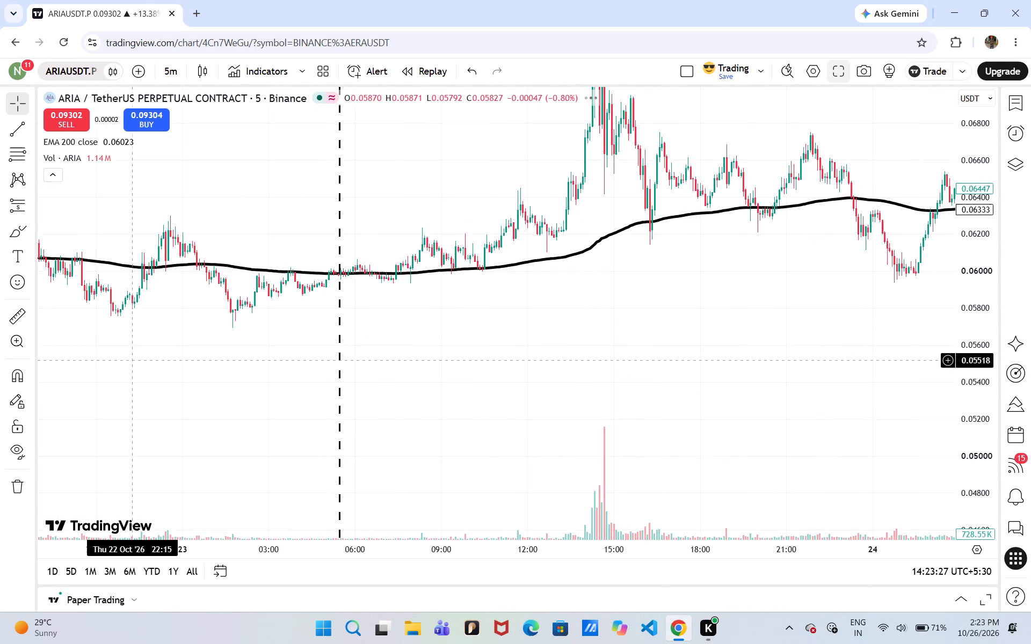
pyautogui.moveTo(133, 360); pyautogui.dragTo(732, 259)
pyautogui.moveTo(227, 381); pyautogui.dragTo(773, 293)
pyautogui.moveTo(313, 320); pyautogui.dragTo(727, 364)
pyautogui.moveTo(294, 392); pyautogui.dragTo(804, 284)
pyautogui.moveTo(335, 404); pyautogui.dragTo(617, 206)
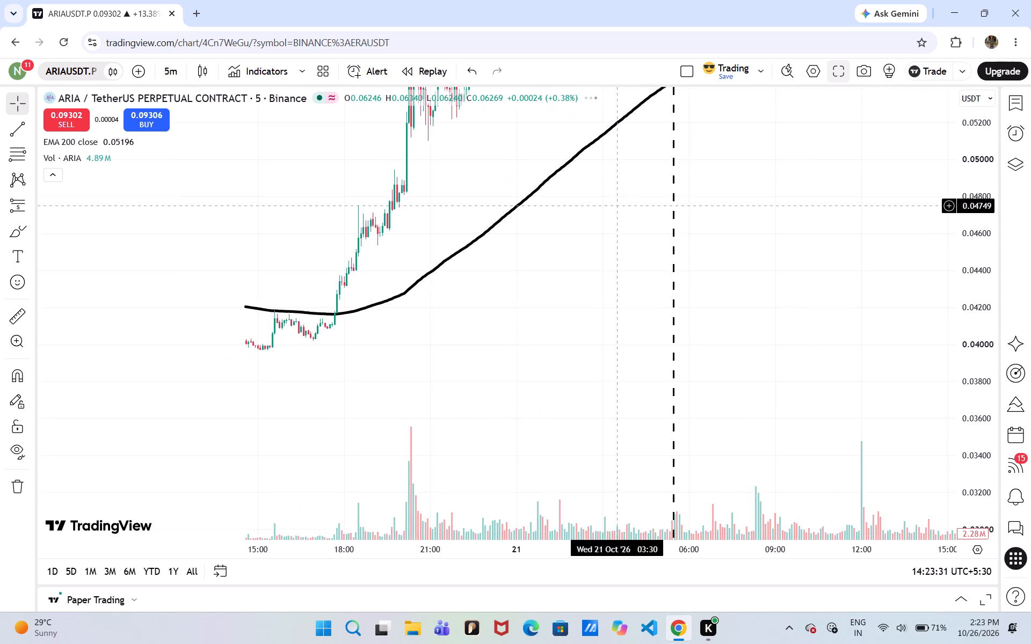
pyautogui.moveTo(352, 337); pyautogui.dragTo(628, 421)
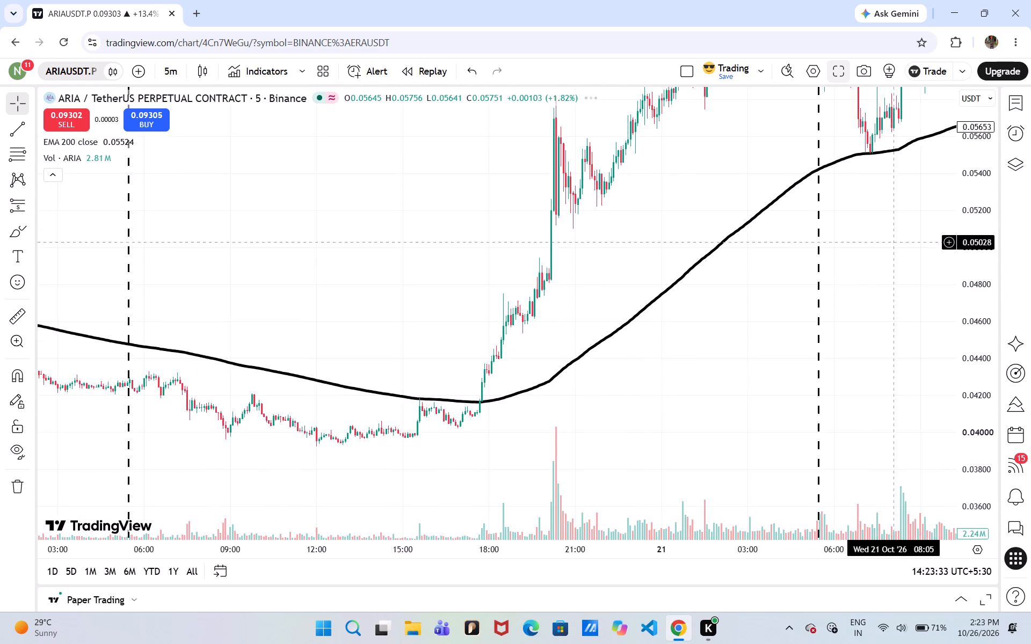
# Review ARIAUSDT.P's moves around the EMA 200 from 21 to 23 October and back through 19 and 20 October.
pyautogui.moveTo(894, 241); pyautogui.dragTo(577, 400)
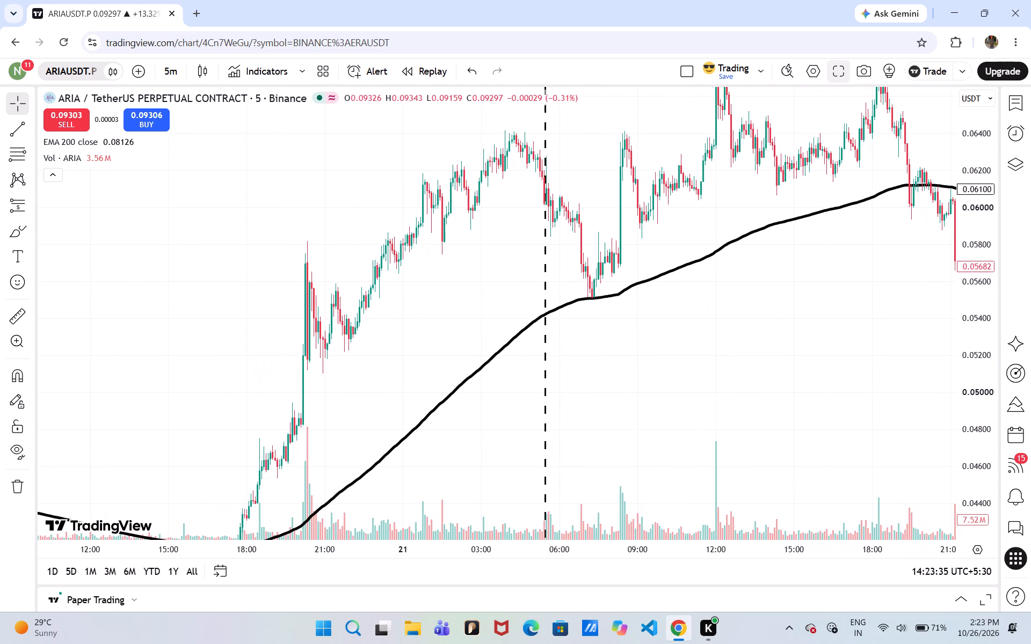
pyautogui.moveTo(985, 140); pyautogui.dragTo(975, 320)
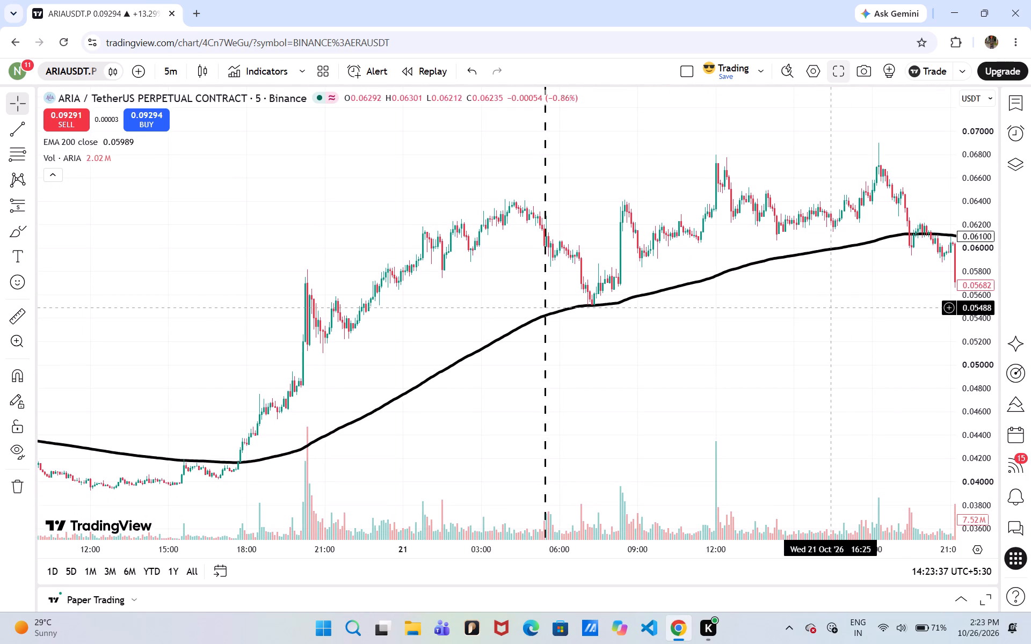
pyautogui.moveTo(830, 308); pyautogui.dragTo(231, 372)
pyautogui.moveTo(725, 399); pyautogui.dragTo(668, 418)
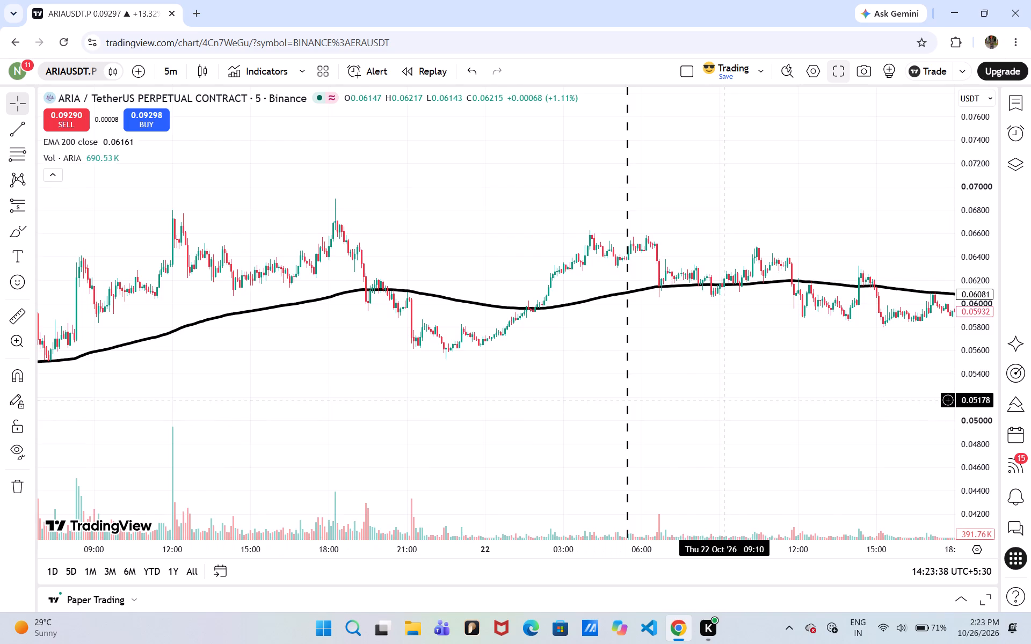
pyautogui.moveTo(668, 418); pyautogui.dragTo(34, 397)
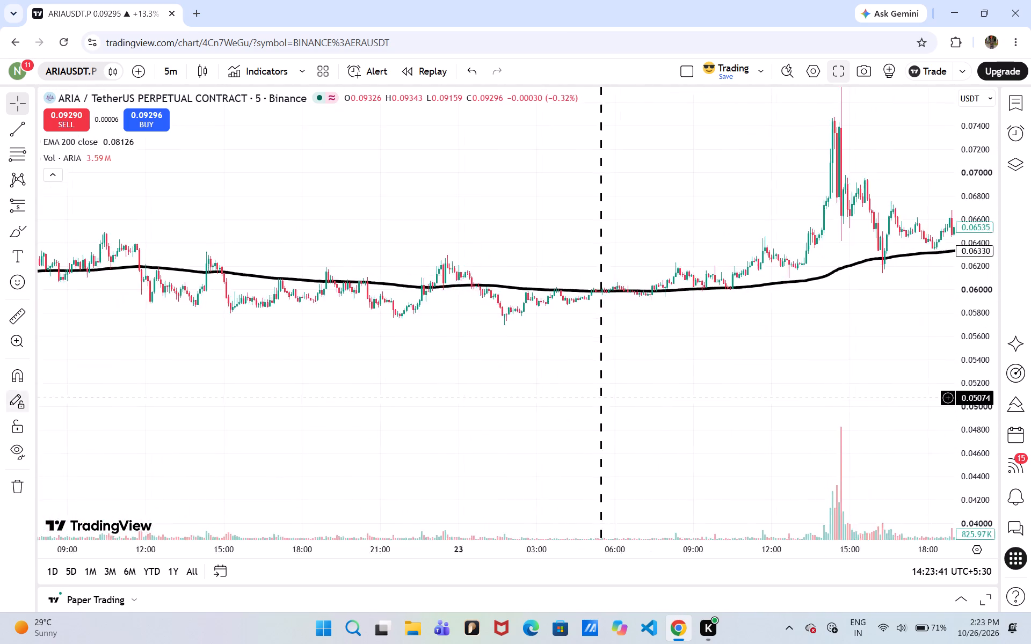
pyautogui.moveTo(34, 397); pyautogui.dragTo(964, 375)
pyautogui.moveTo(437, 407); pyautogui.dragTo(888, 374)
pyautogui.moveTo(463, 421); pyautogui.dragTo(801, 240)
pyautogui.moveTo(165, 384); pyautogui.dragTo(624, 440)
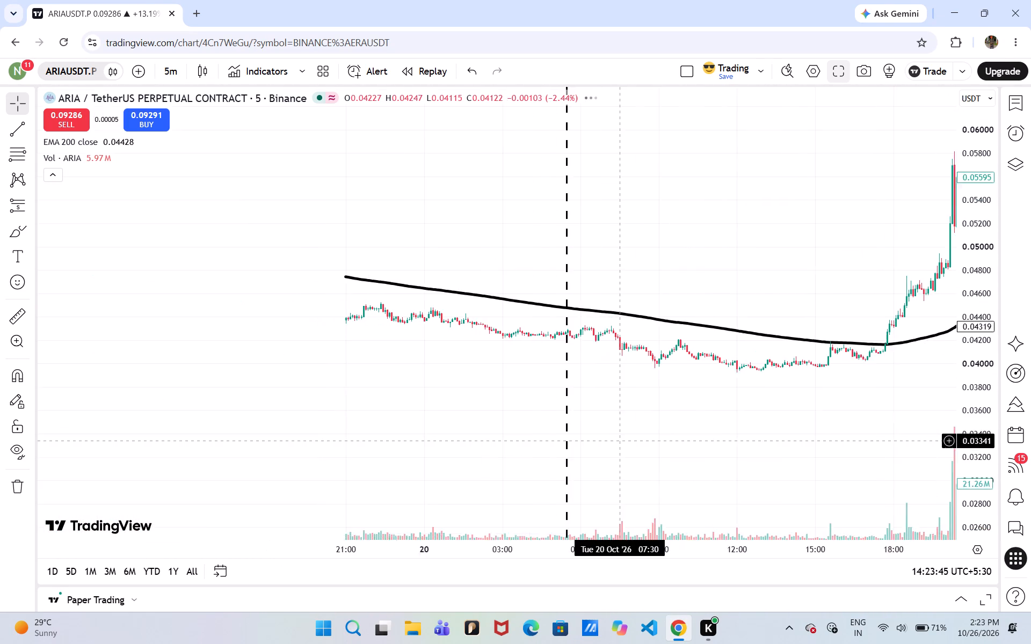
pyautogui.moveTo(624, 440); pyautogui.dragTo(626, 440)
pyautogui.moveTo(789, 413); pyautogui.dragTo(986, 396)
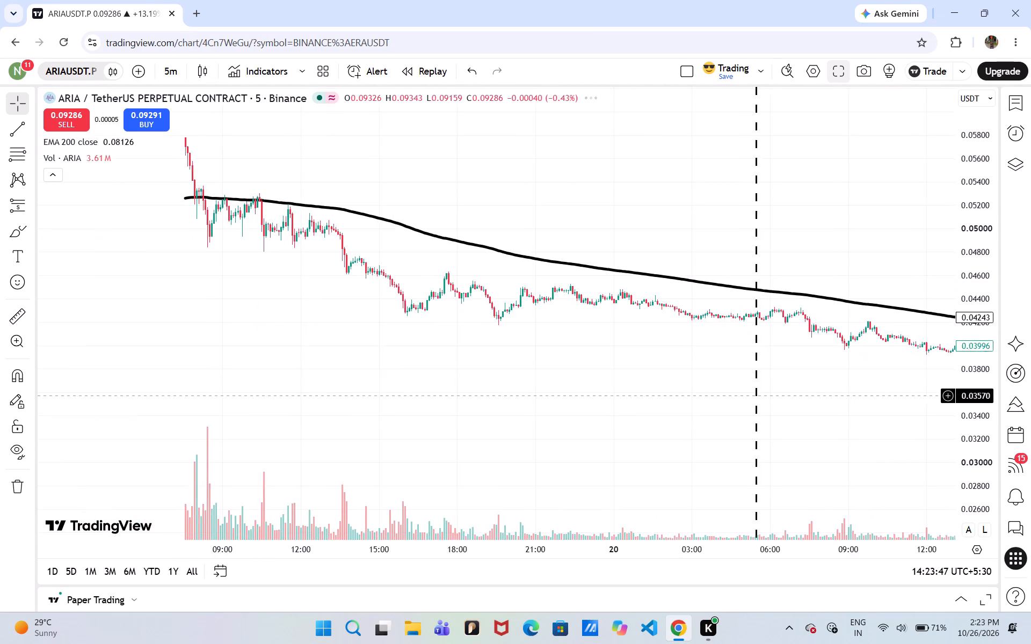
pyautogui.moveTo(986, 396); pyautogui.dragTo(986, 394)
pyautogui.moveTo(337, 339); pyautogui.dragTo(725, 477)
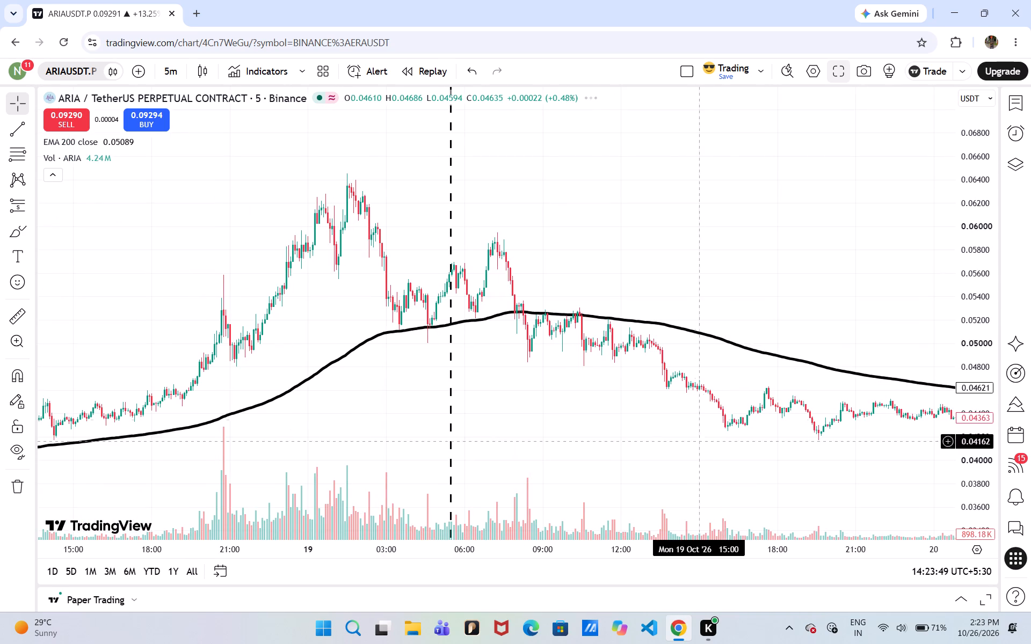
pyautogui.moveTo(704, 415); pyautogui.dragTo(106, 193)
pyautogui.moveTo(215, 206); pyautogui.dragTo(0, 224)
pyautogui.moveTo(329, 280); pyautogui.dragTo(66, 296)
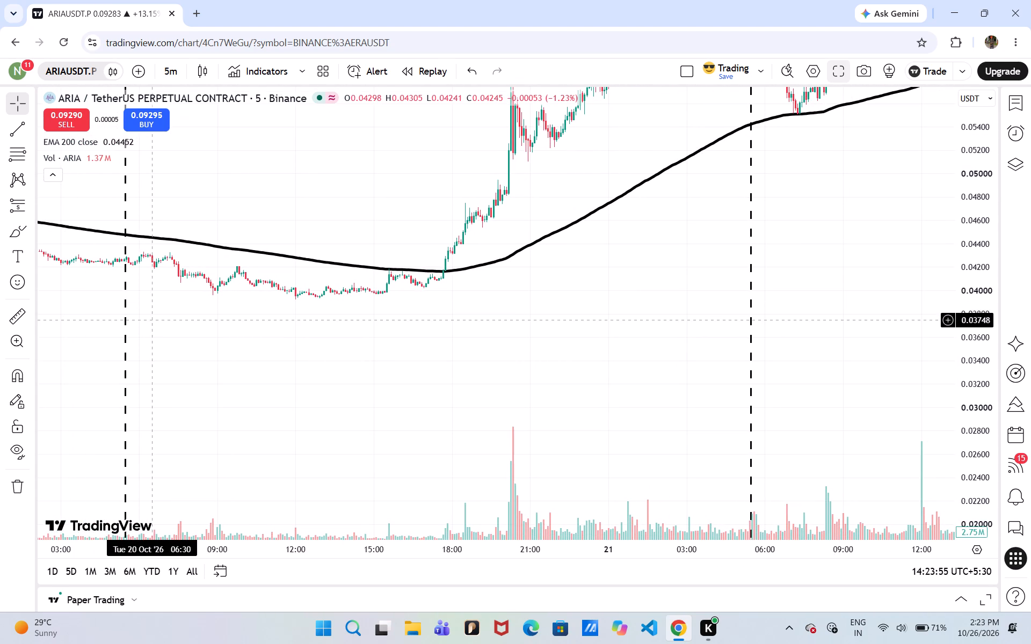
# Search for IOST and switch the chart to Binance's IOSTUSDT.P perpetual contract.
pyautogui.write('iost')
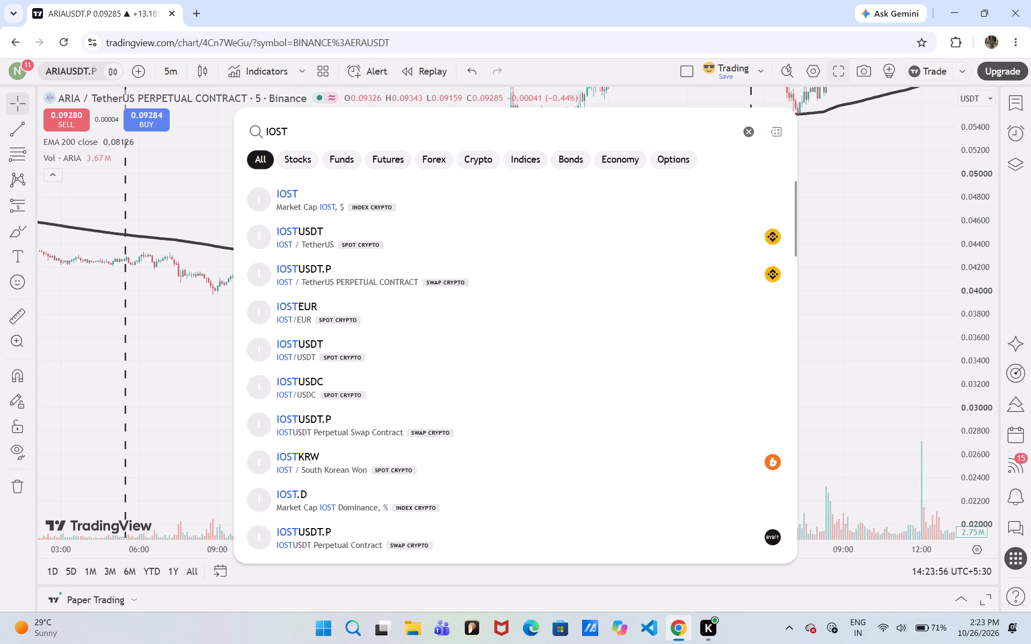
pyautogui.click(458, 268)
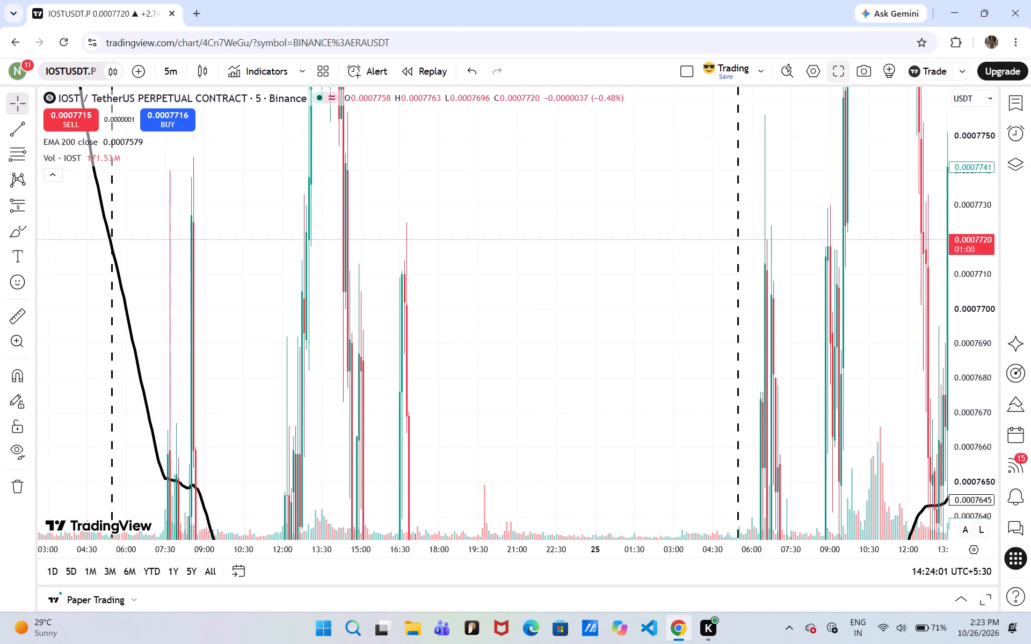
# Examine IOSTUSDT.P's price action against the EMA 200 from 24 to 26 October at a readable price scale.
pyautogui.moveTo(989, 143); pyautogui.dragTo(979, 524)
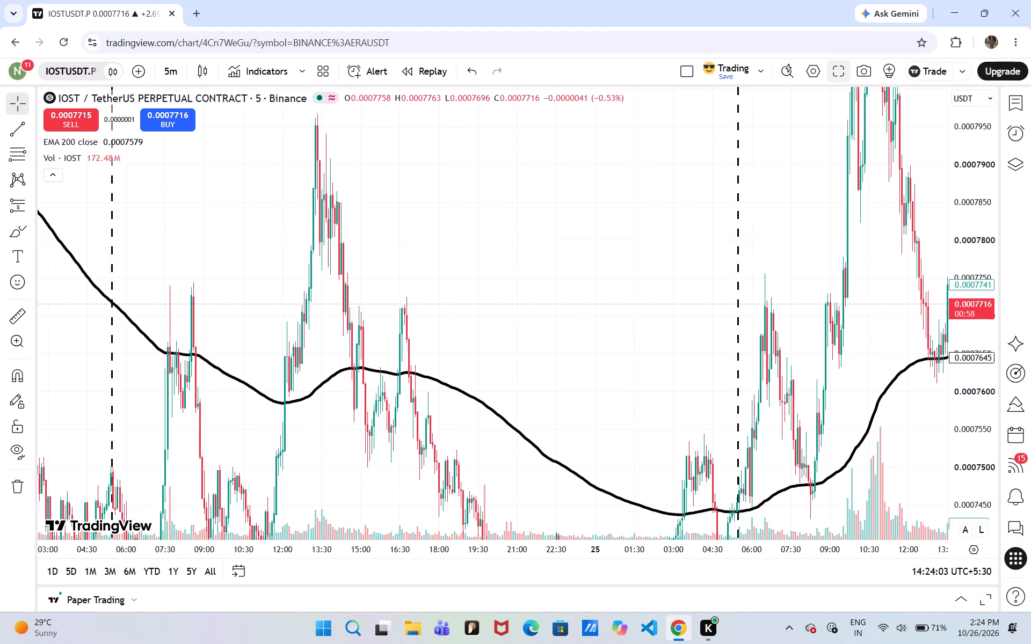
pyautogui.moveTo(988, 155); pyautogui.dragTo(985, 328)
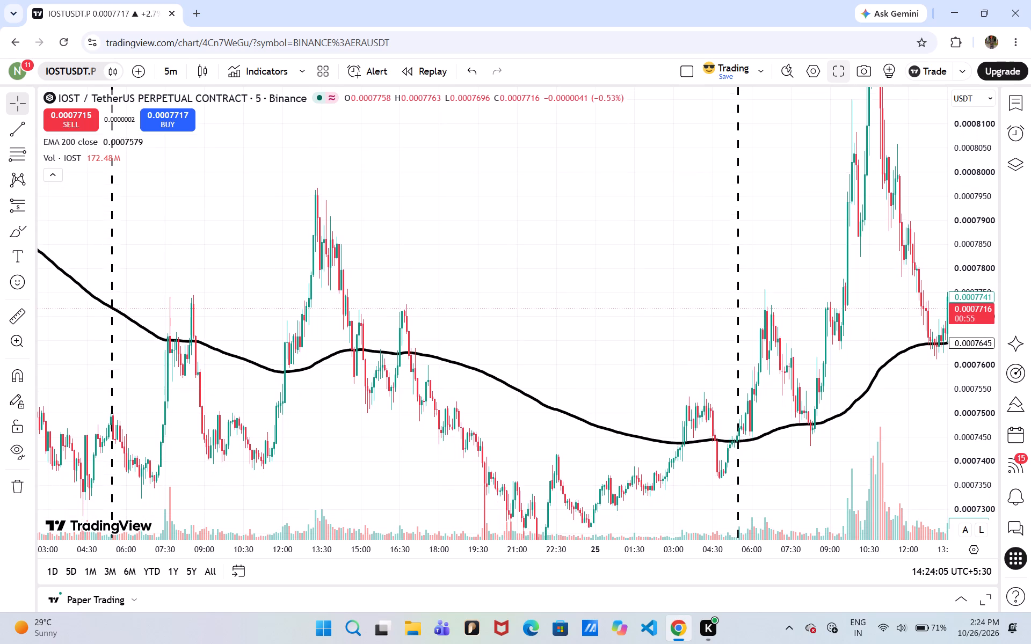
pyautogui.moveTo(985, 328); pyautogui.dragTo(985, 330)
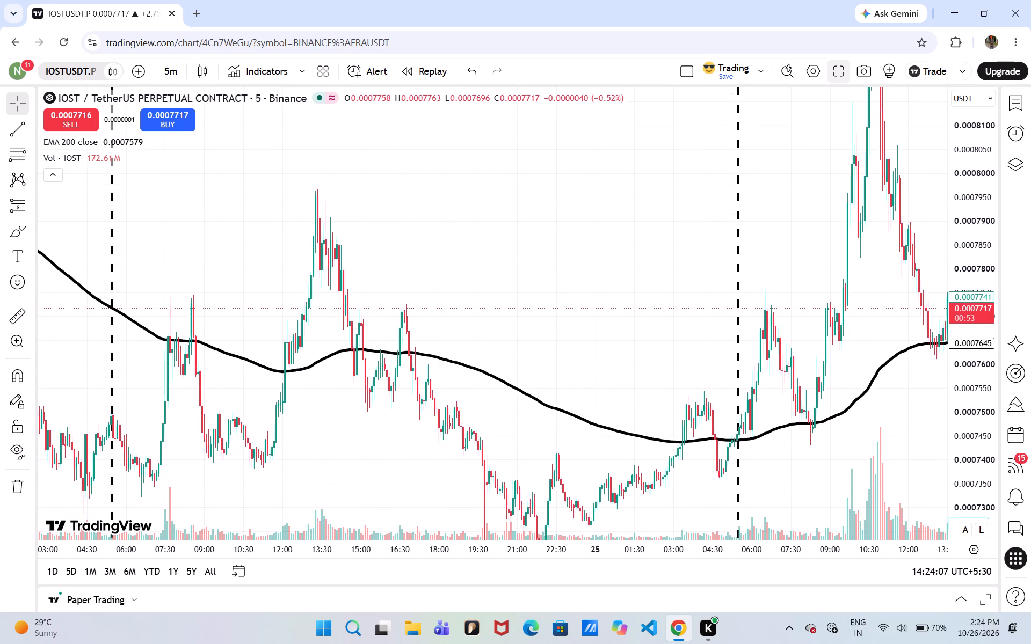
pyautogui.moveTo(978, 180); pyautogui.dragTo(980, 320)
pyautogui.moveTo(829, 341); pyautogui.dragTo(0, 349)
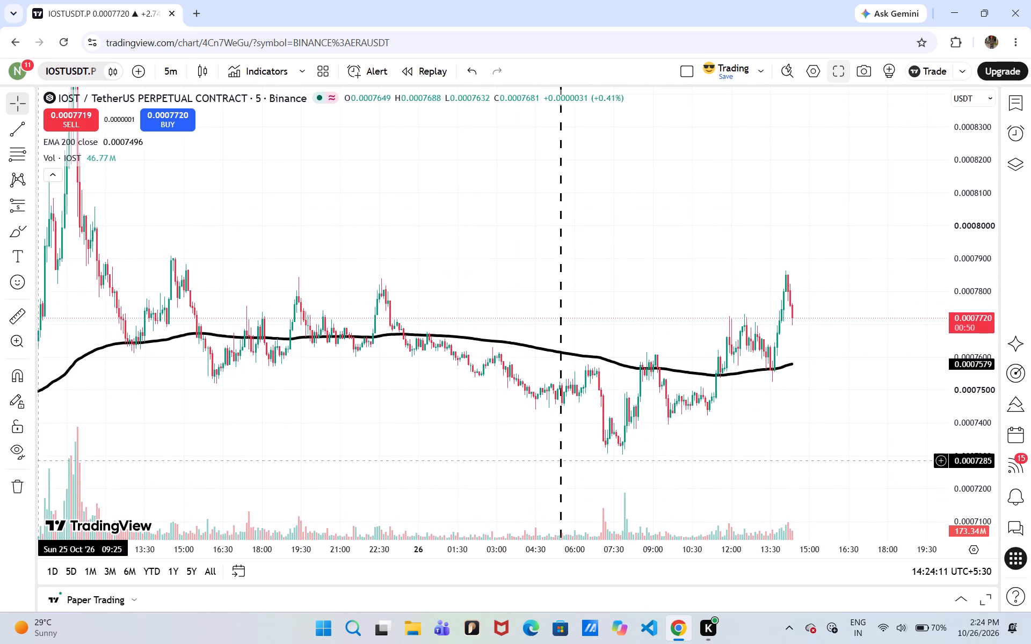
pyautogui.moveTo(59, 455); pyautogui.dragTo(768, 331)
pyautogui.moveTo(408, 382); pyautogui.dragTo(834, 406)
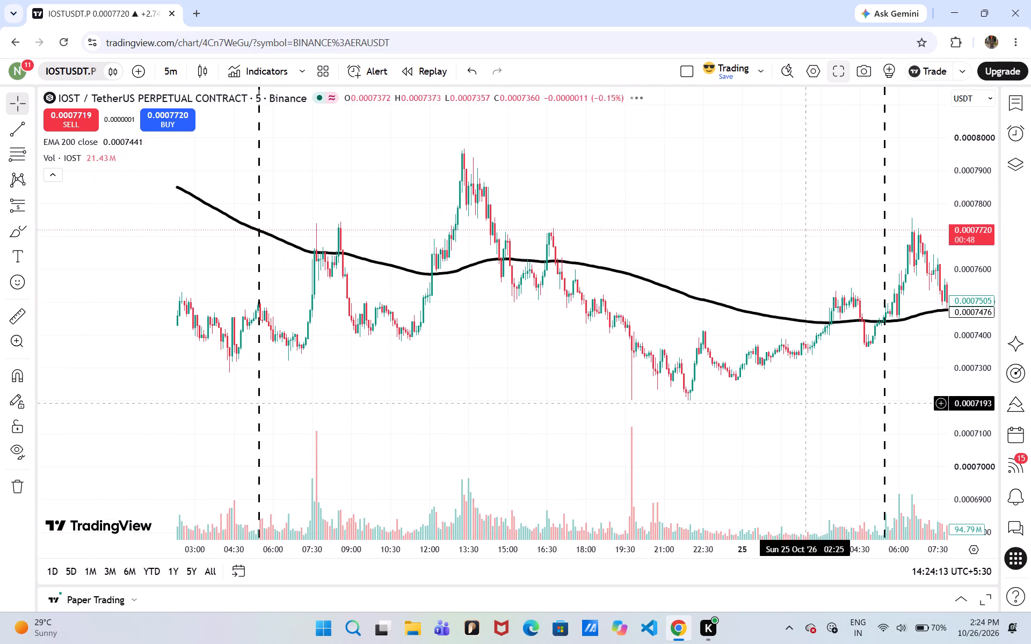
# Examine IOSTUSDT.P's 5-minute price action against the EMA 200 from 24 October back to 20 October.
pyautogui.moveTo(258, 418); pyautogui.dragTo(714, 313)
pyautogui.moveTo(265, 348); pyautogui.dragTo(561, 529)
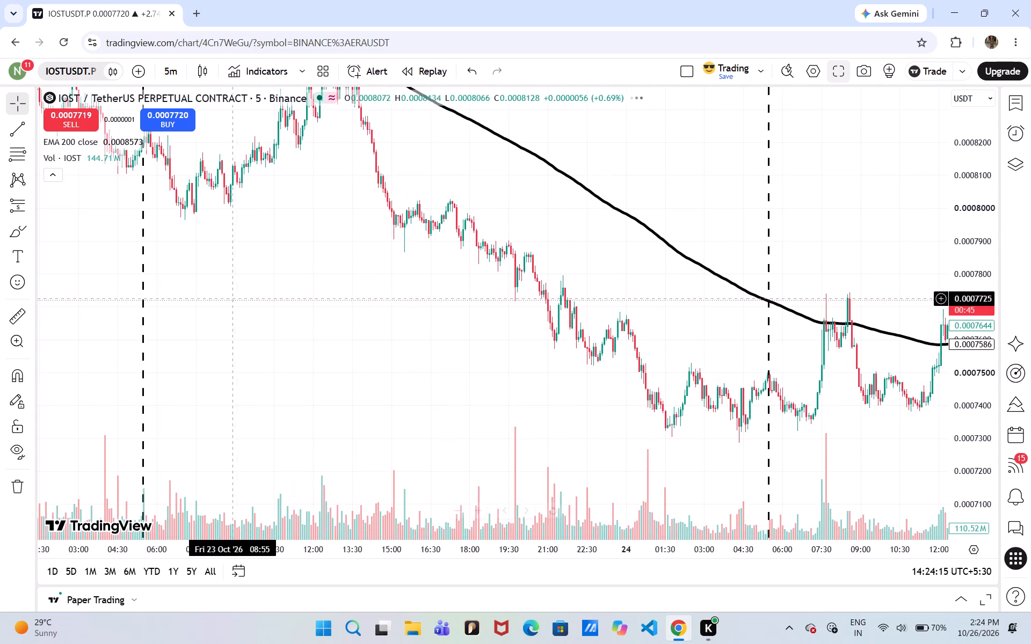
pyautogui.moveTo(231, 296); pyautogui.dragTo(410, 438)
pyautogui.moveTo(102, 202); pyautogui.dragTo(464, 477)
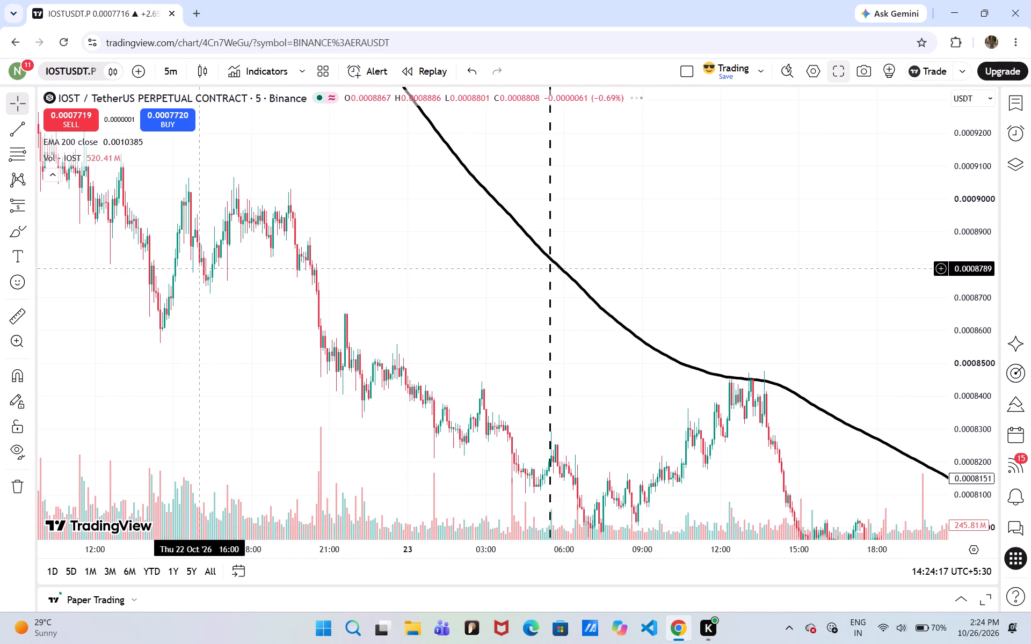
pyautogui.moveTo(200, 268); pyautogui.dragTo(460, 416)
pyautogui.moveTo(192, 238); pyautogui.dragTo(334, 375)
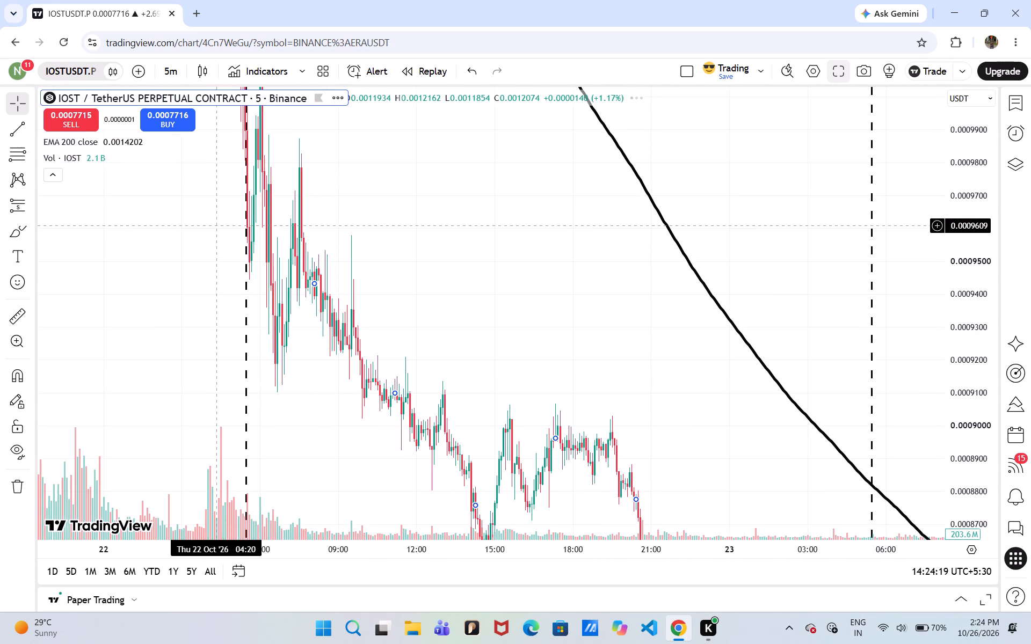
pyautogui.moveTo(217, 225); pyautogui.dragTo(396, 421)
pyautogui.moveTo(214, 166); pyautogui.dragTo(318, 376)
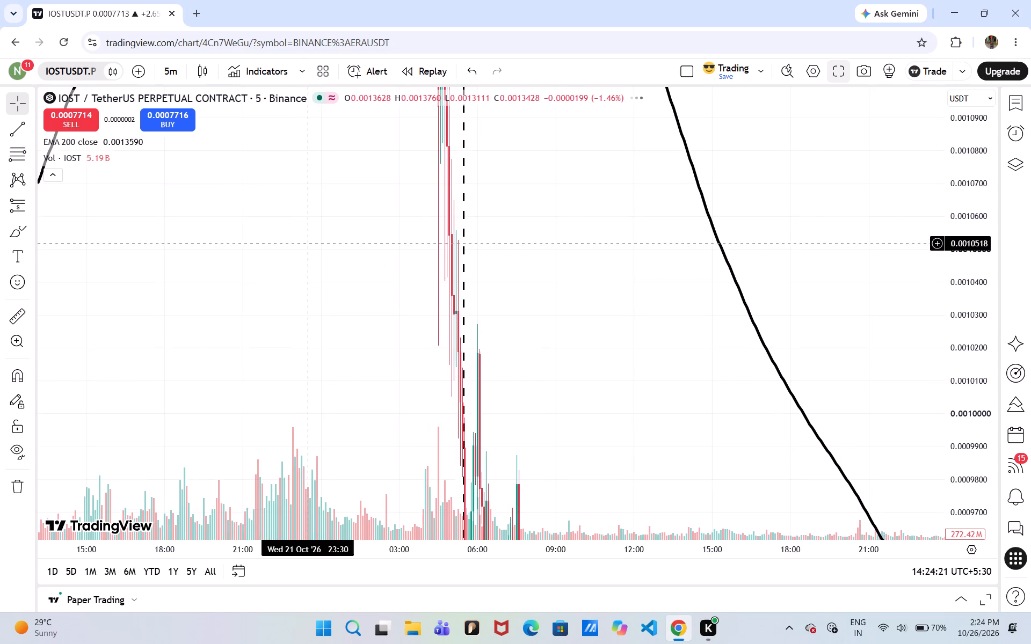
pyautogui.moveTo(308, 243); pyautogui.dragTo(425, 472)
pyautogui.moveTo(425, 249); pyautogui.dragTo(785, 145)
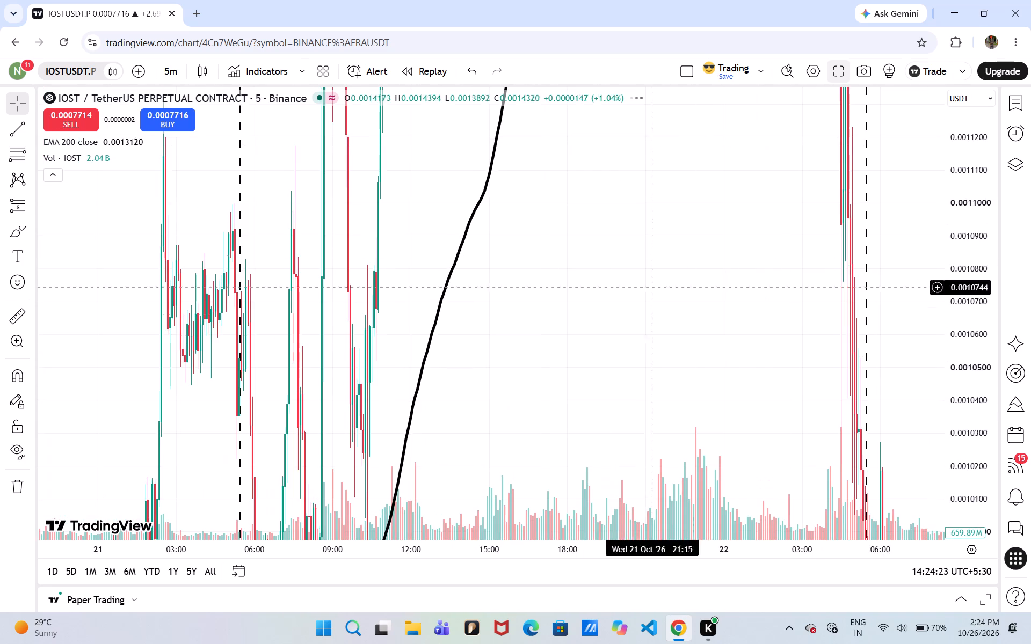
pyautogui.moveTo(547, 335); pyautogui.dragTo(811, 232)
pyautogui.moveTo(631, 314); pyautogui.dragTo(910, 90)
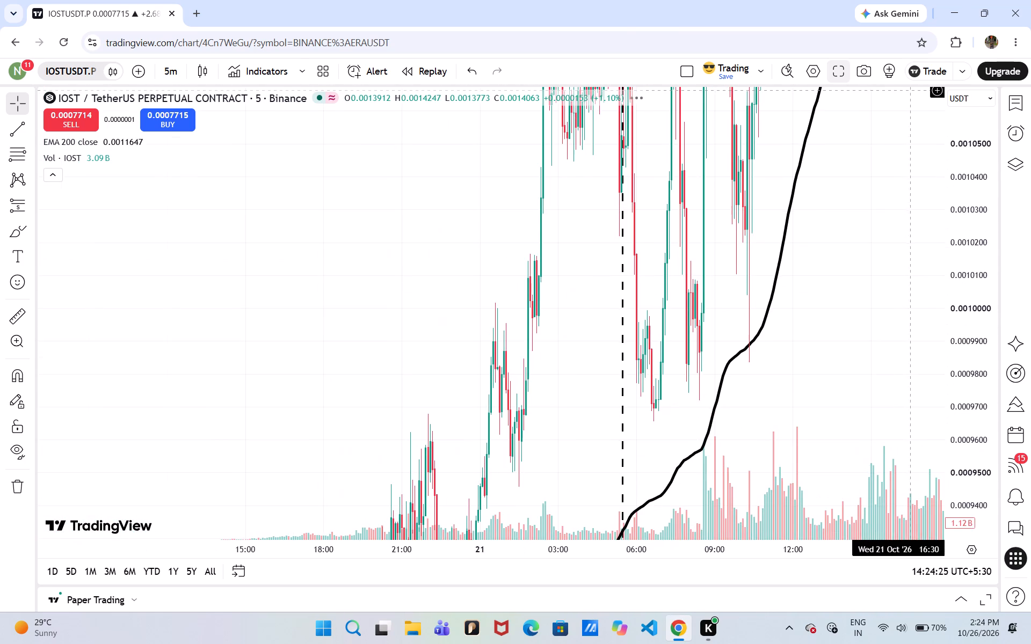
# Review IOSTUSDT.P's full move from 20 to 22 October against the EMA 200 at a compressed price scale.
pyautogui.moveTo(970, 145); pyautogui.dragTo(984, 379)
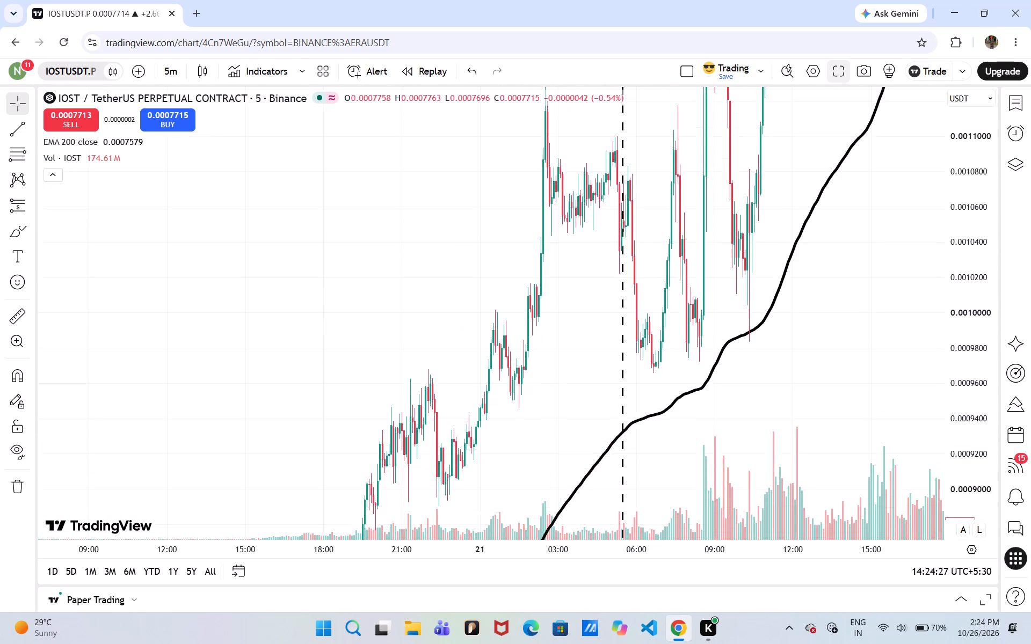
pyautogui.moveTo(984, 379); pyautogui.dragTo(965, 487)
pyautogui.click(595, 396)
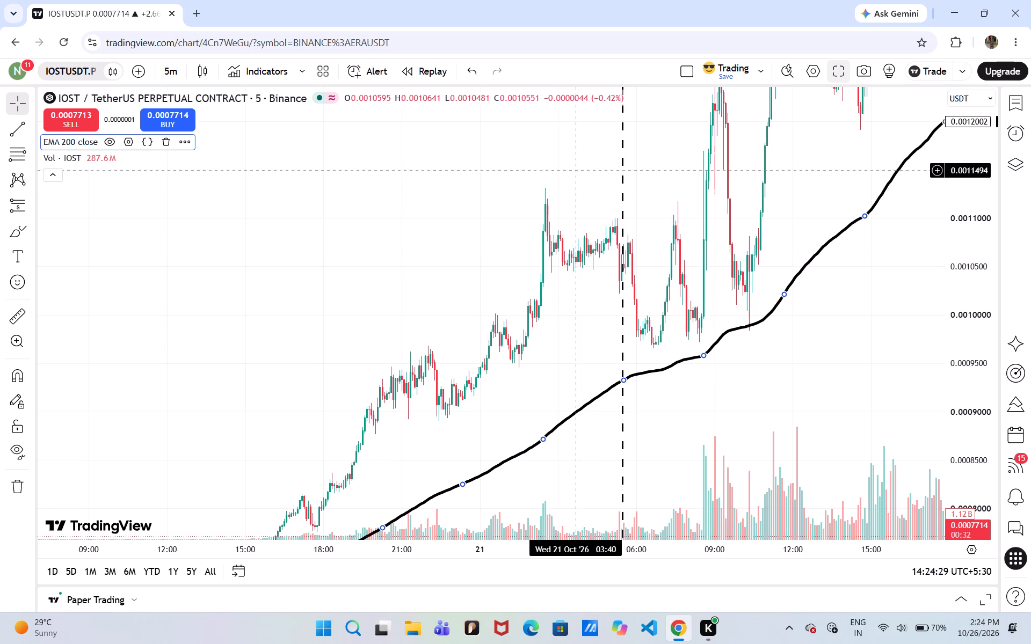
pyautogui.moveTo(343, 277); pyautogui.dragTo(510, 140)
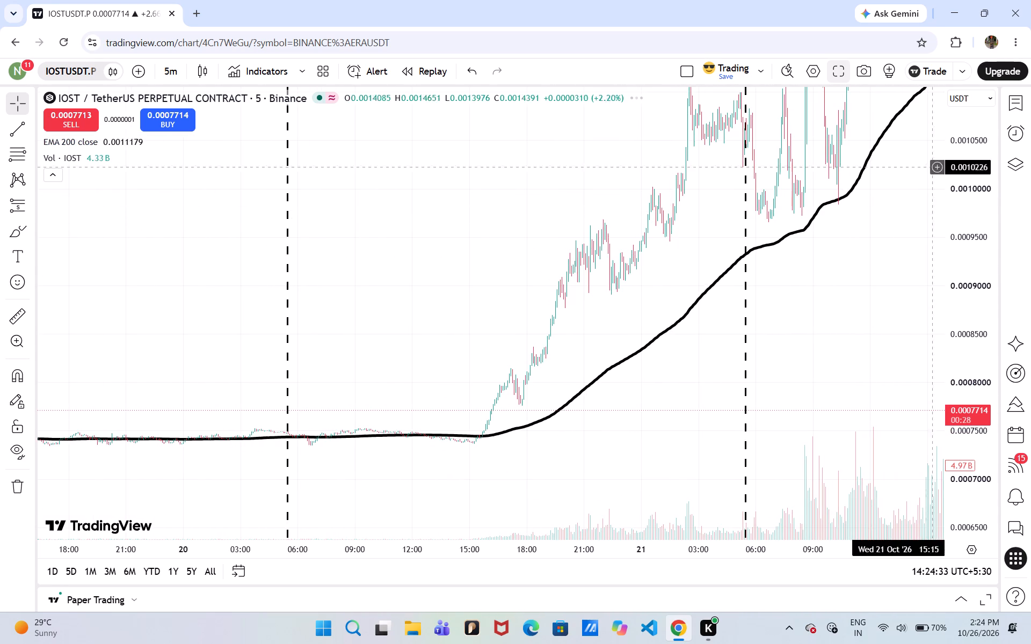
pyautogui.moveTo(977, 150); pyautogui.dragTo(965, 269)
pyautogui.moveTo(864, 283); pyautogui.dragTo(780, 324)
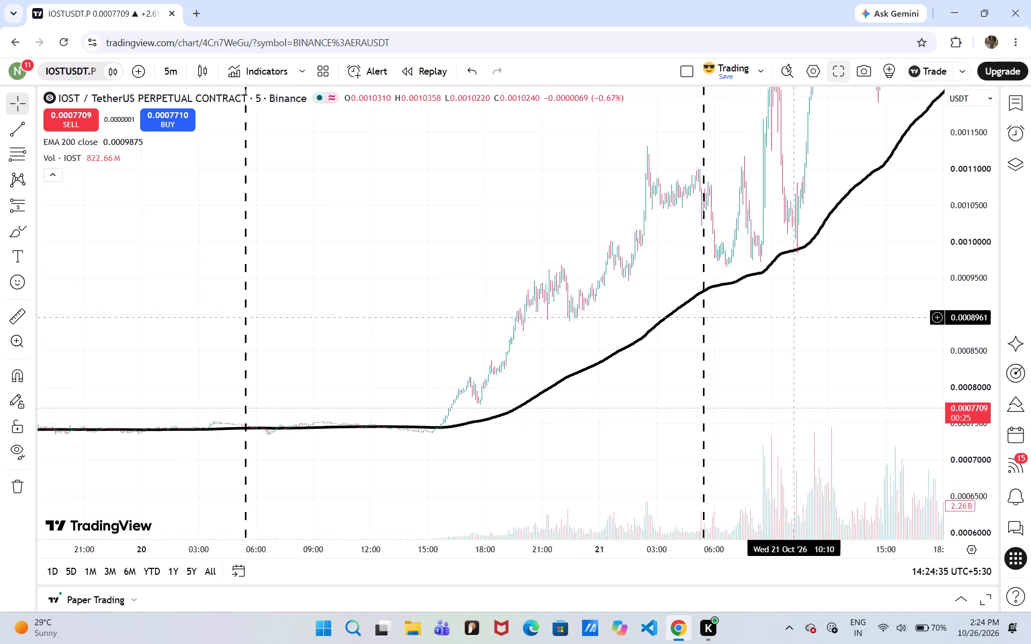
pyautogui.moveTo(780, 324); pyautogui.dragTo(534, 532)
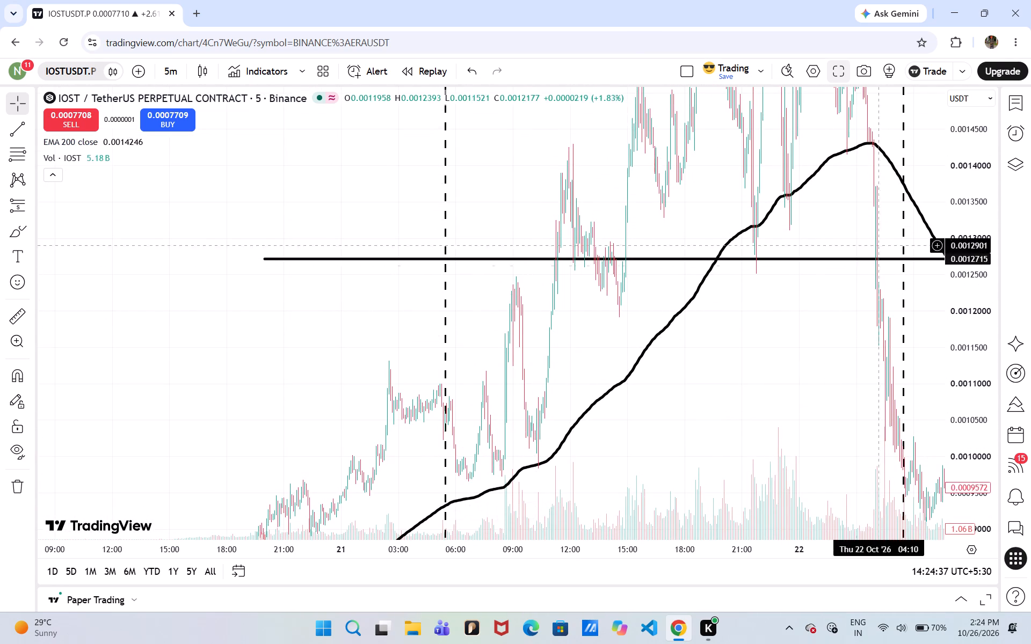
pyautogui.moveTo(972, 149); pyautogui.dragTo(993, 411)
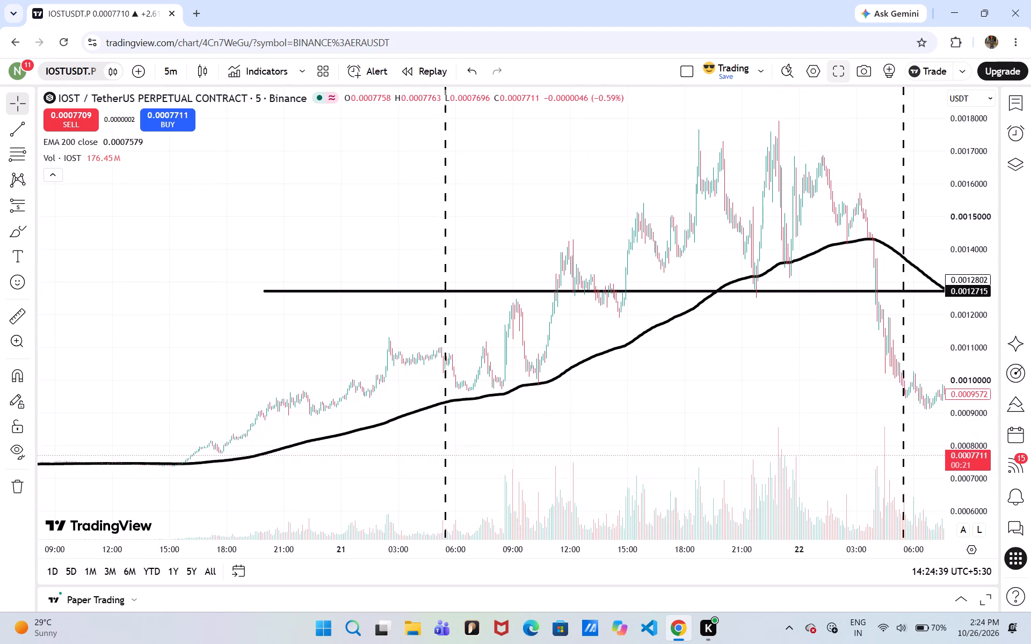
pyautogui.moveTo(993, 411); pyautogui.dragTo(992, 390)
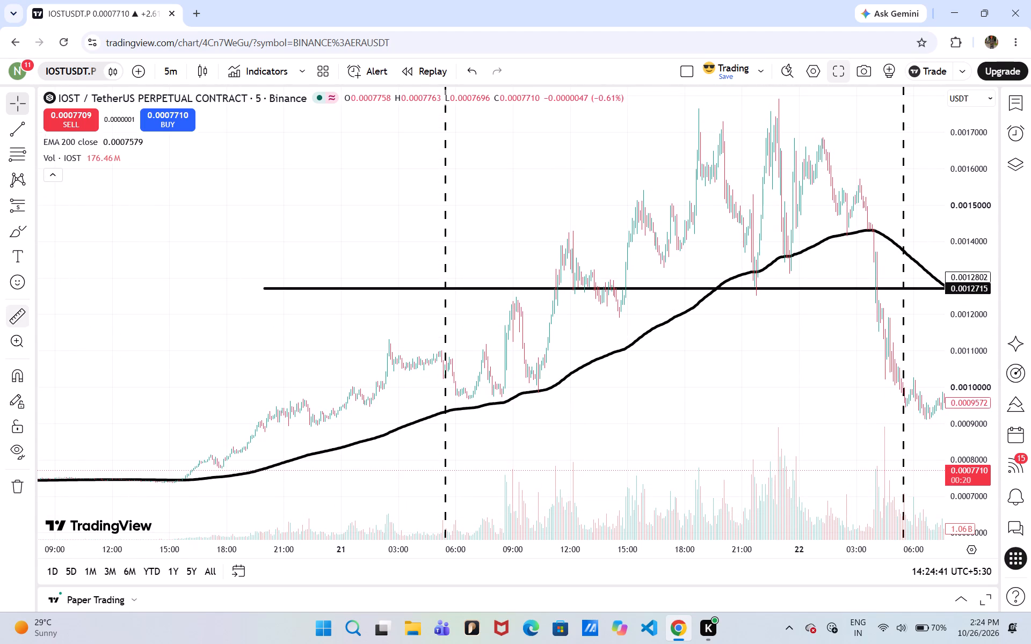
# Measure IOSTUSDT.P's rise from its base at 15:25 on 20 October up to the price peak.
pyautogui.click(27, 316)
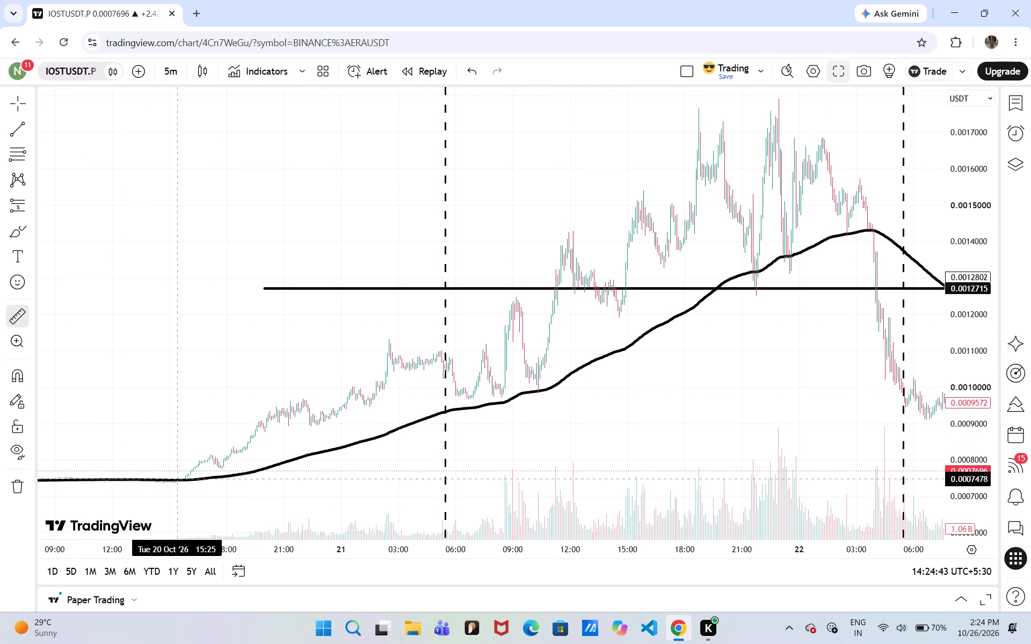
pyautogui.click(178, 479)
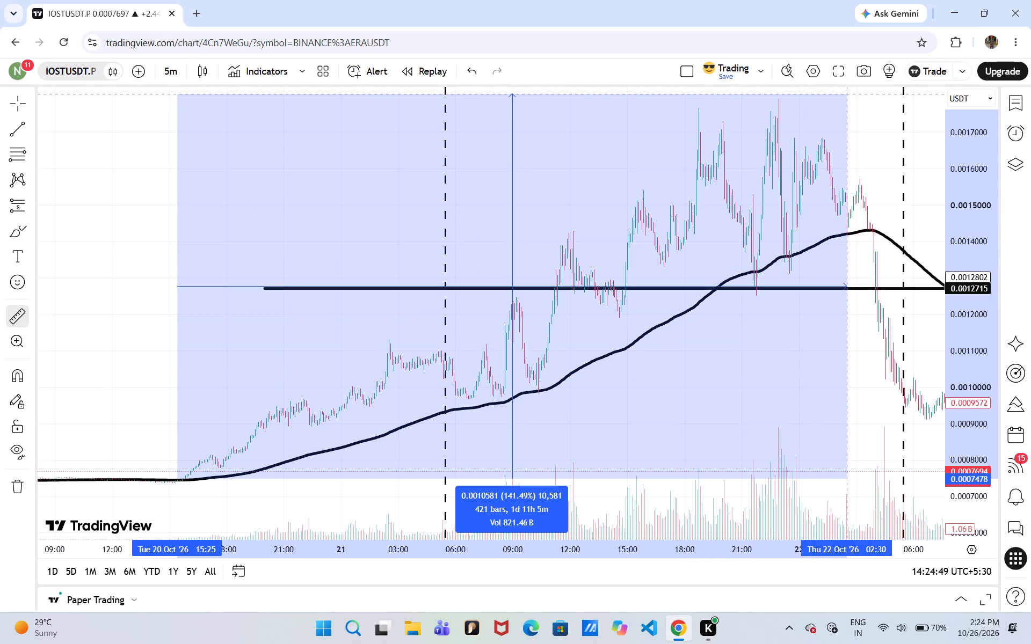
pyautogui.click(774, 334)
pyautogui.click(774, 334)
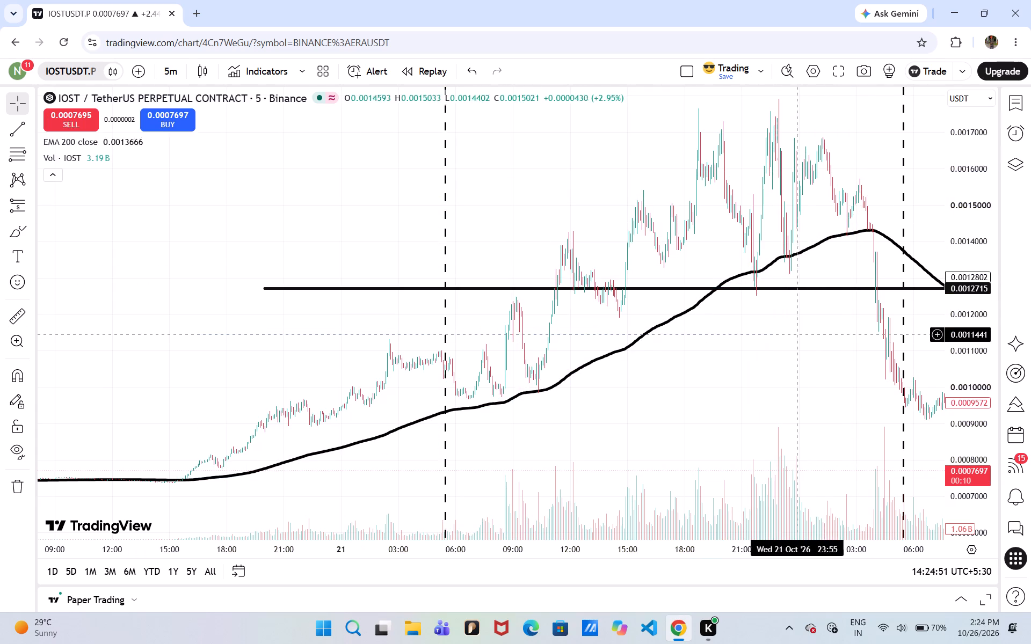
# Examine IOSTUSDT.P's decline below the EMA 200 from 22 to 24 October and return to where it begins.
pyautogui.moveTo(826, 345); pyautogui.dragTo(331, 317)
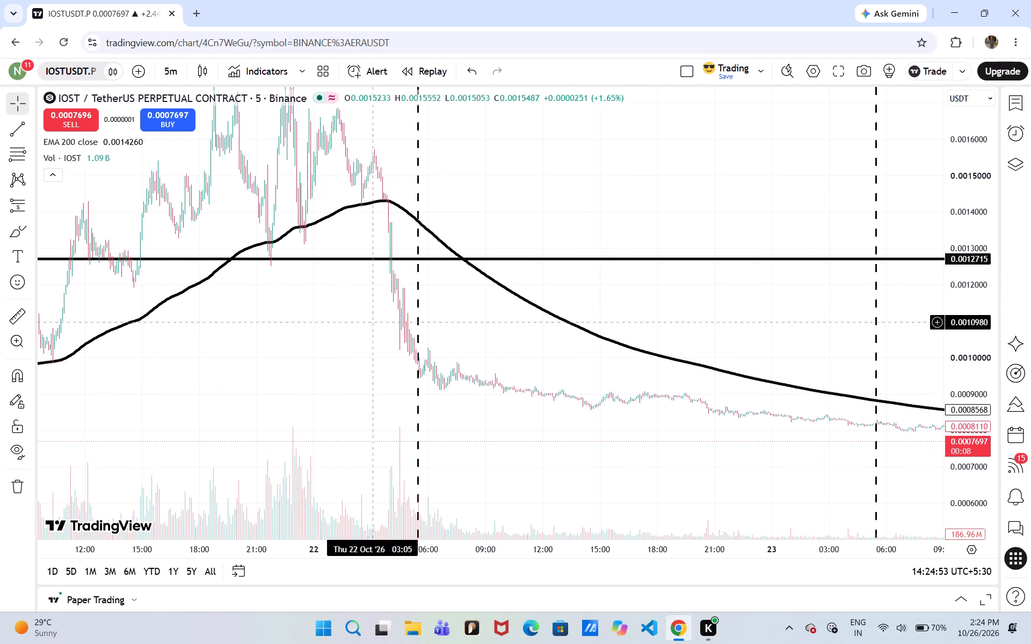
pyautogui.moveTo(282, 362); pyautogui.dragTo(490, 326)
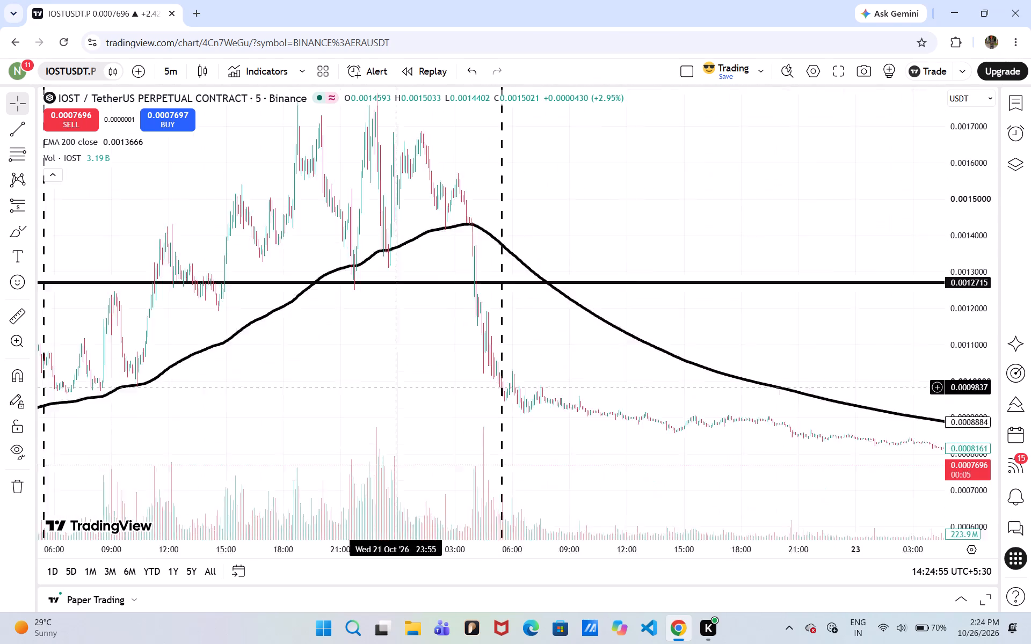
pyautogui.moveTo(490, 326); pyautogui.dragTo(217, 240)
pyautogui.moveTo(460, 357); pyautogui.dragTo(59, 337)
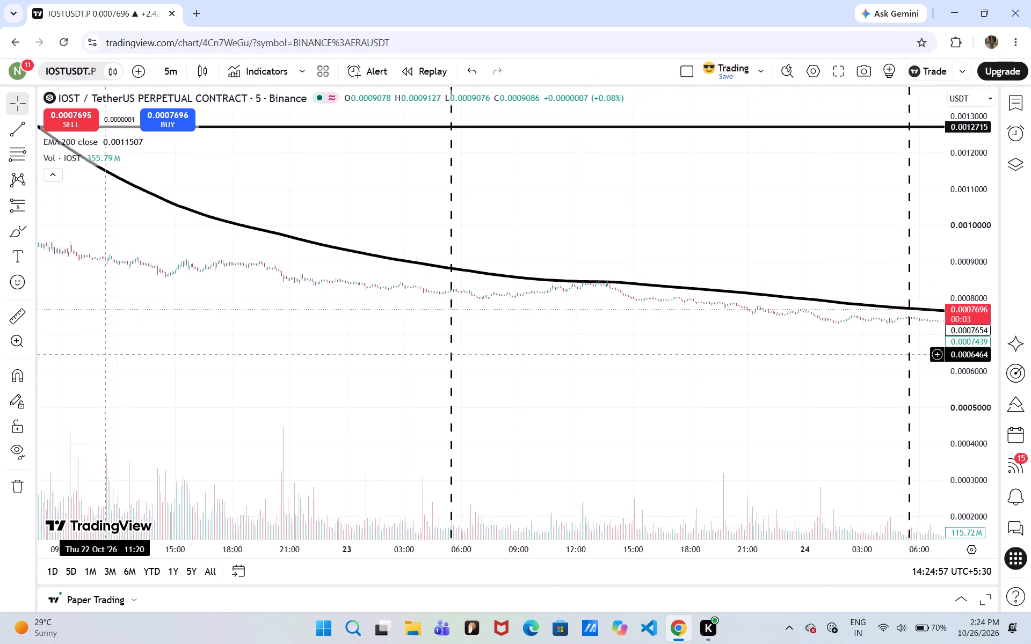
pyautogui.moveTo(59, 337); pyautogui.dragTo(638, 452)
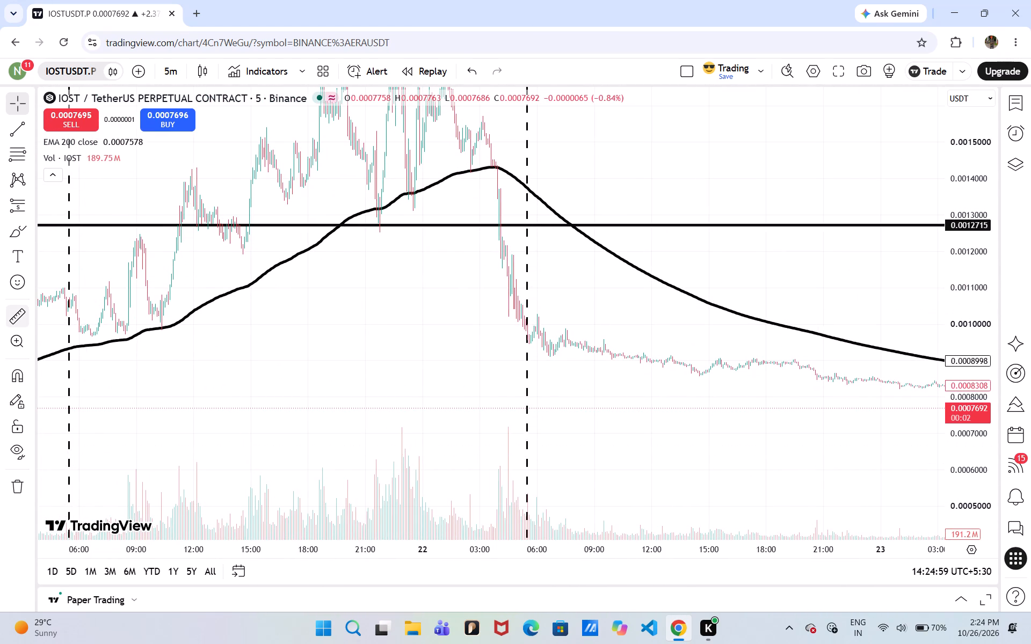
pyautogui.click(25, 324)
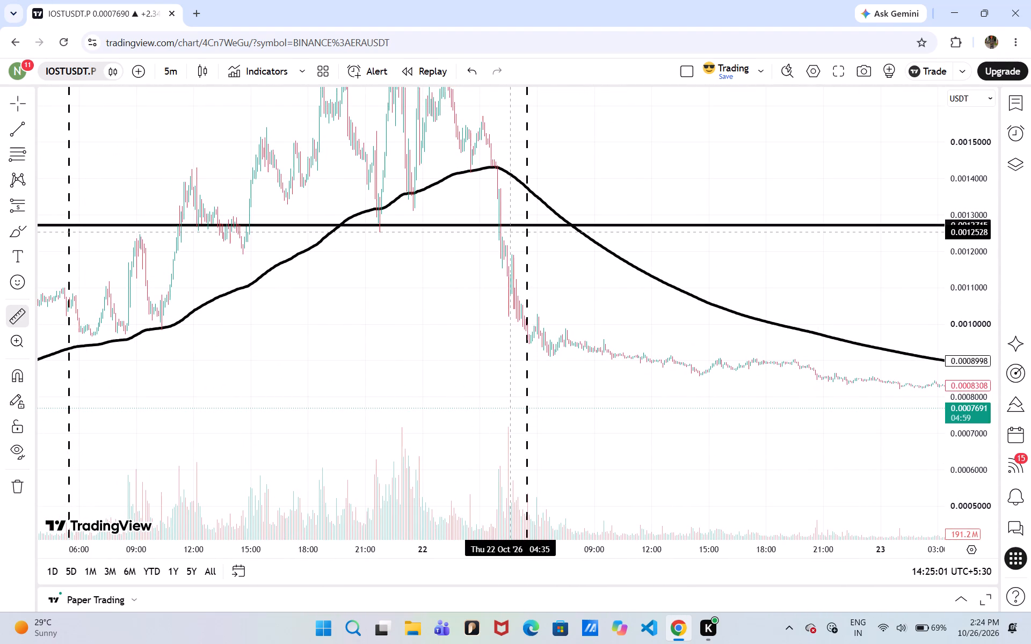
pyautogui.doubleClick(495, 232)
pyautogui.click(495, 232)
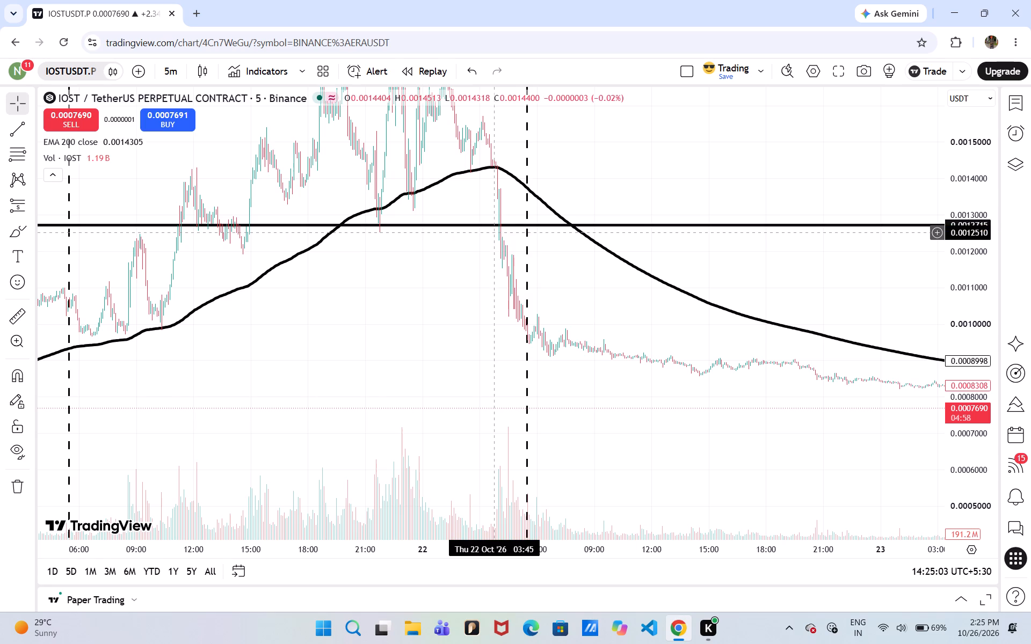
# Draw a short position from 04:00 to 07:40 on 22 October: entry about 0.0013469, stop about 0.0014906, target about 0.0009929.
pyautogui.click(18, 208)
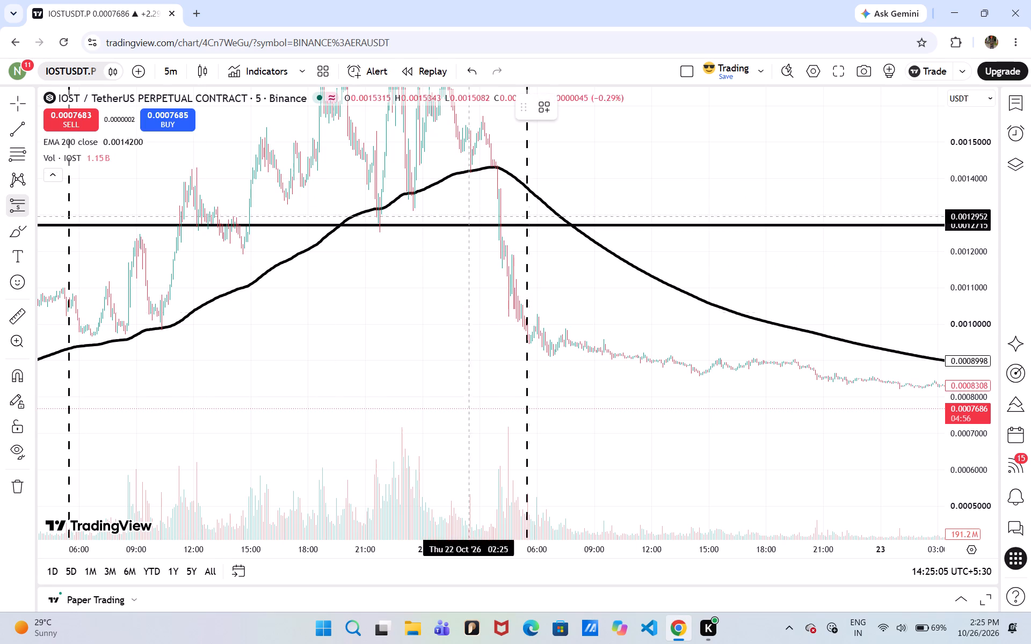
pyautogui.click(504, 197)
pyautogui.click(504, 197)
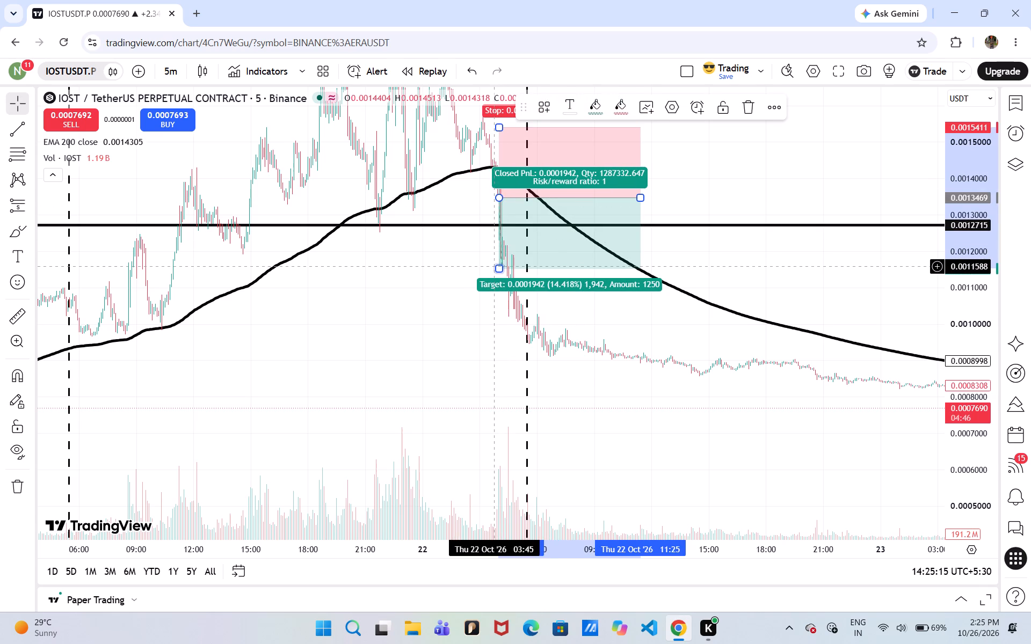
pyautogui.moveTo(498, 270); pyautogui.dragTo(500, 326)
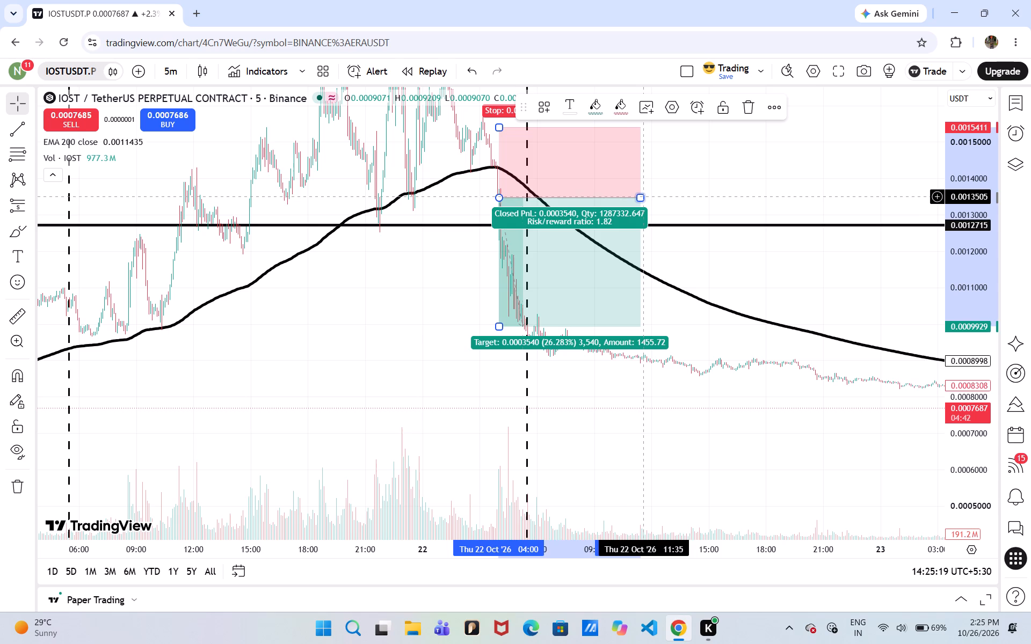
pyautogui.moveTo(643, 196); pyautogui.dragTo(569, 232)
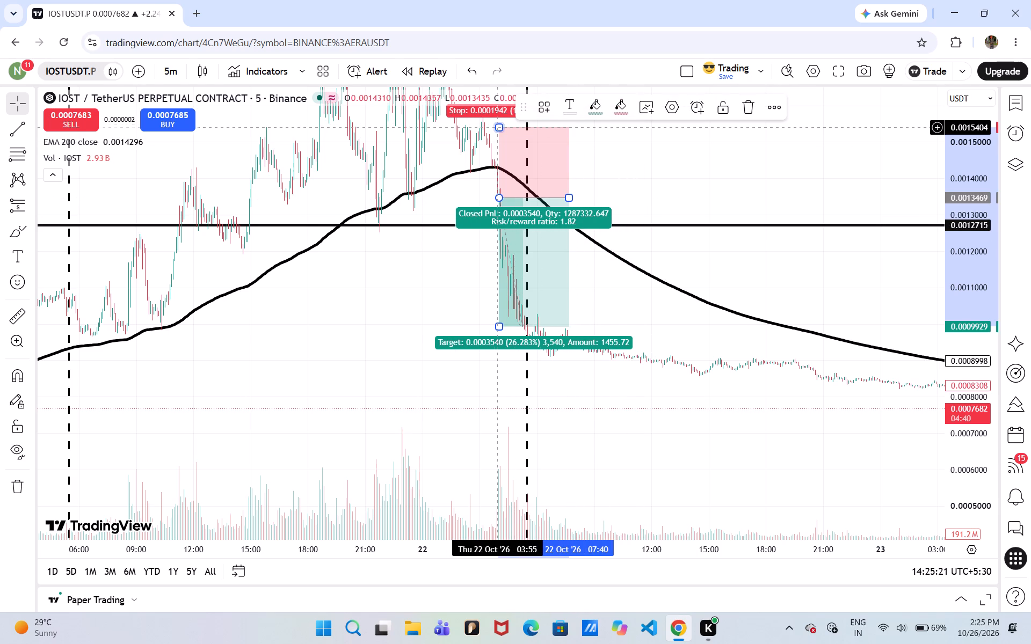
pyautogui.moveTo(497, 127); pyautogui.dragTo(497, 145)
pyautogui.click(684, 232)
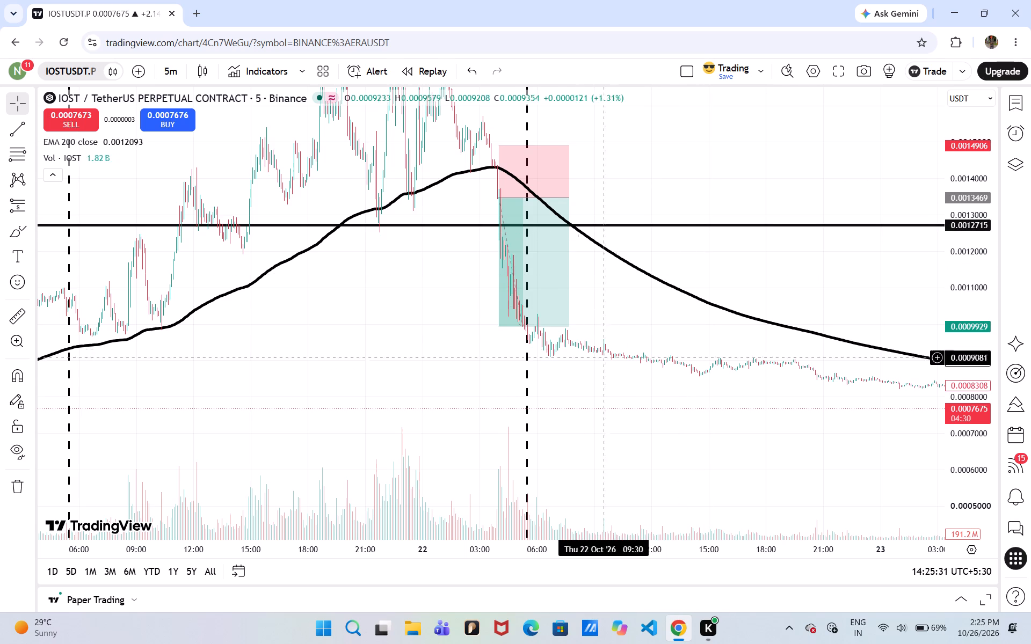
pyautogui.click(565, 378)
pyautogui.click(460, 392)
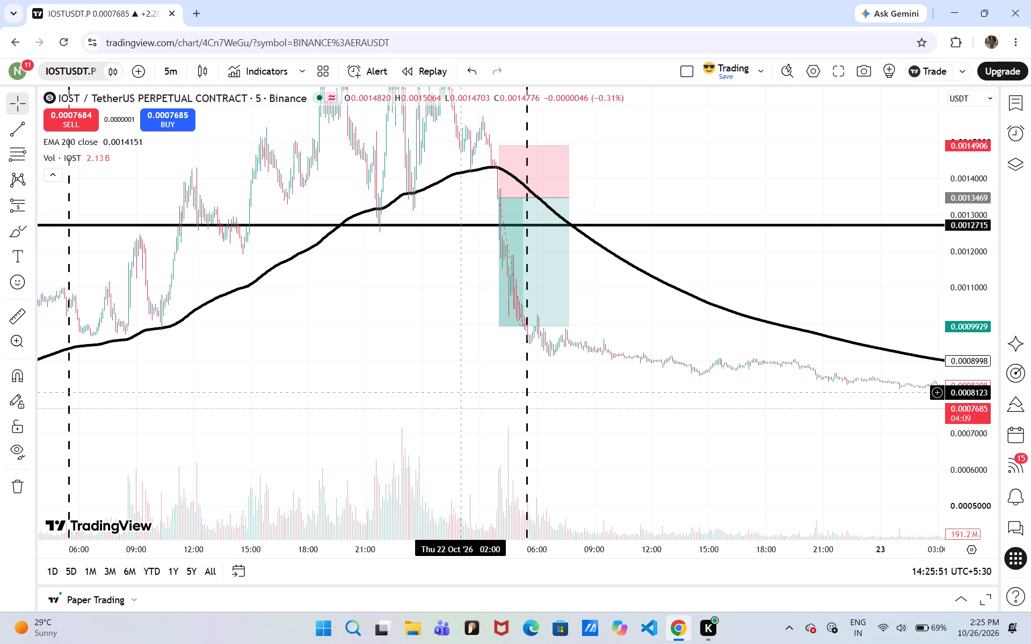
# Search for SUSD and switch the chart to Binance's SUSDT spot pair.
pyautogui.press('s')
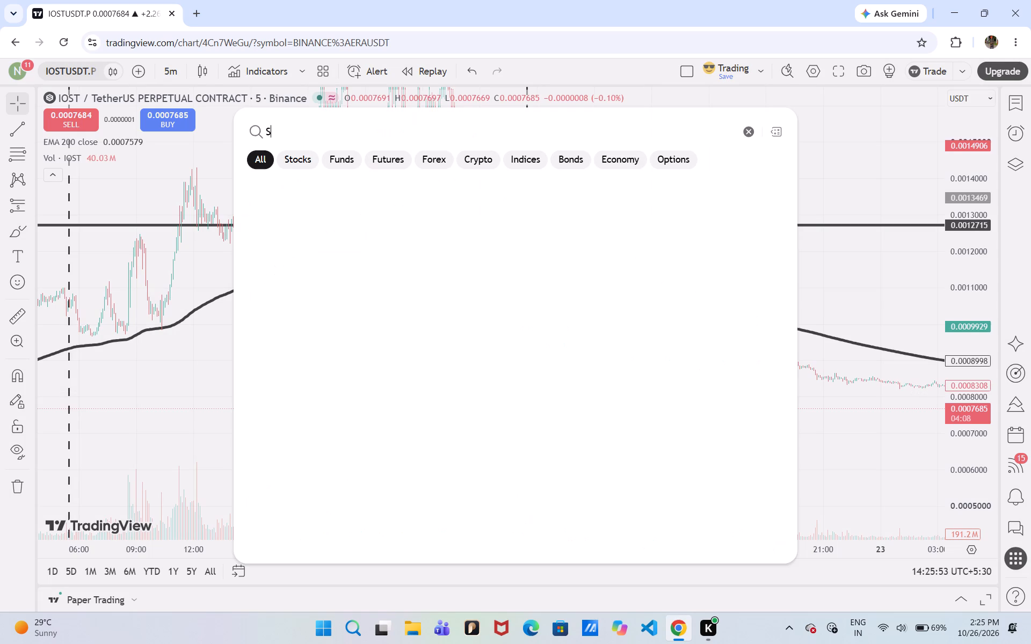
pyautogui.write('usd')
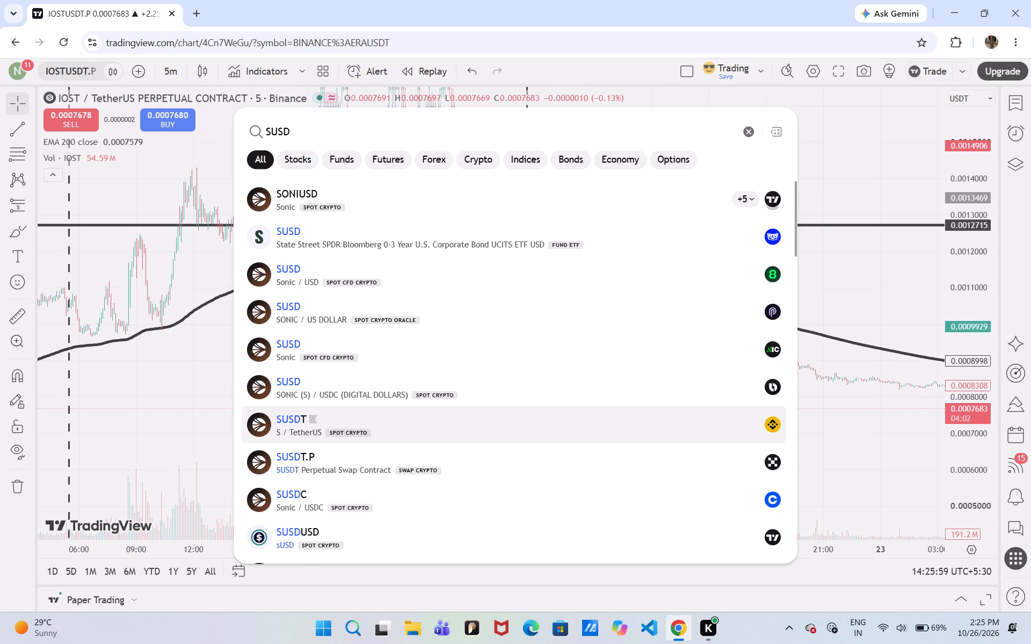
pyautogui.scroll(-2, 552, 434)
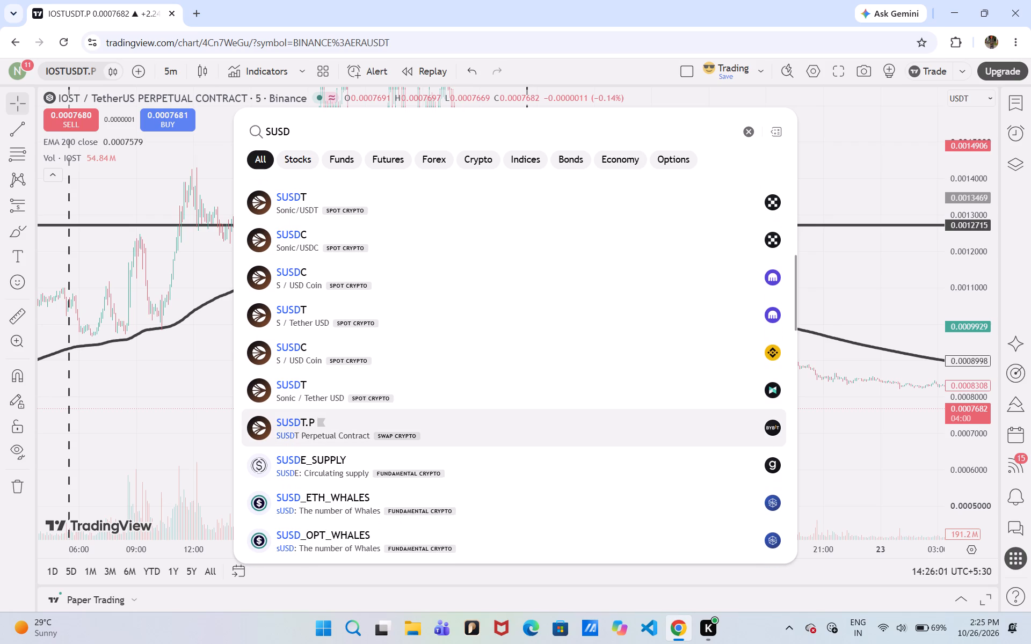
pyautogui.hscroll(1, 552, 434)
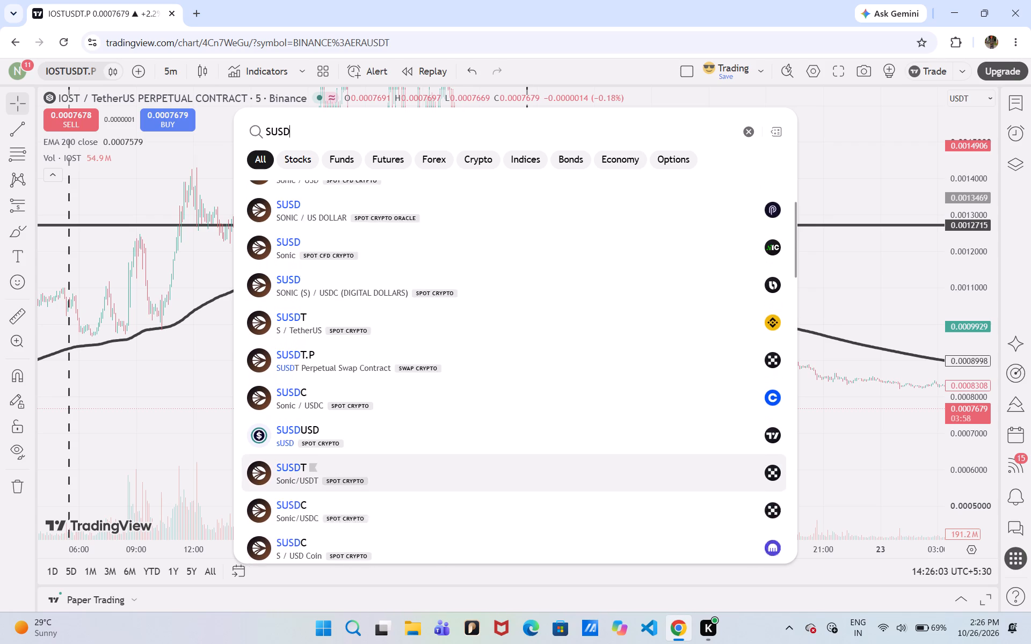
pyautogui.click(507, 372)
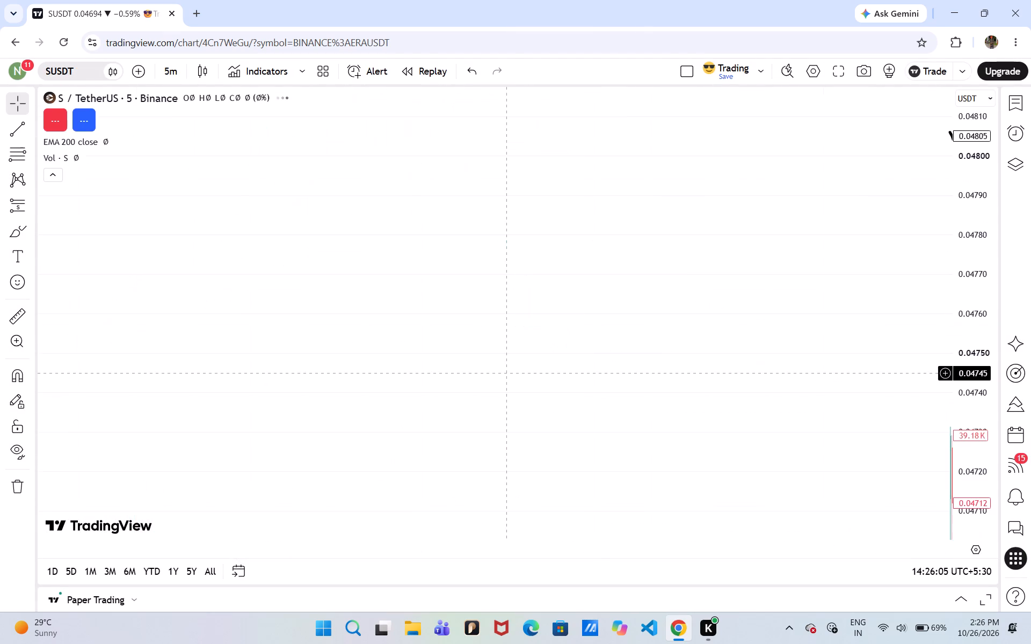
# Examine SUSDT's 5-minute price history against the EMA 200 from 26 October back to 11 October.
pyautogui.moveTo(977, 154); pyautogui.dragTo(959, 459)
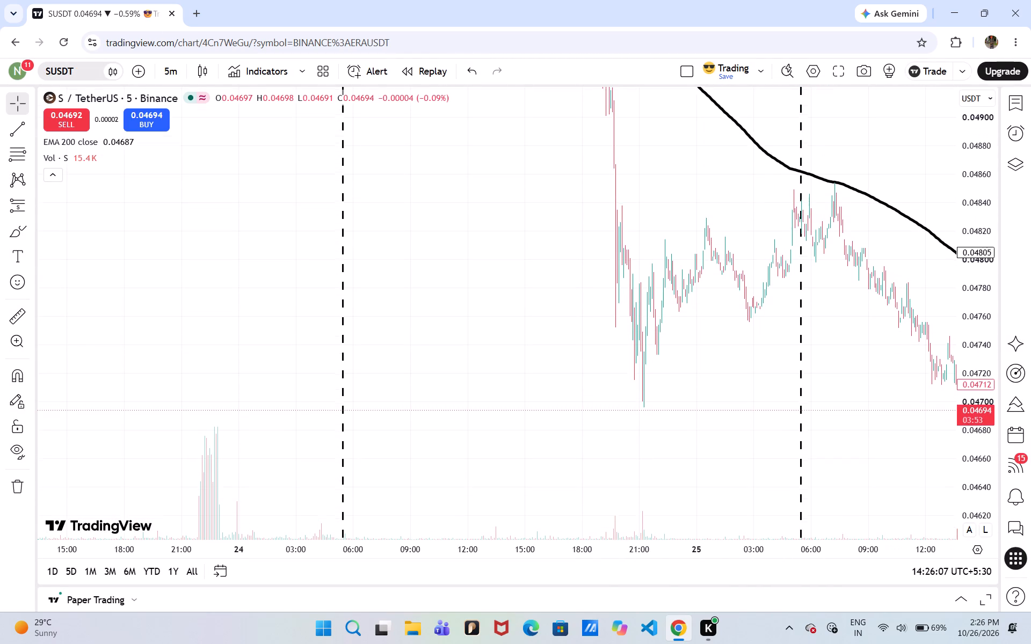
pyautogui.moveTo(959, 459); pyautogui.dragTo(957, 459)
pyautogui.moveTo(696, 430); pyautogui.dragTo(0, 403)
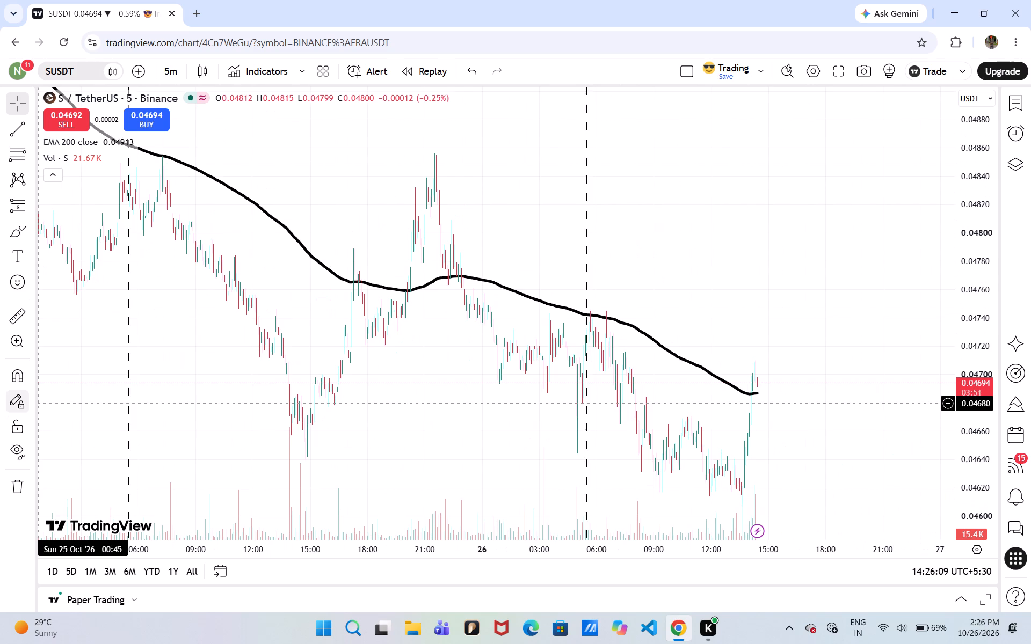
pyautogui.moveTo(17, 394); pyautogui.dragTo(78, 394)
pyautogui.moveTo(78, 394); pyautogui.dragTo(676, 413)
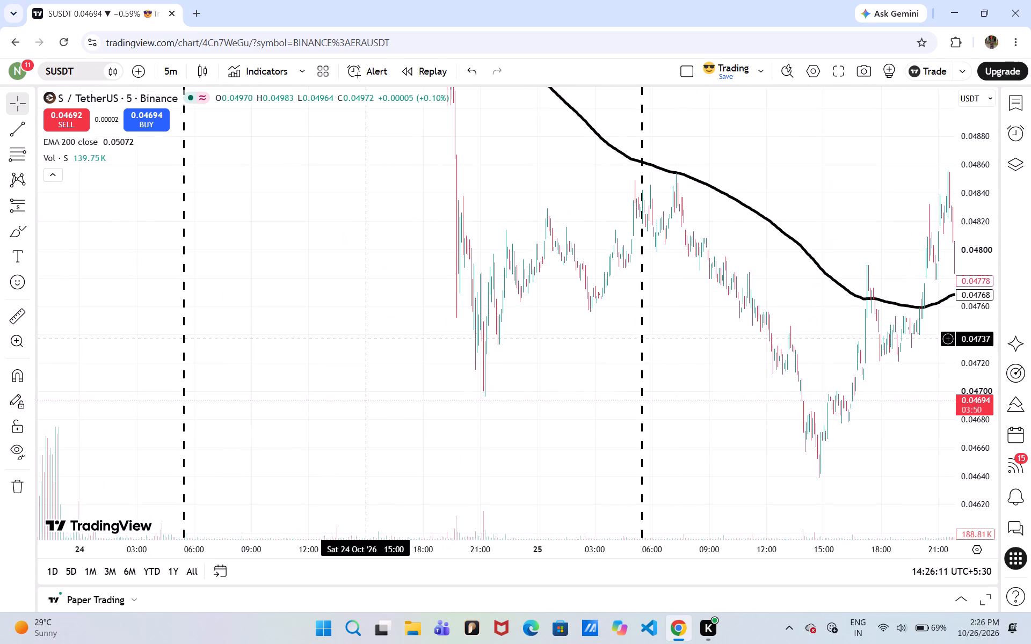
pyautogui.moveTo(356, 333); pyautogui.dragTo(703, 407)
pyautogui.moveTo(386, 376); pyautogui.dragTo(883, 401)
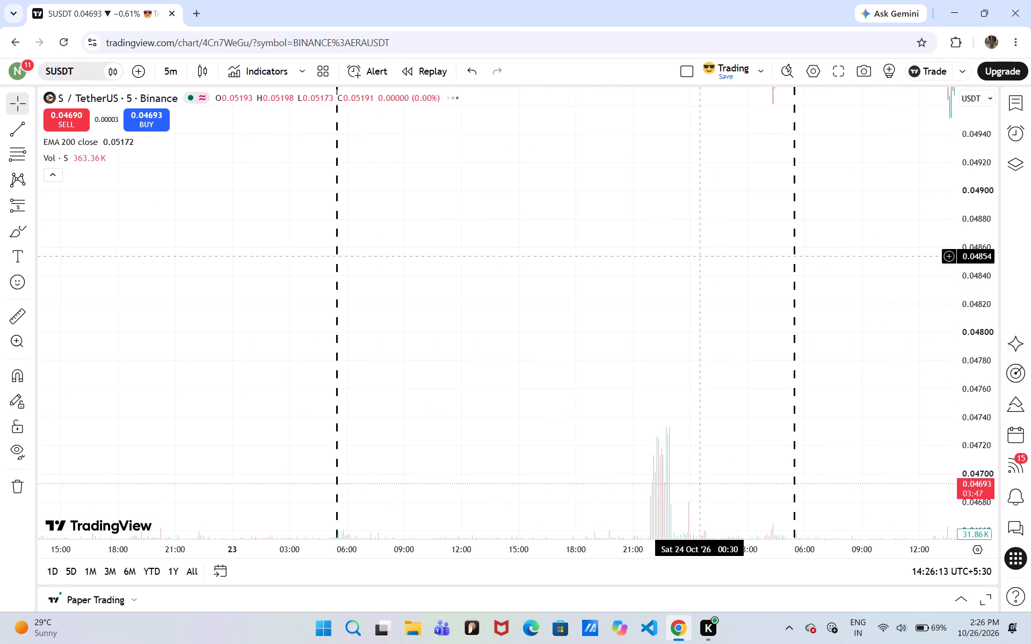
pyautogui.moveTo(700, 256); pyautogui.dragTo(742, 515)
pyautogui.moveTo(714, 291); pyautogui.dragTo(801, 533)
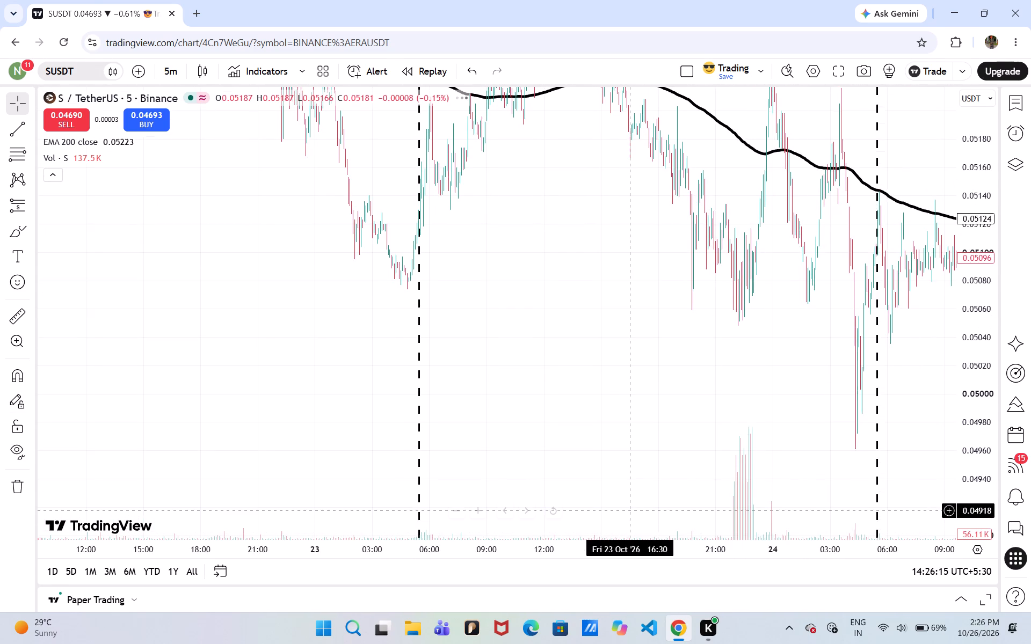
pyautogui.moveTo(499, 289); pyautogui.dragTo(915, 429)
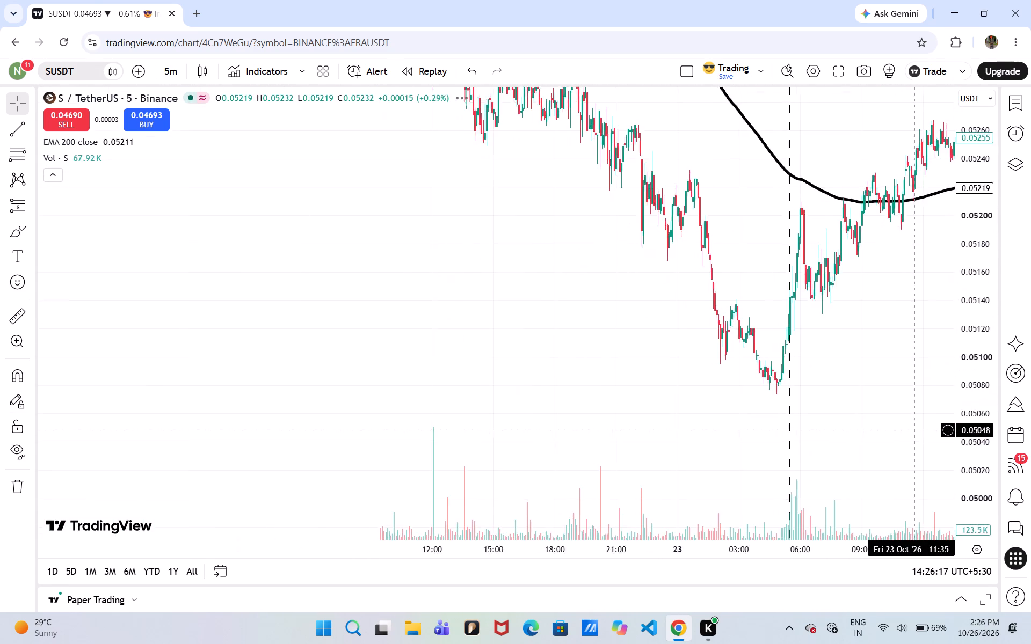
pyautogui.moveTo(101, 216); pyautogui.dragTo(446, 397)
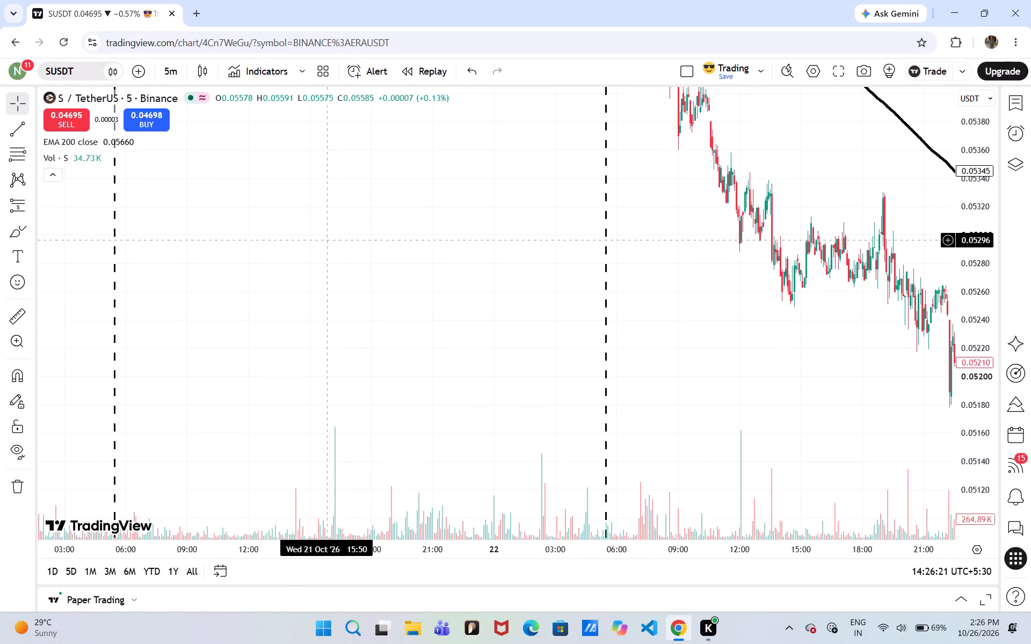
pyautogui.click(328, 240)
pyautogui.moveTo(328, 240); pyautogui.dragTo(736, 390)
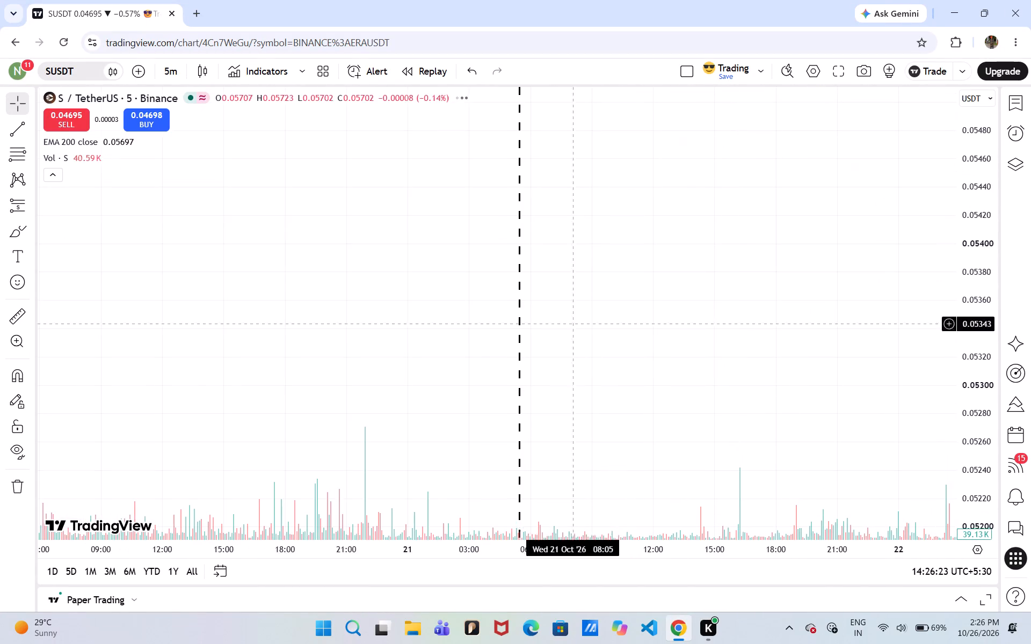
pyautogui.moveTo(311, 233); pyautogui.dragTo(393, 513)
pyautogui.moveTo(241, 219); pyautogui.dragTo(742, 435)
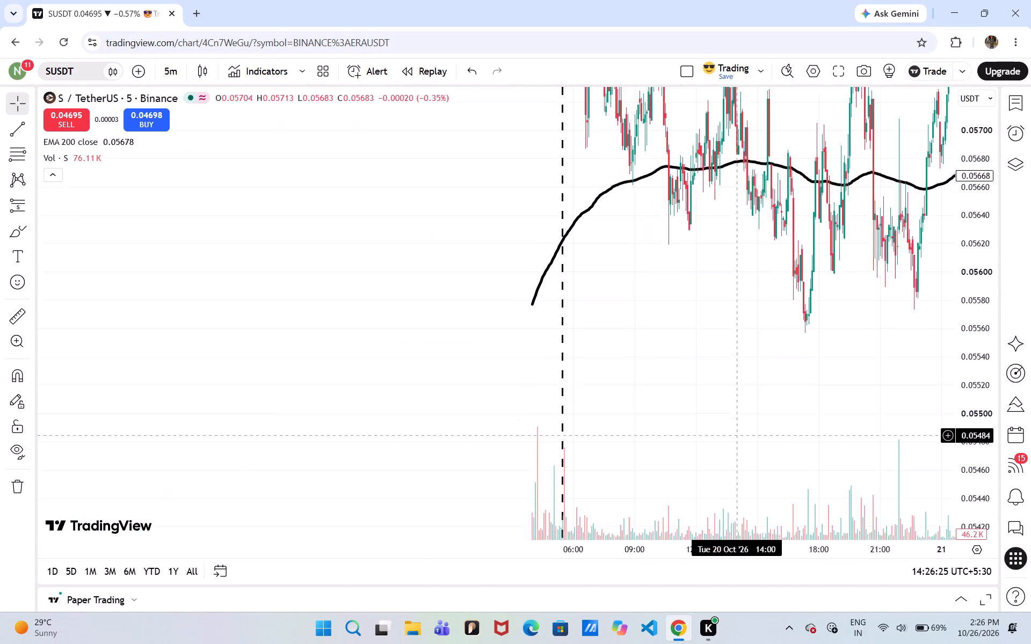
pyautogui.moveTo(742, 435); pyautogui.dragTo(746, 433)
pyautogui.moveTo(214, 305); pyautogui.dragTo(832, 103)
pyautogui.moveTo(390, 231); pyautogui.dragTo(732, 236)
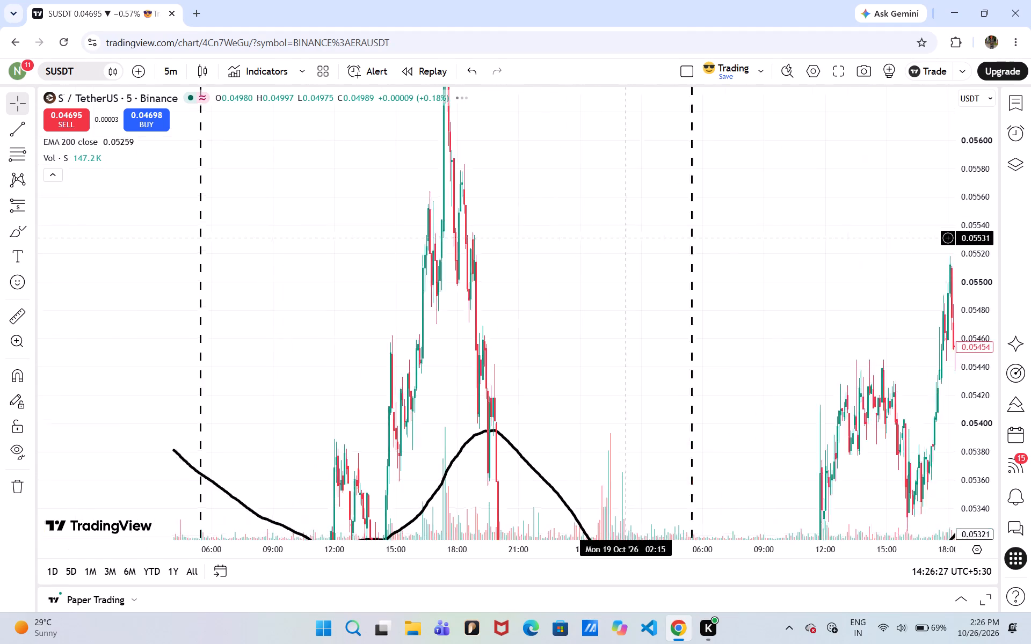
pyautogui.moveTo(732, 236); pyautogui.dragTo(750, 235)
pyautogui.moveTo(367, 281); pyautogui.dragTo(699, 226)
pyautogui.moveTo(179, 359); pyautogui.dragTo(585, 247)
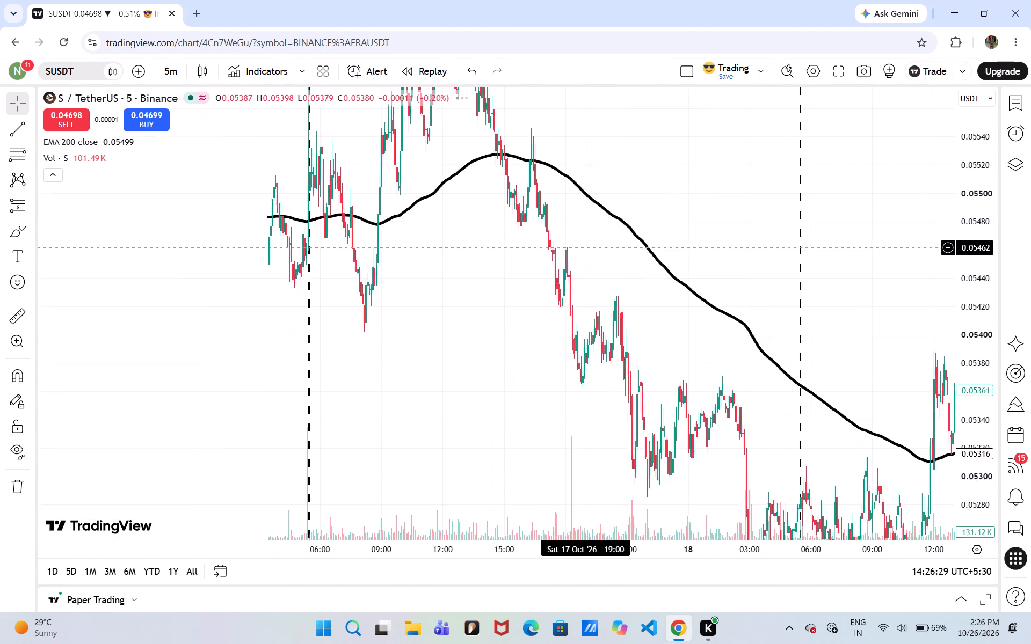
pyautogui.moveTo(86, 381); pyautogui.dragTo(729, 231)
pyautogui.moveTo(341, 337); pyautogui.dragTo(638, 256)
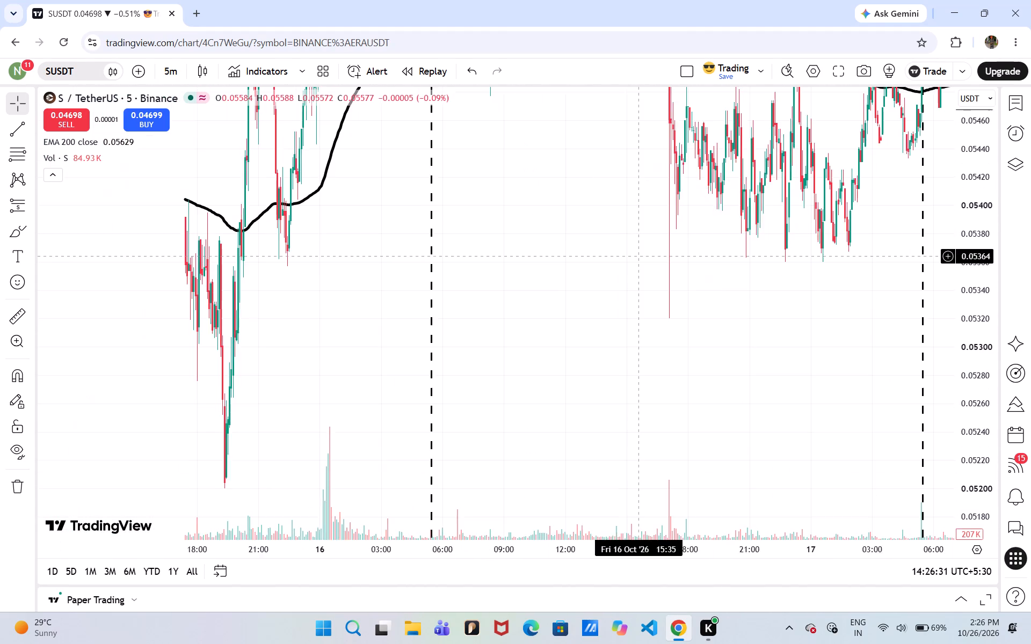
pyautogui.moveTo(638, 256); pyautogui.dragTo(638, 257)
pyautogui.moveTo(90, 299); pyautogui.dragTo(186, 298)
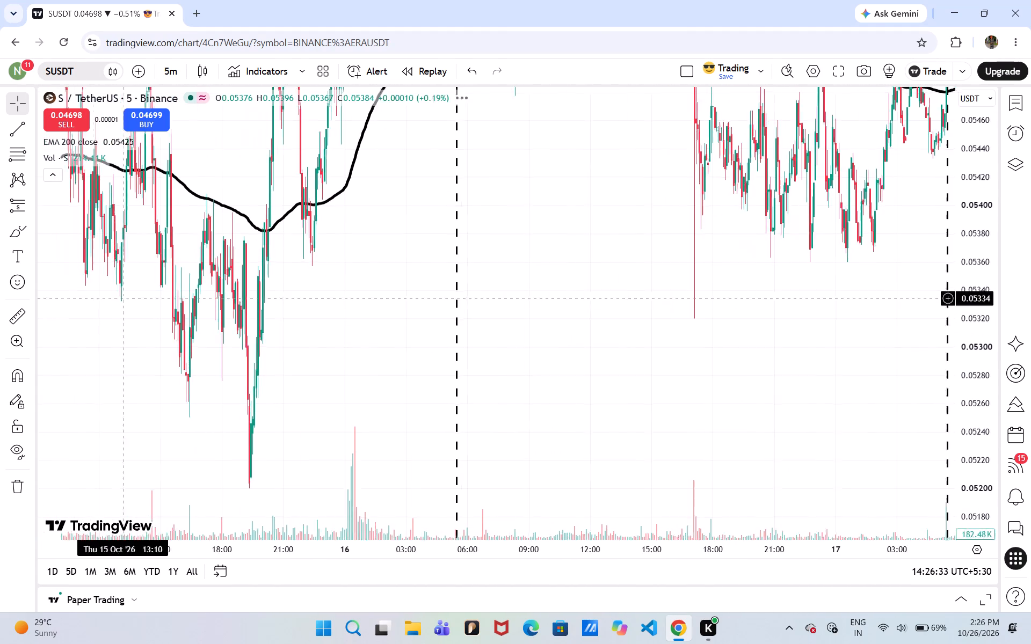
pyautogui.moveTo(186, 298); pyautogui.dragTo(846, 267)
pyautogui.moveTo(96, 303); pyautogui.dragTo(805, 254)
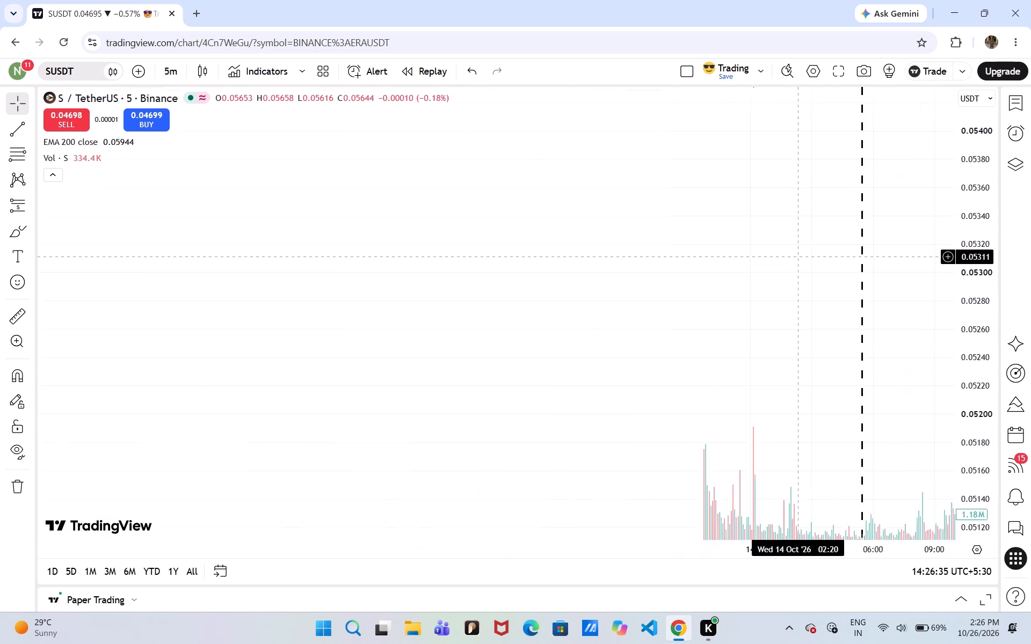
pyautogui.moveTo(805, 254); pyautogui.dragTo(810, 251)
pyautogui.moveTo(173, 279); pyautogui.dragTo(209, 279)
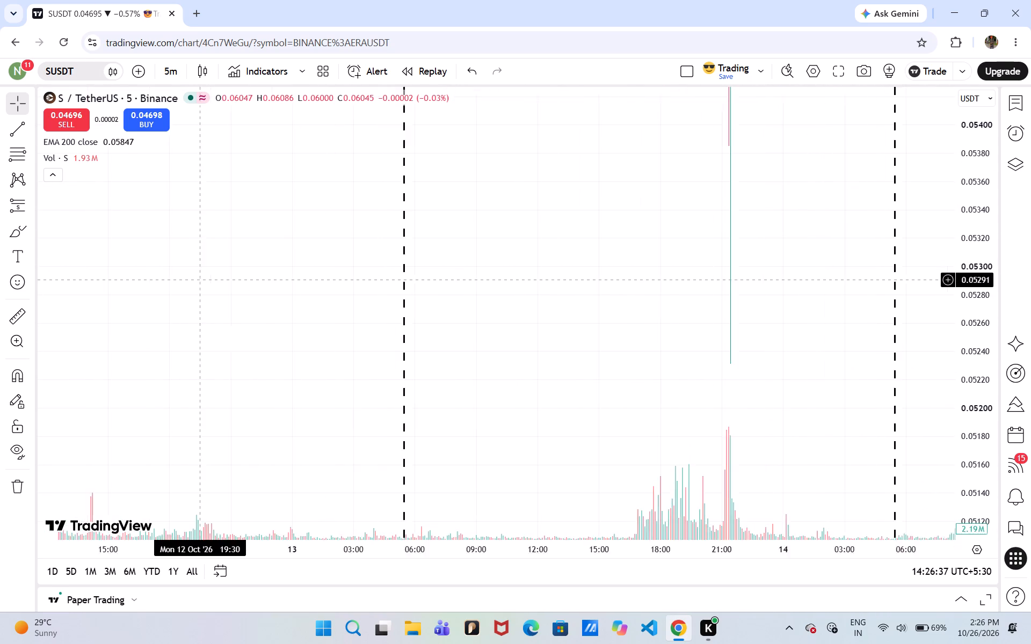
pyautogui.moveTo(209, 279); pyautogui.dragTo(578, 428)
pyautogui.moveTo(374, 188); pyautogui.dragTo(688, 141)
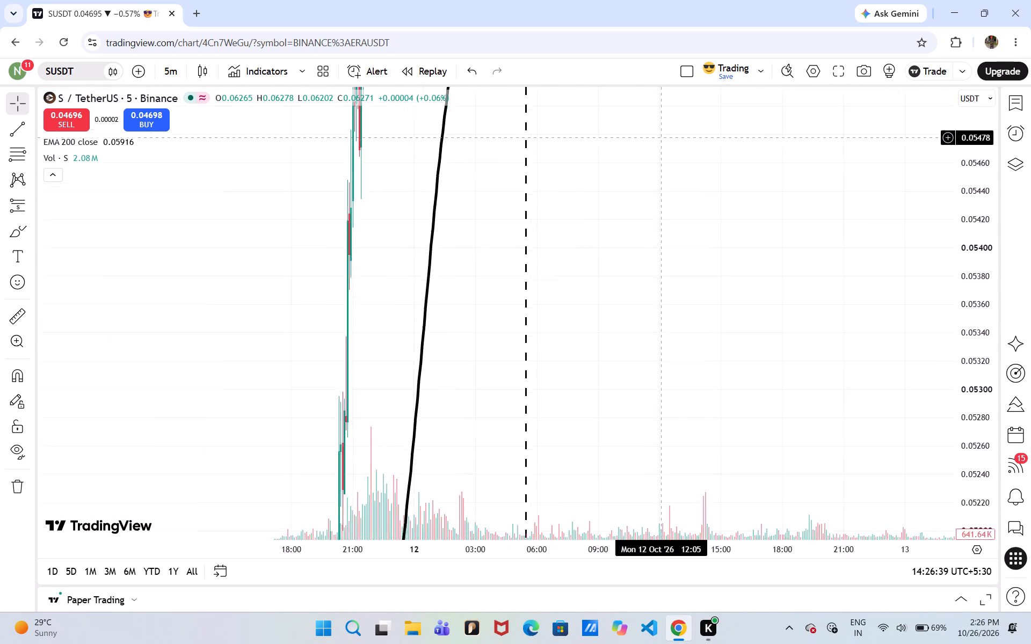
pyautogui.moveTo(688, 141); pyautogui.dragTo(737, 144)
# Rescale the price axis and examine SUSDT's moves around the EMA 200 between 10 and 14 October.
pyautogui.moveTo(985, 147); pyautogui.dragTo(979, 404)
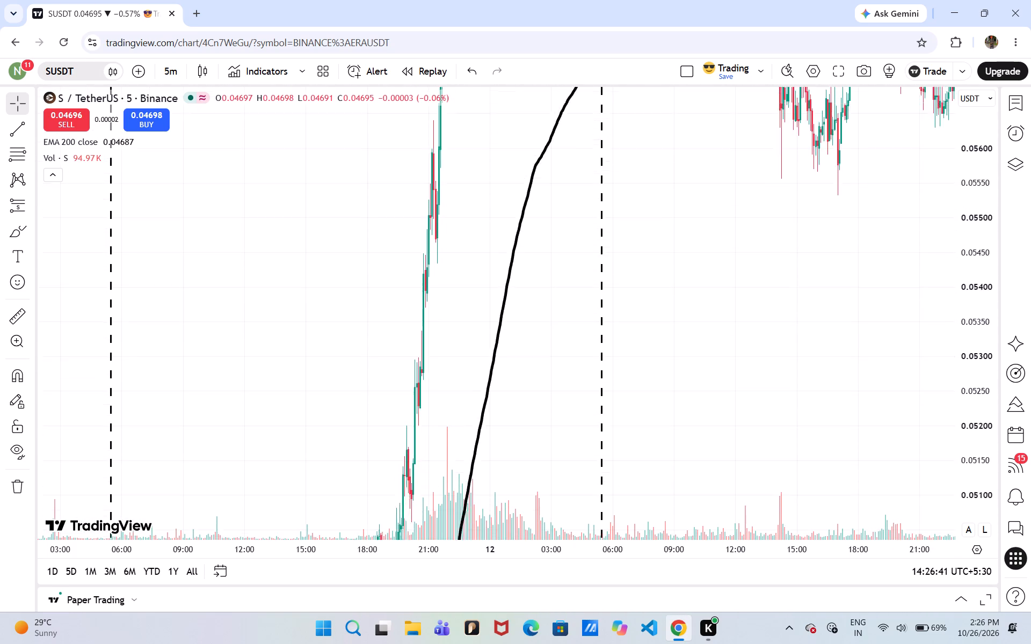
pyautogui.moveTo(979, 404); pyautogui.dragTo(992, 501)
pyautogui.moveTo(972, 223); pyautogui.dragTo(975, 425)
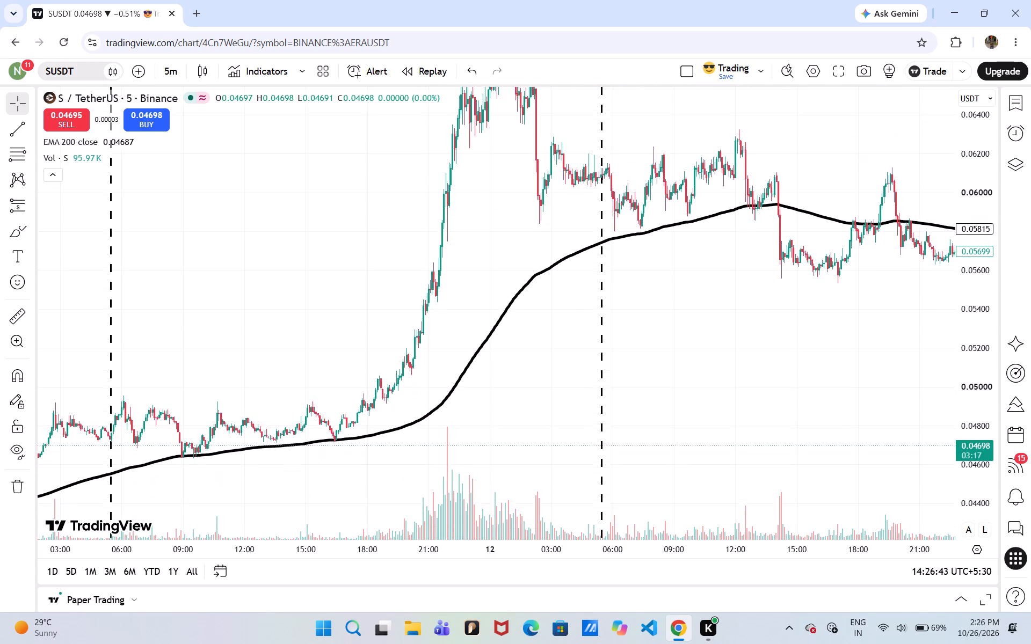
pyautogui.moveTo(975, 425); pyautogui.dragTo(975, 426)
pyautogui.moveTo(133, 416); pyautogui.dragTo(650, 331)
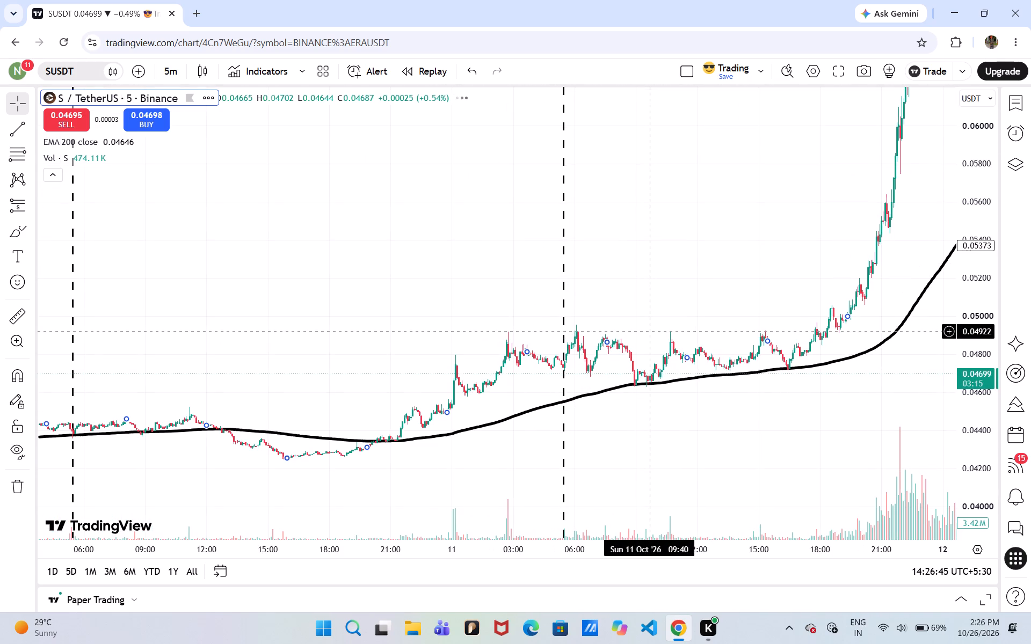
pyautogui.moveTo(650, 331); pyautogui.dragTo(815, 314)
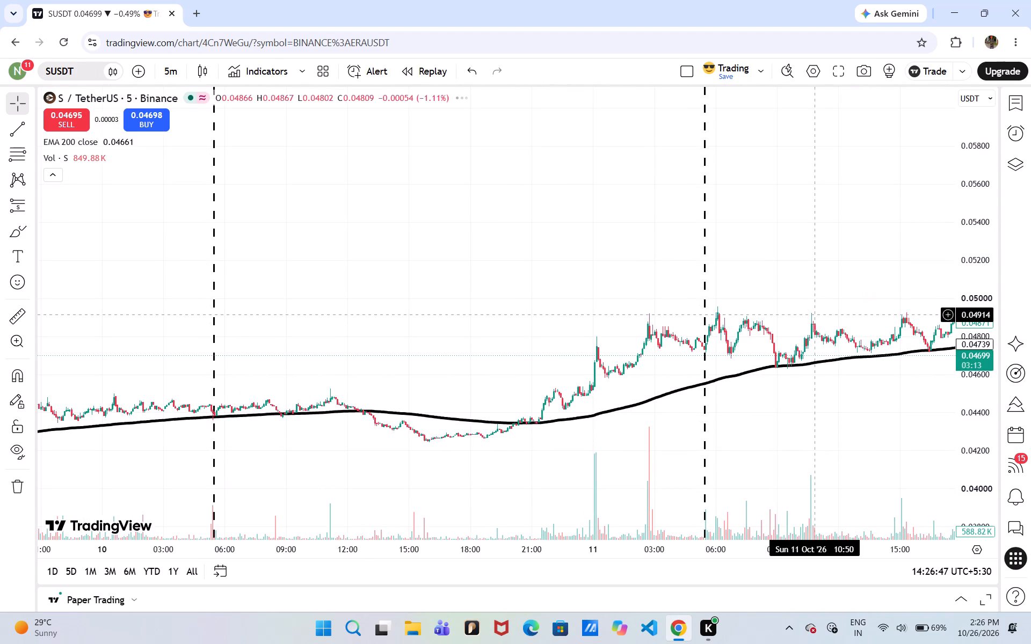
pyautogui.moveTo(815, 314); pyautogui.dragTo(299, 445)
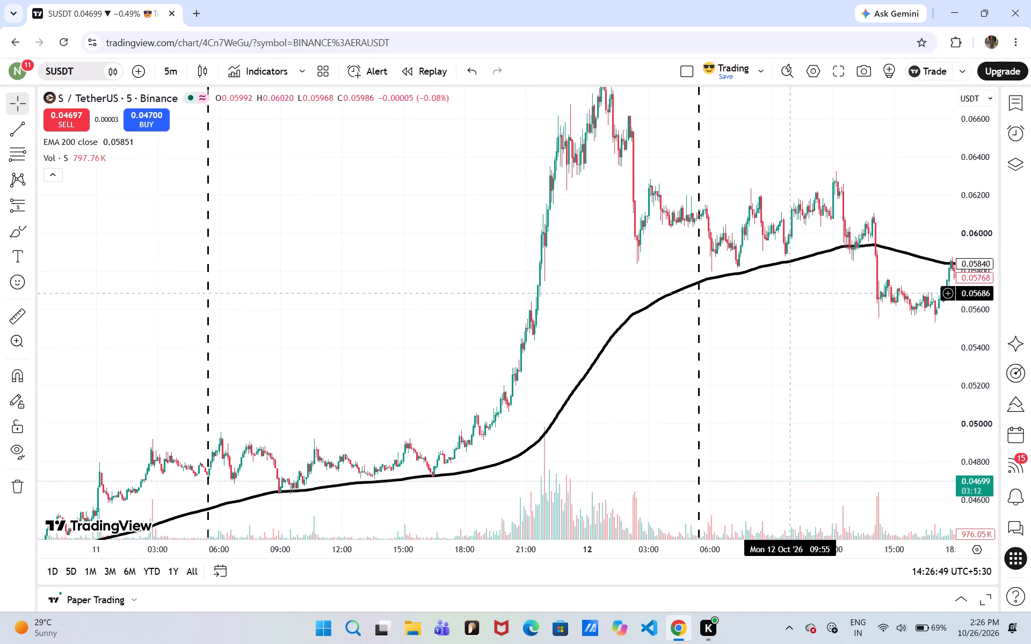
pyautogui.moveTo(965, 164); pyautogui.dragTo(972, 254)
pyautogui.moveTo(617, 365); pyautogui.dragTo(162, 370)
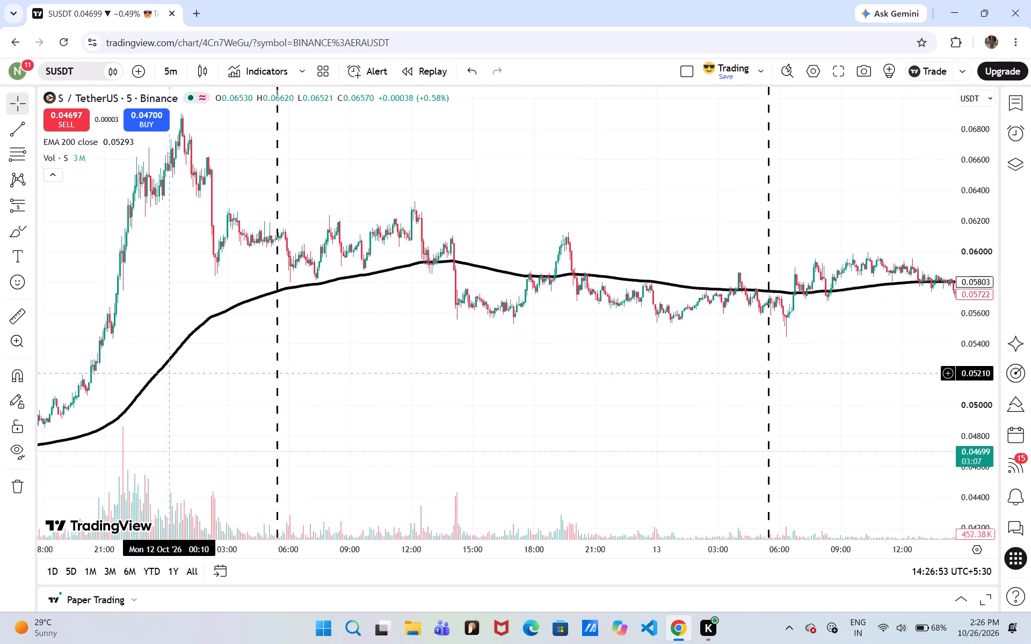
pyautogui.moveTo(162, 370); pyautogui.dragTo(0, 331)
pyautogui.moveTo(669, 299); pyautogui.dragTo(204, 380)
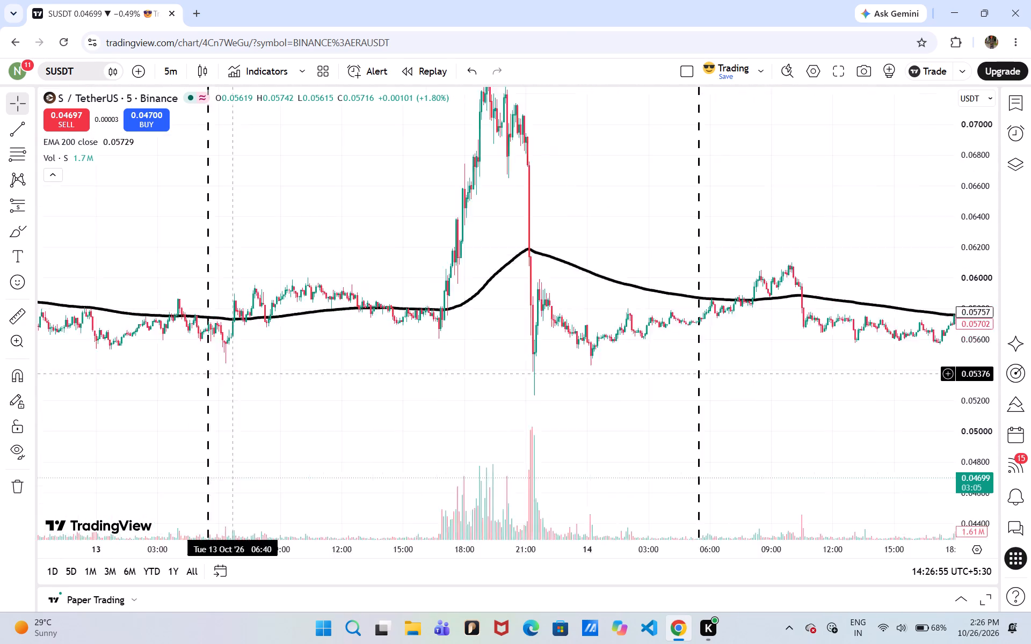
pyautogui.moveTo(204, 380); pyautogui.dragTo(779, 345)
pyautogui.moveTo(297, 409); pyautogui.dragTo(407, 378)
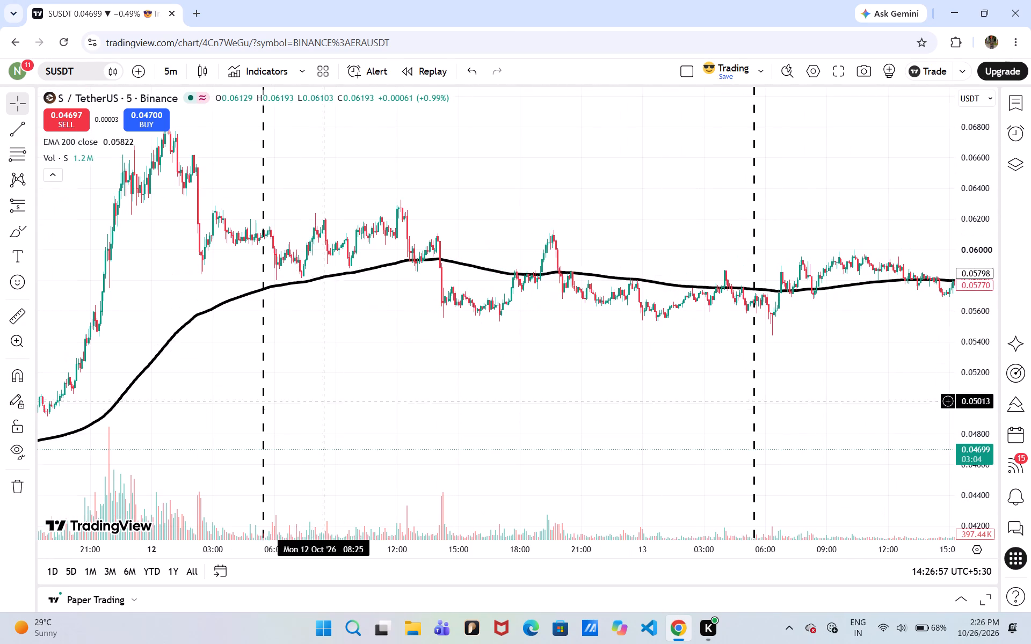
pyautogui.moveTo(407, 378); pyautogui.dragTo(985, 331)
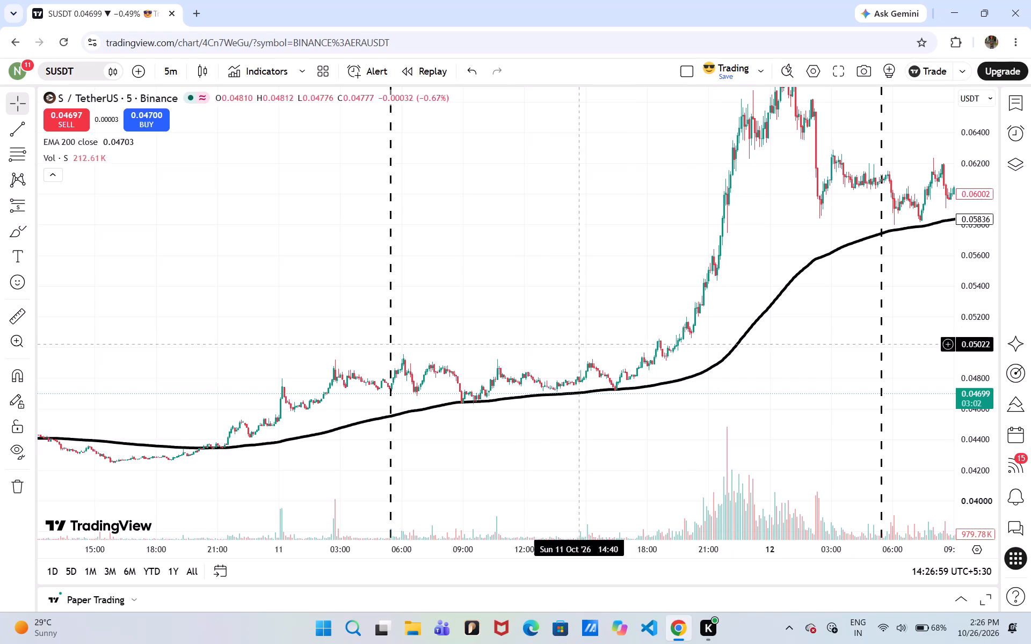
pyautogui.moveTo(391, 418); pyautogui.dragTo(856, 313)
# Measure SUSDT's rise from the EMA 200 at 21:05 on 10 October up to the 12 October price peak.
pyautogui.moveTo(702, 398); pyautogui.dragTo(558, 436)
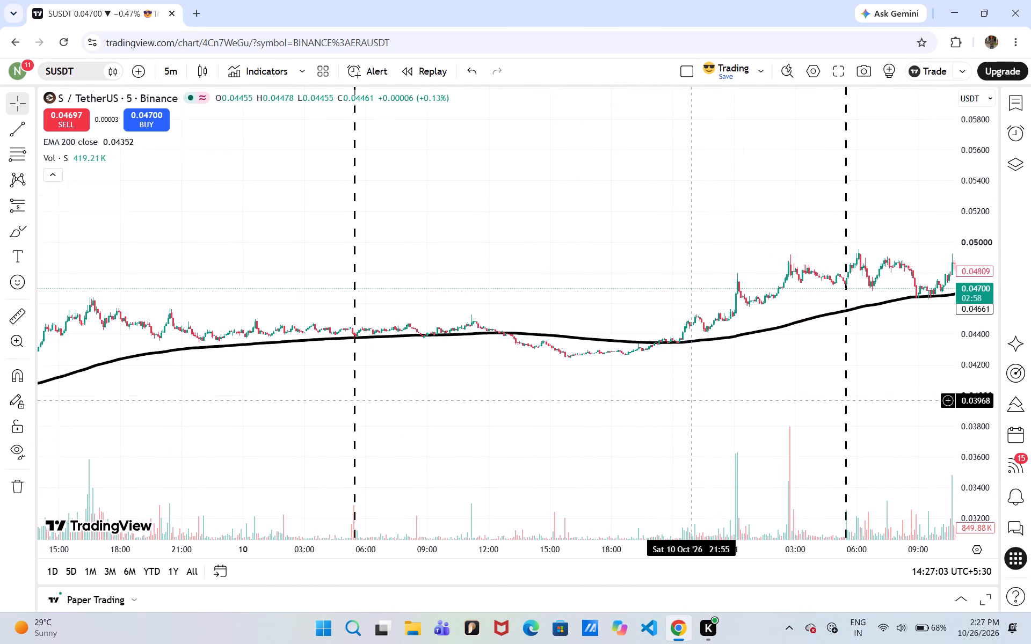
pyautogui.moveTo(558, 436); pyautogui.dragTo(186, 474)
pyautogui.click(16, 323)
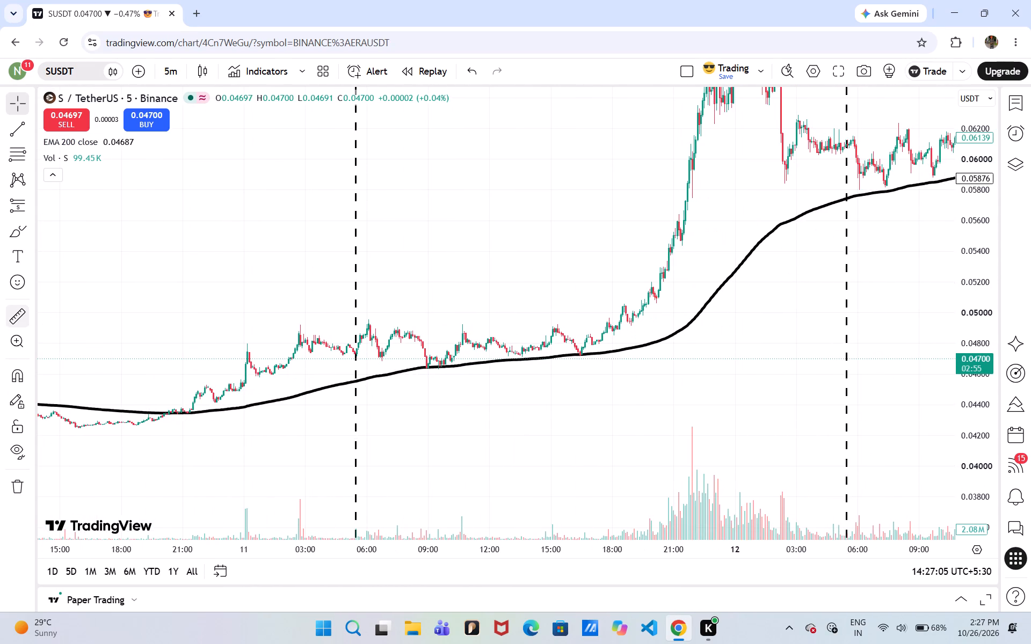
pyautogui.click(184, 413)
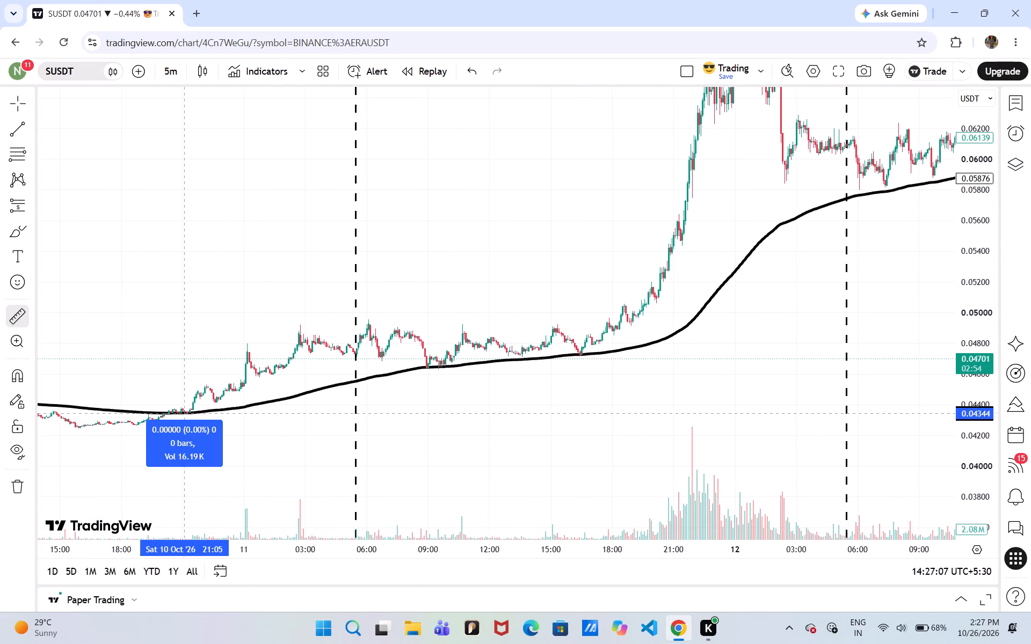
pyautogui.scroll(1, 184, 413)
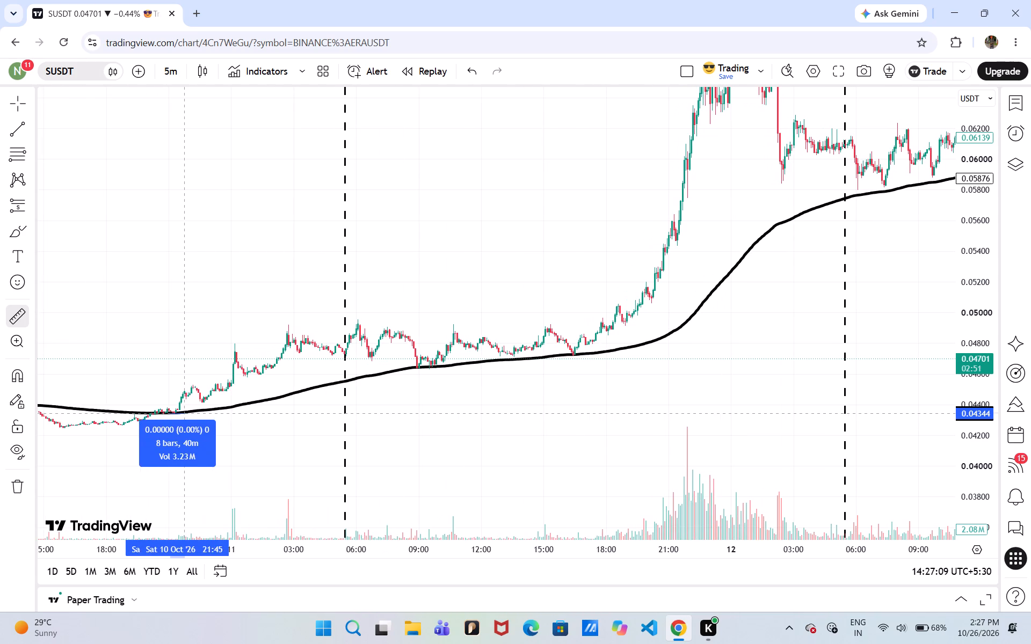
pyautogui.scroll(-1, 988, 221)
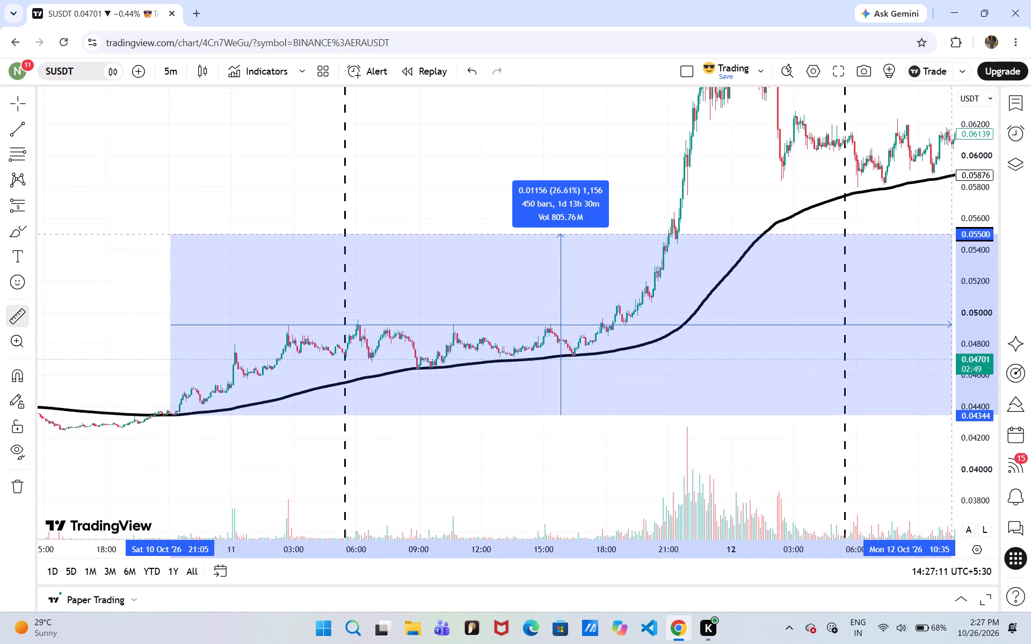
pyautogui.scroll(-4, 988, 221)
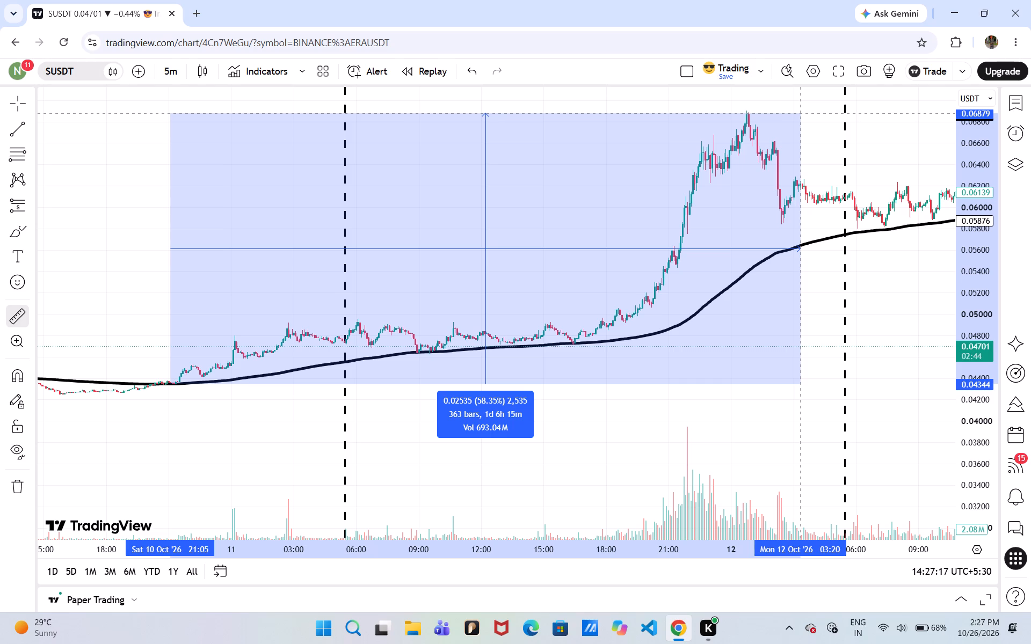
pyautogui.click(801, 113)
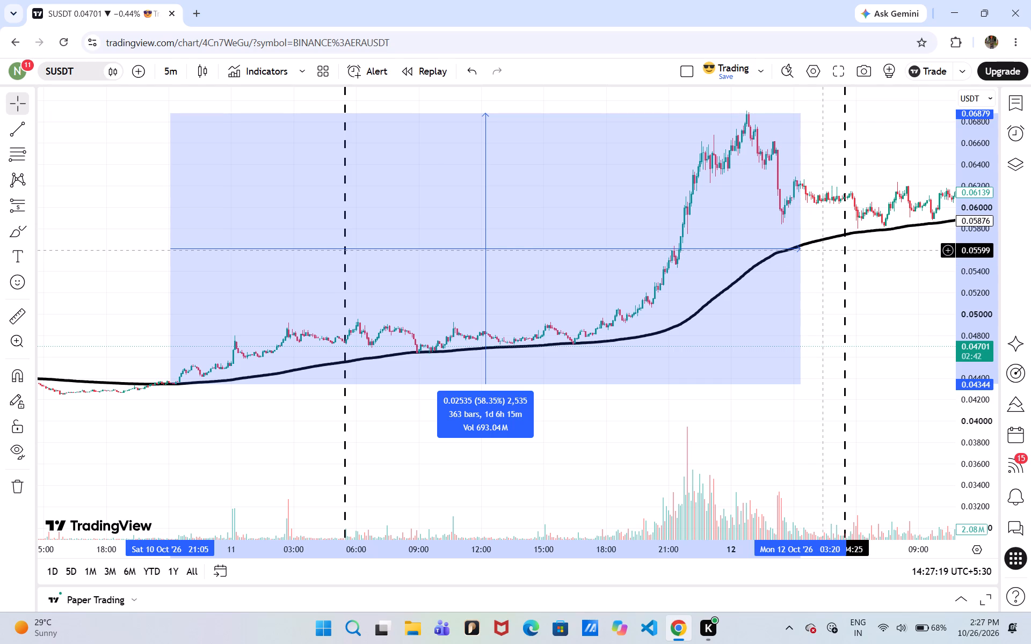
pyautogui.click(823, 247)
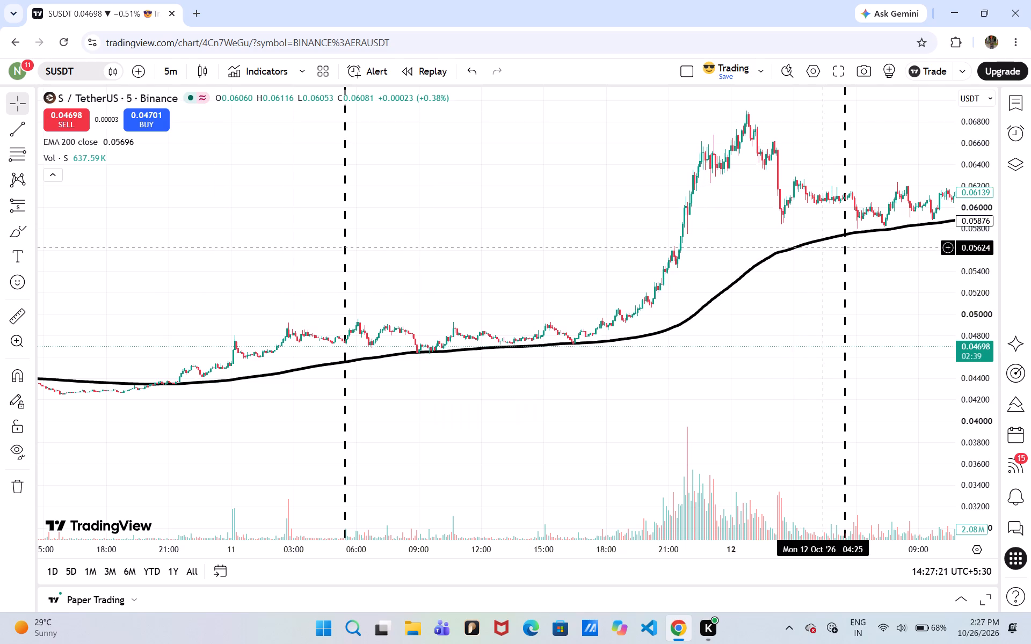
# Draw a horizontal ray at 0.05624 starting from 04:25 on 12 October, just below the EMA 200.
pyautogui.hotkey('alt', 'j')
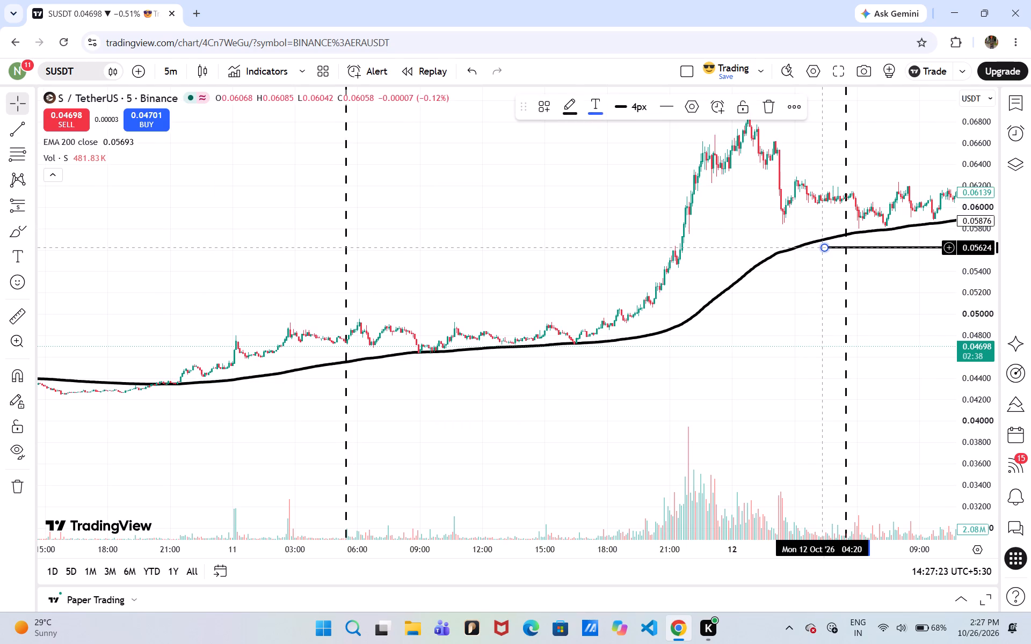
pyautogui.moveTo(793, 356); pyautogui.dragTo(330, 357)
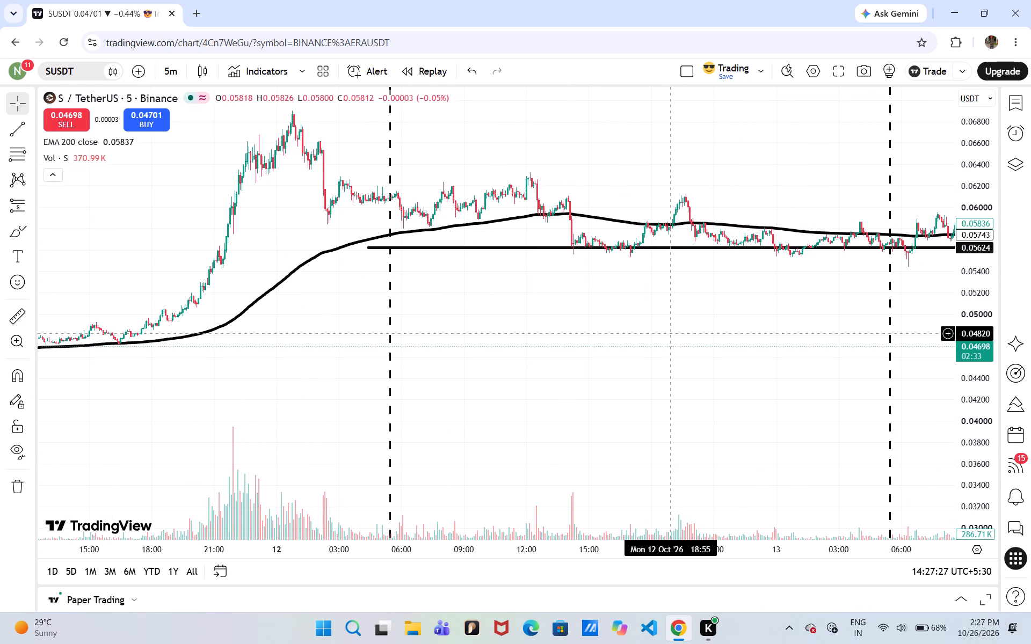
# Examine SUSDT's 5-minute price action against the 0.05624 ray and the EMA 200 from 12 to 17 October.
pyautogui.moveTo(671, 333); pyautogui.dragTo(763, 372)
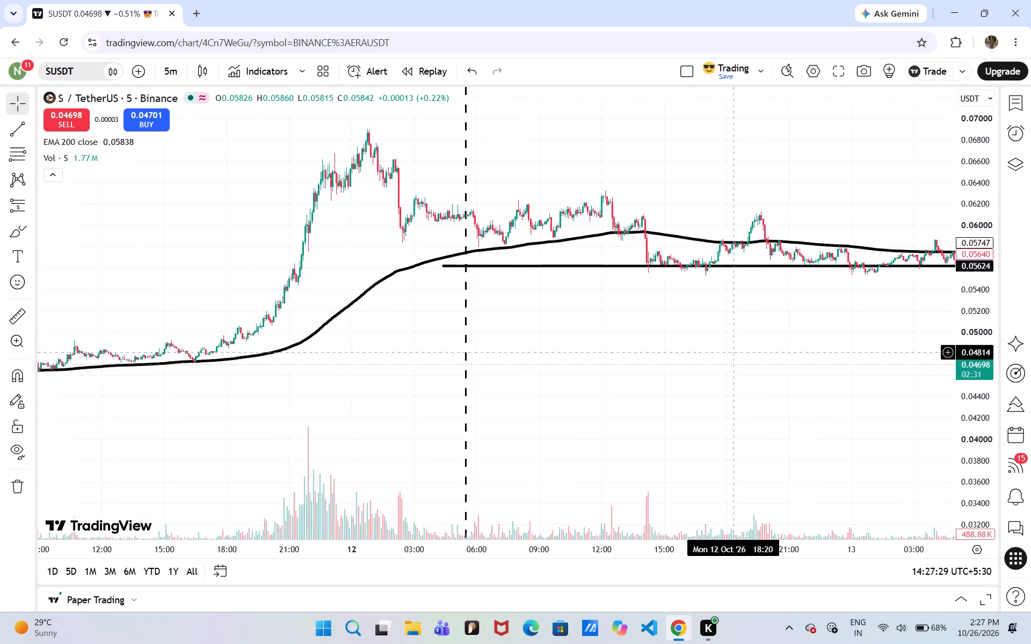
pyautogui.moveTo(763, 372); pyautogui.dragTo(406, 299)
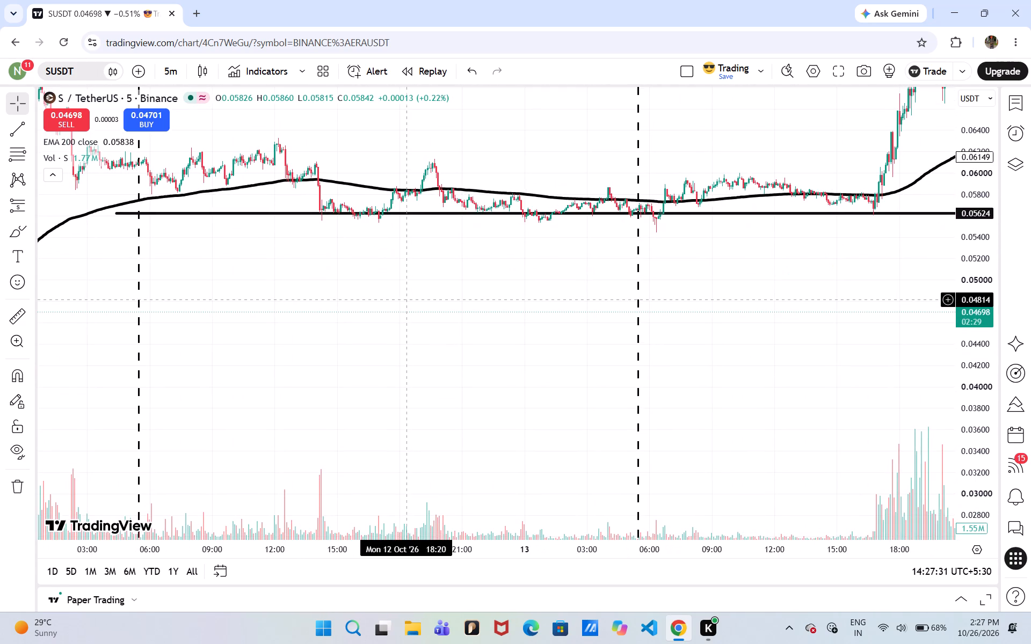
pyautogui.moveTo(406, 299); pyautogui.dragTo(97, 353)
pyautogui.click(700, 511)
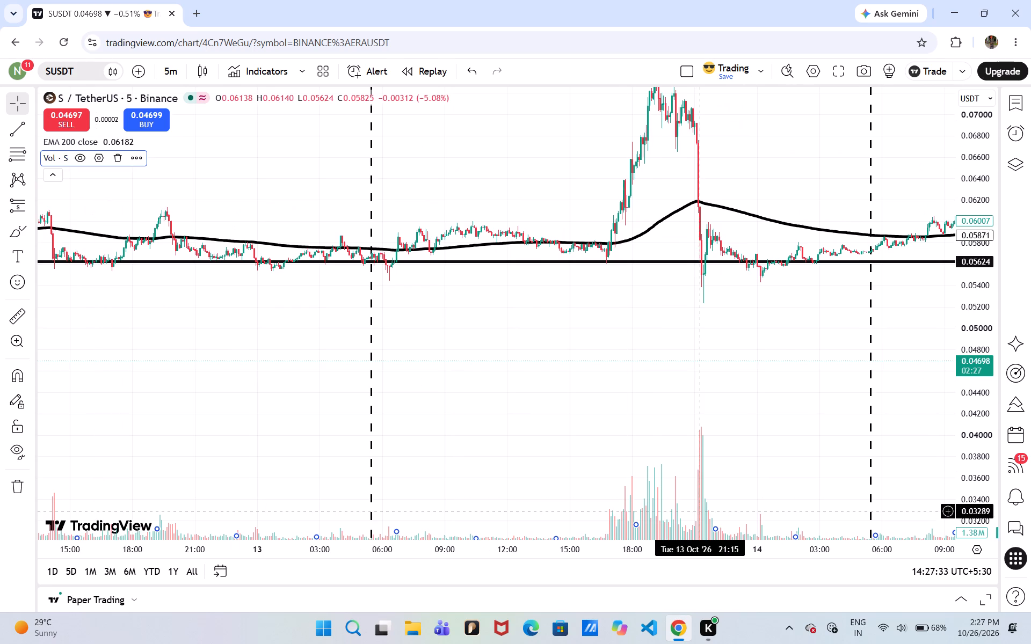
pyautogui.moveTo(786, 415); pyautogui.dragTo(633, 371)
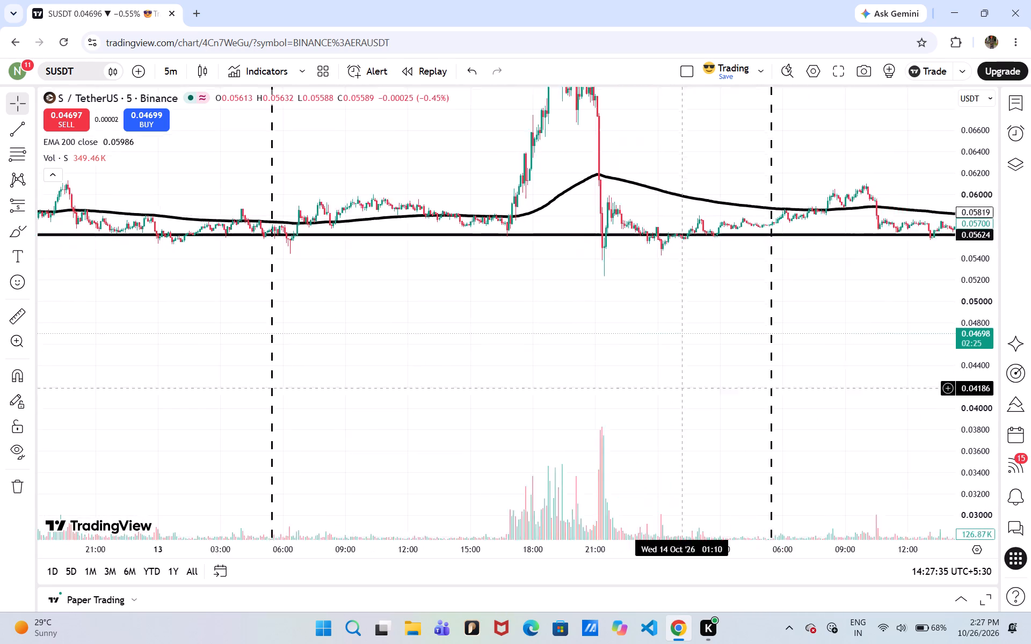
pyautogui.moveTo(633, 371); pyautogui.dragTo(279, 370)
pyautogui.moveTo(576, 334); pyautogui.dragTo(460, 345)
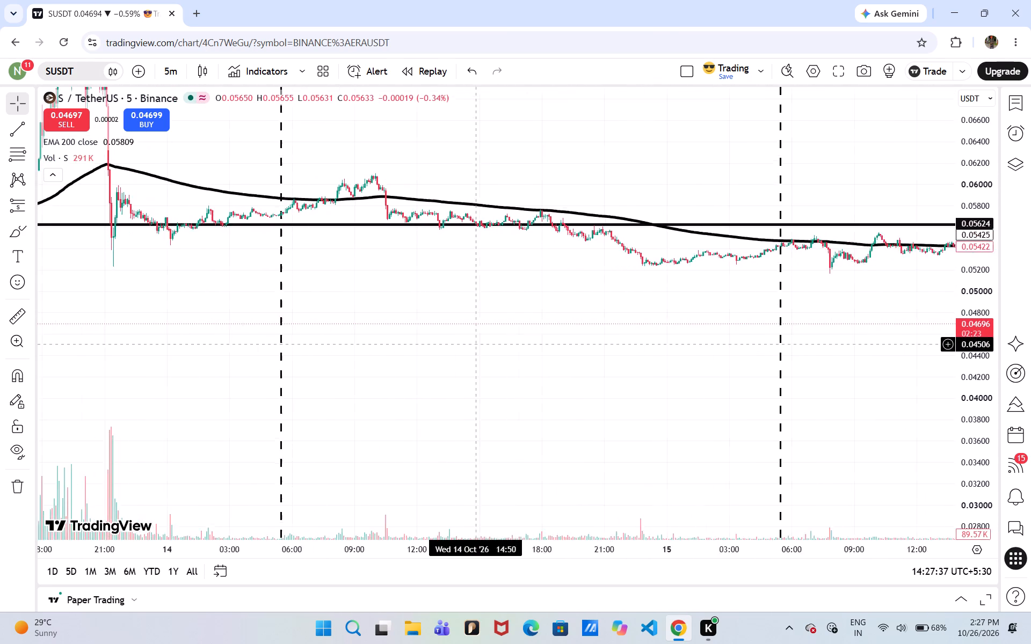
pyautogui.moveTo(460, 345); pyautogui.dragTo(0, 360)
pyautogui.moveTo(430, 306); pyautogui.dragTo(0, 299)
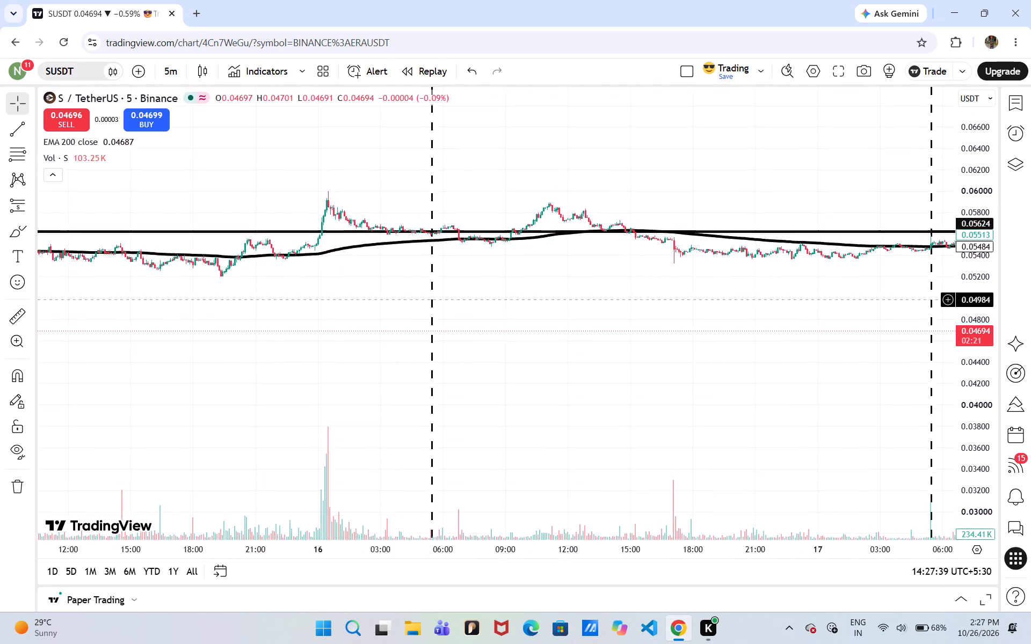
pyautogui.moveTo(0, 299); pyautogui.dragTo(756, 372)
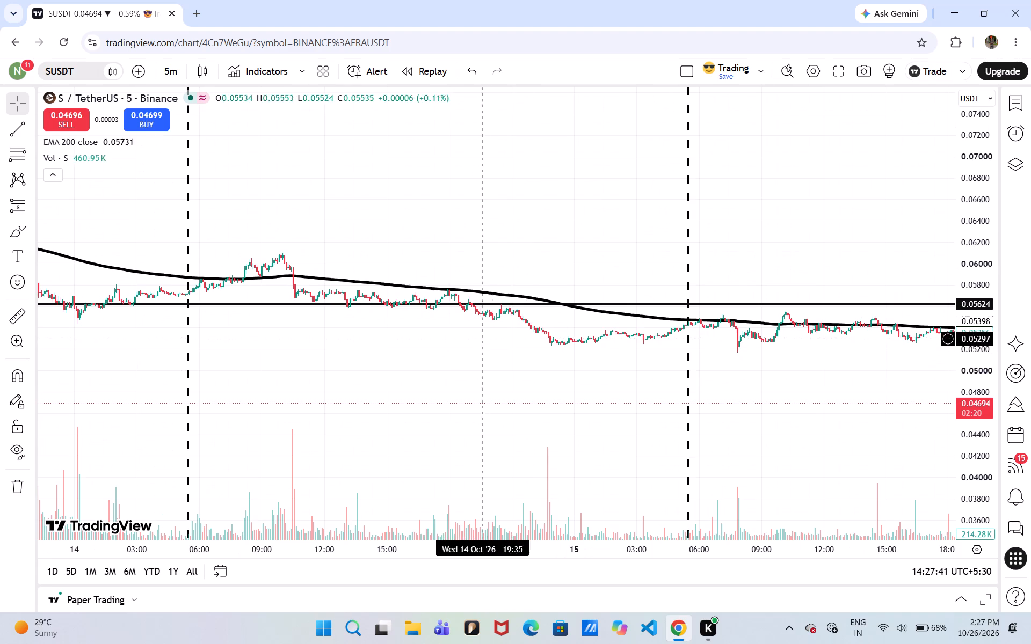
# Measure the SUSDT price range from 0.05498 at 22:15 on 14 October down to 0.05228 at 01:35 on 15 October.
pyautogui.click(17, 327)
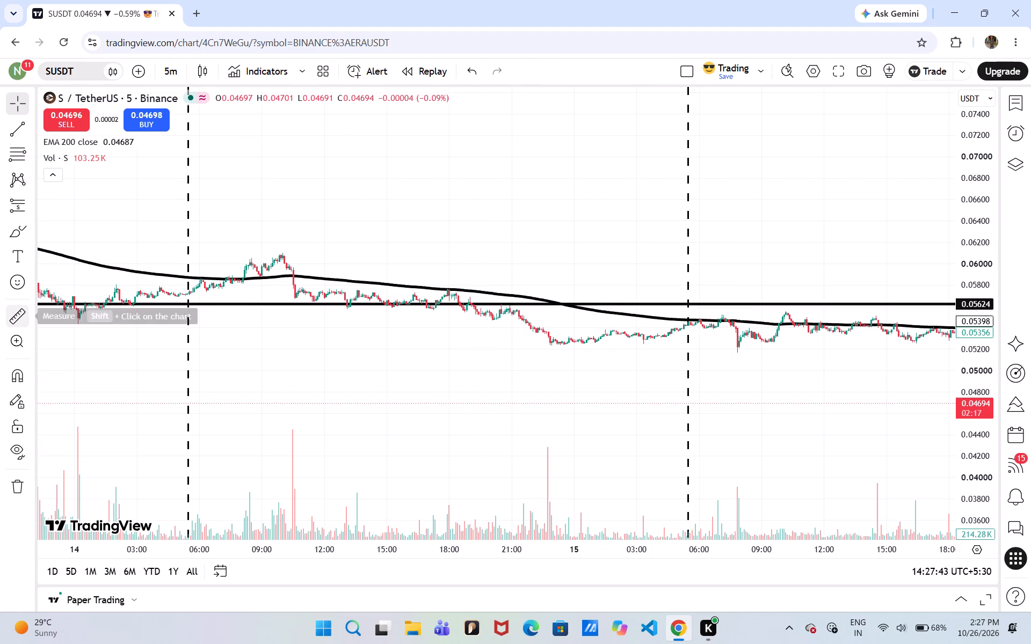
pyautogui.click(538, 317)
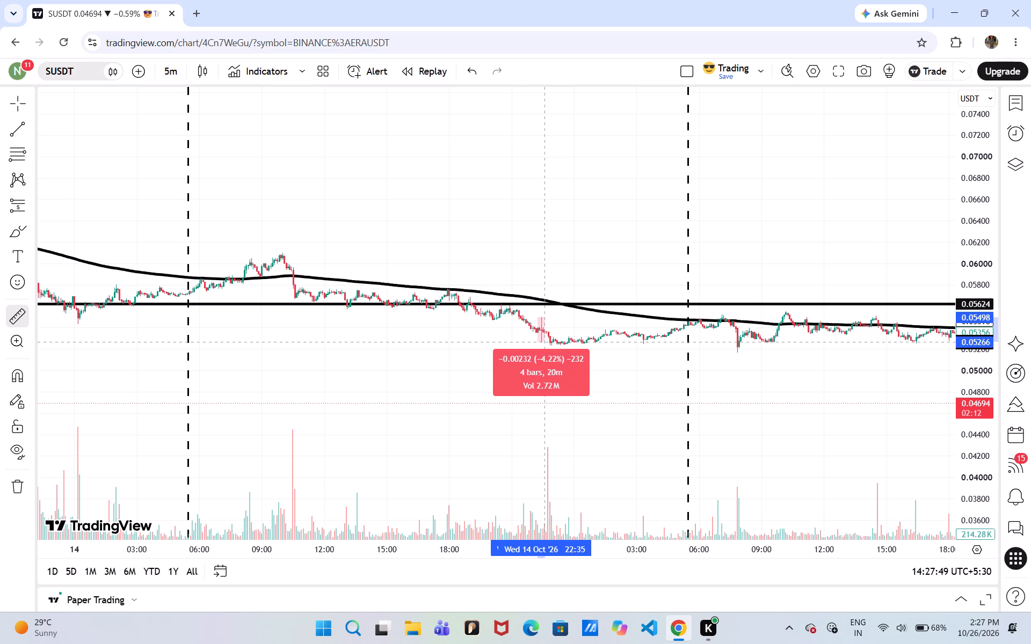
pyautogui.click(606, 346)
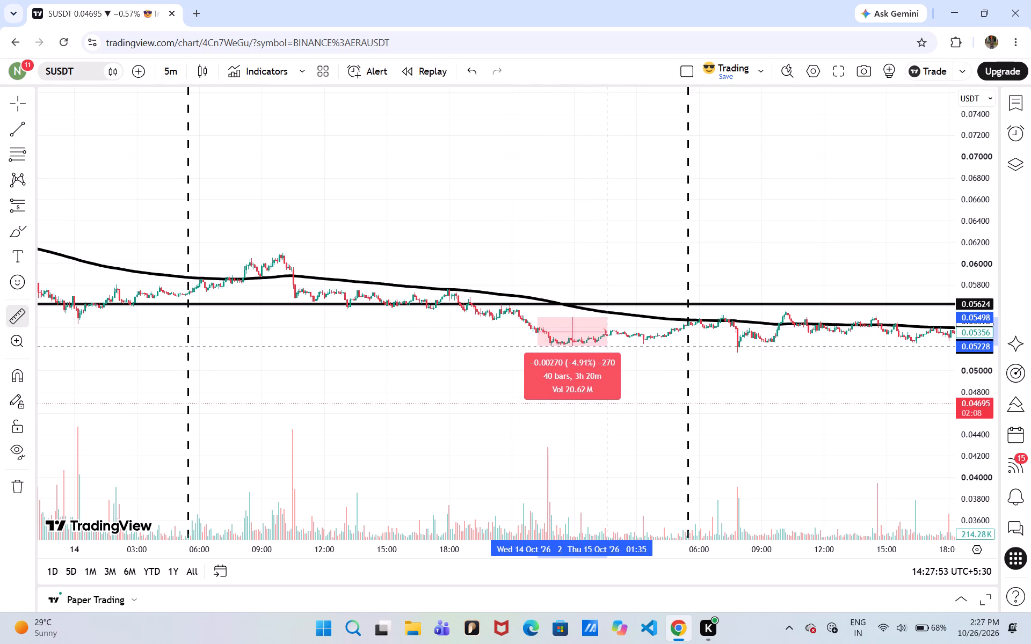
pyautogui.click(606, 346)
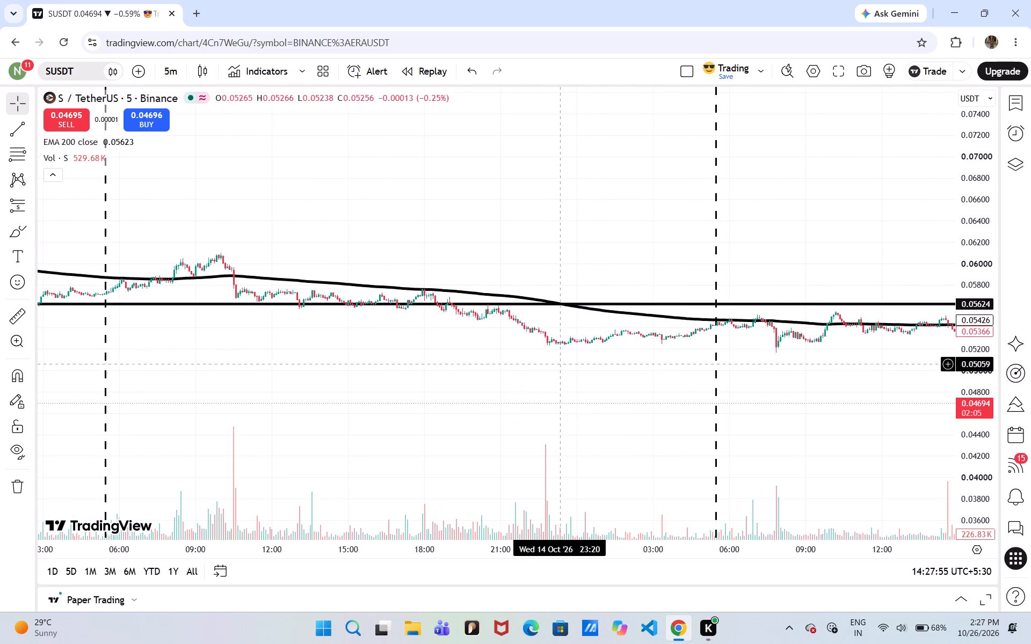
# Place a short position on SUSDT at 21:00 on 14 October with entry at 0.05580 and target at 0.05243.
pyautogui.moveTo(977, 274); pyautogui.dragTo(974, 40)
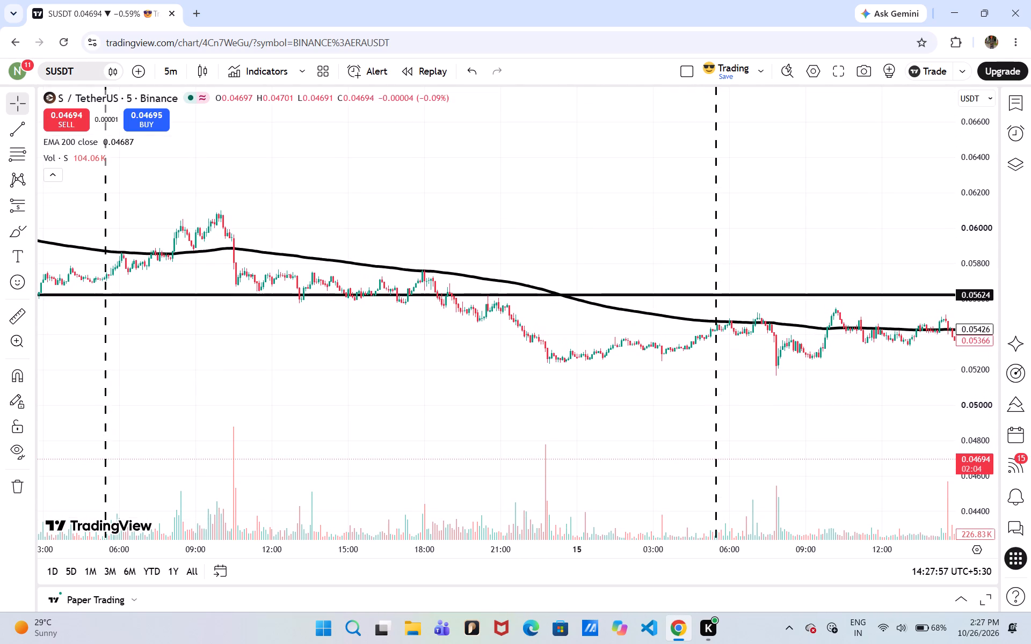
pyautogui.moveTo(969, 312); pyautogui.dragTo(954, 171)
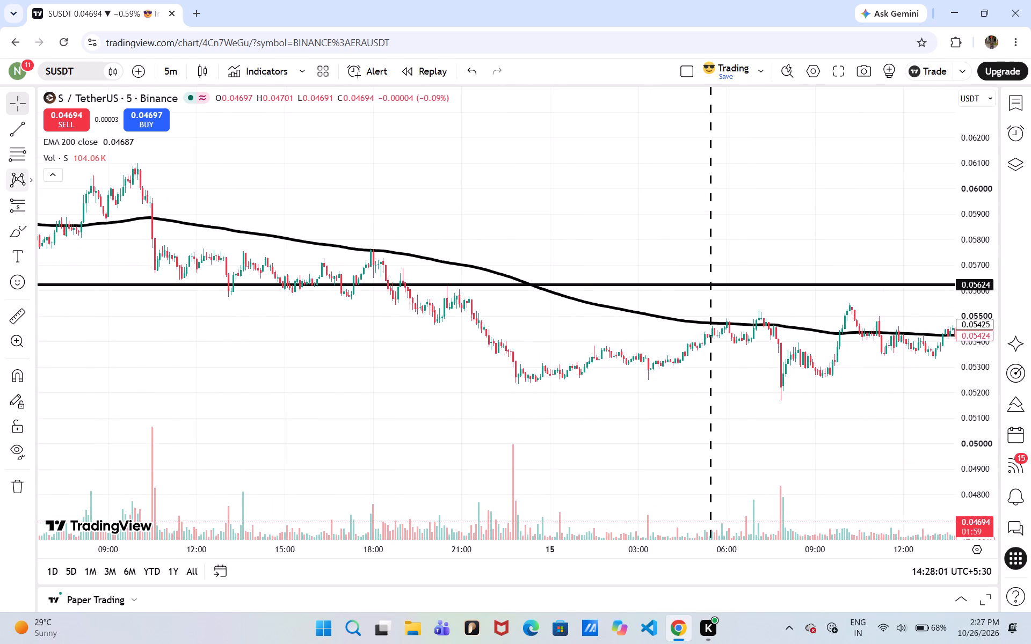
pyautogui.click(17, 207)
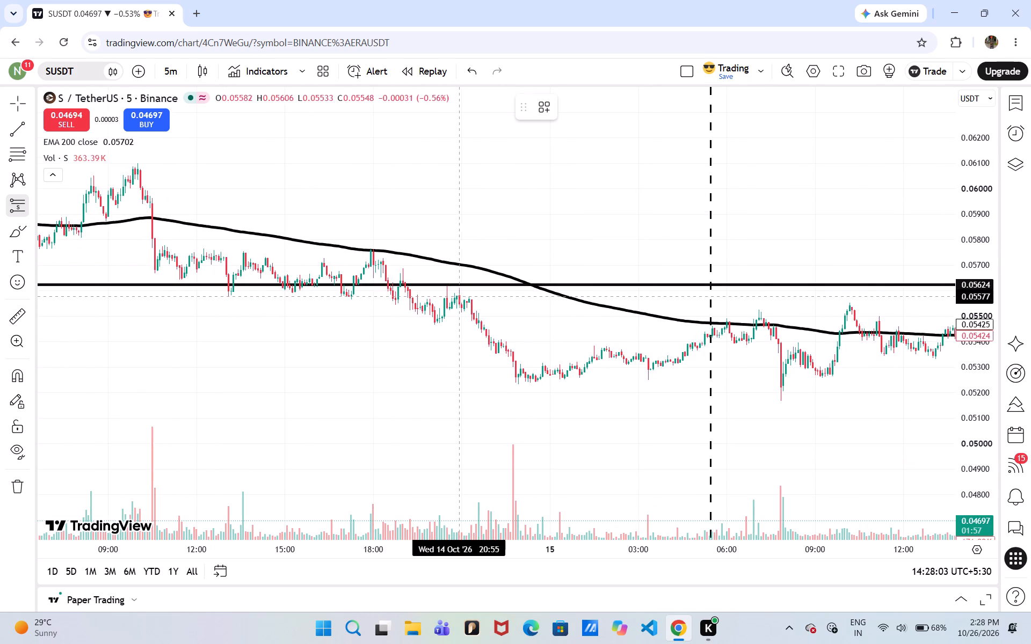
pyautogui.click(461, 295)
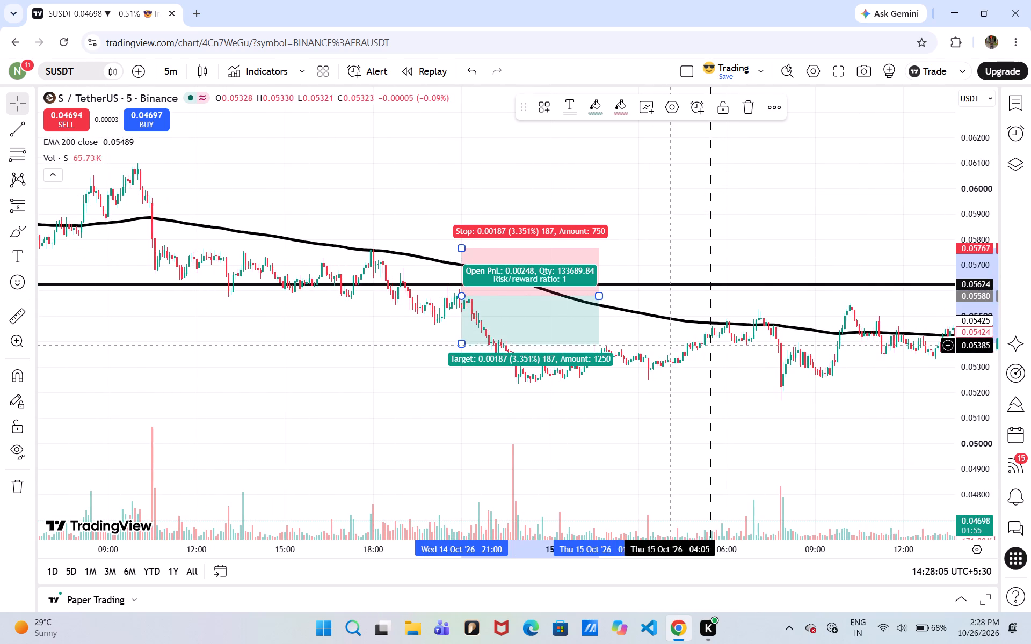
pyautogui.click(461, 344)
pyautogui.moveTo(461, 344); pyautogui.dragTo(461, 363)
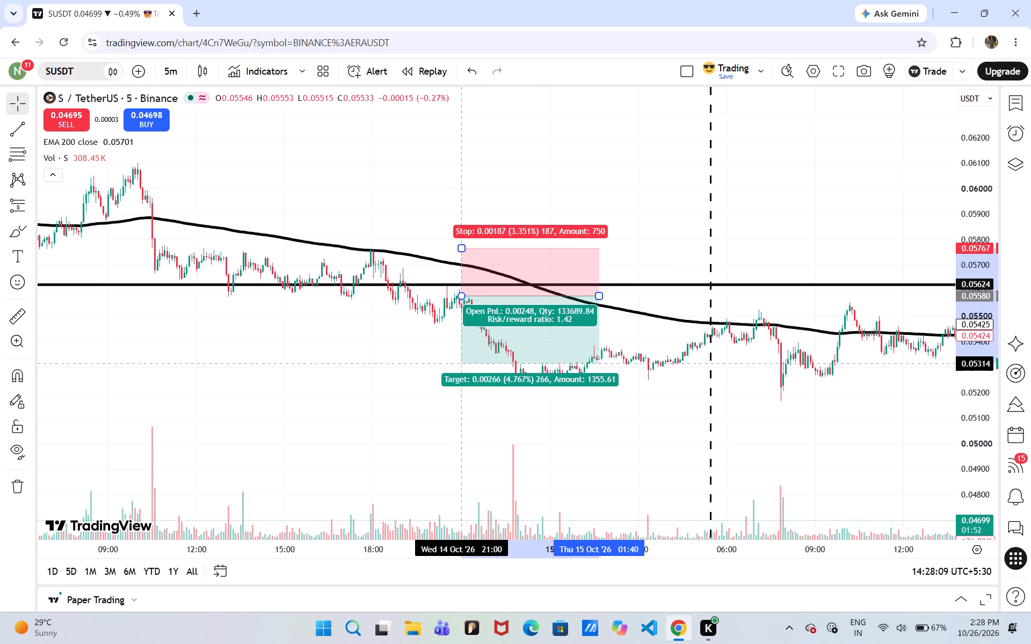
pyautogui.moveTo(461, 363); pyautogui.dragTo(463, 380)
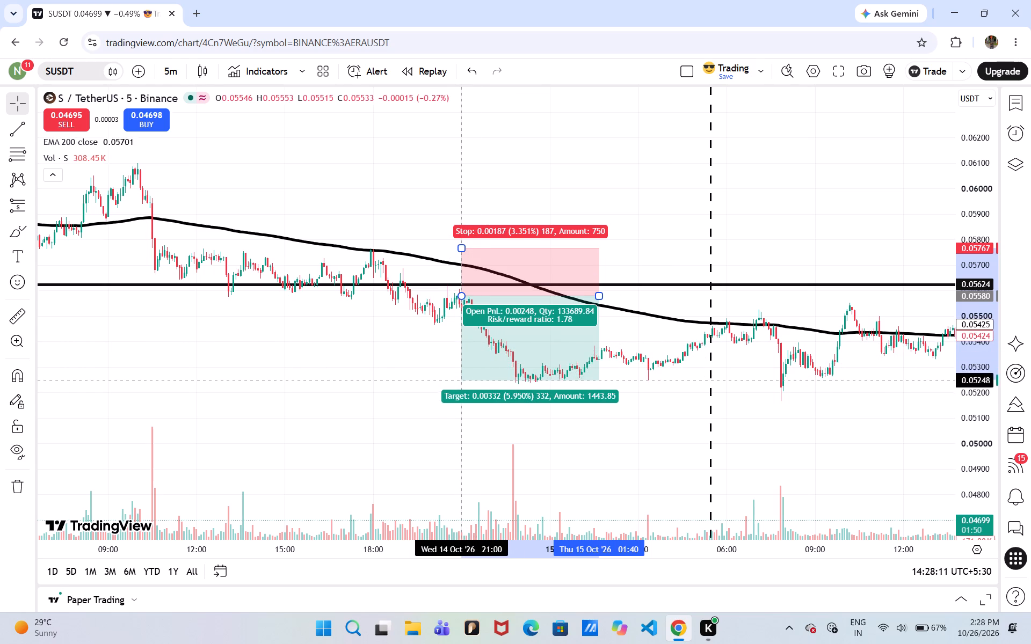
pyautogui.moveTo(463, 380); pyautogui.dragTo(463, 382)
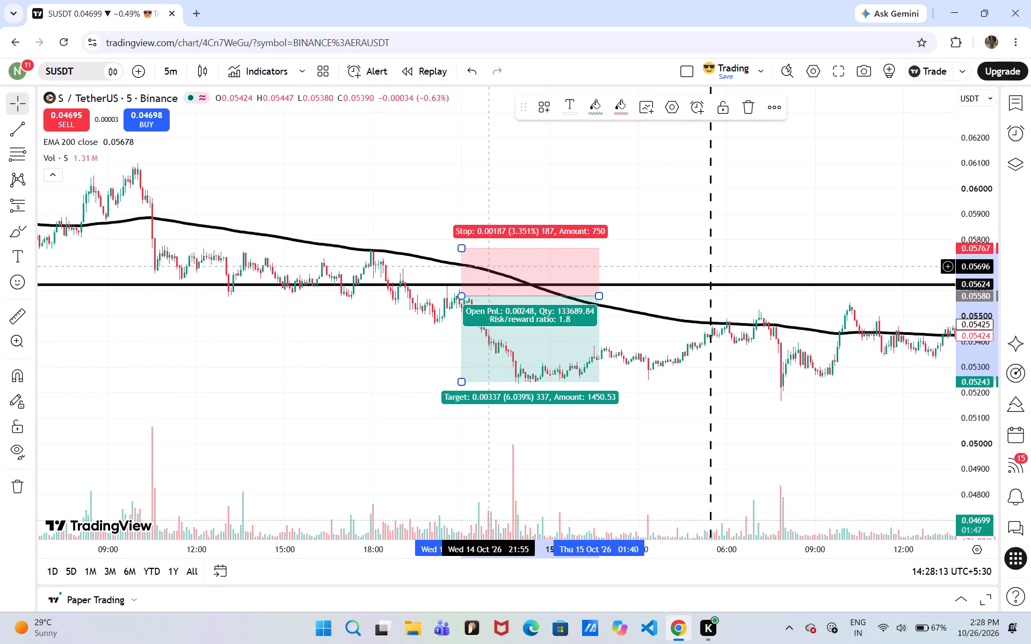
# Tighten the short position's stop level to 0.05706, near the EMA 200, and deselect the drawing.
pyautogui.moveTo(459, 245); pyautogui.dragTo(458, 252)
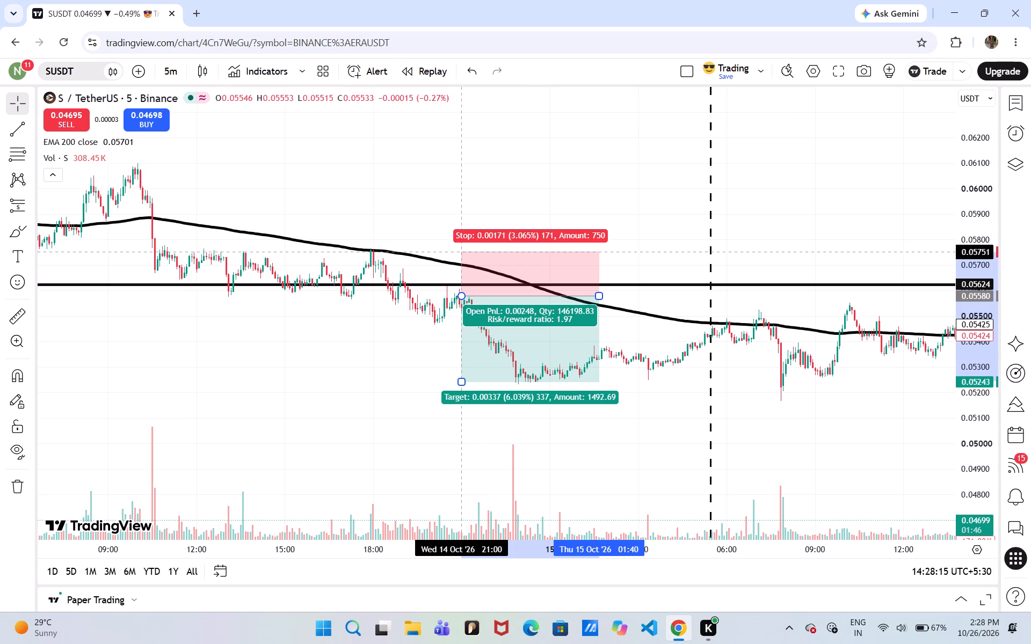
pyautogui.moveTo(458, 252); pyautogui.dragTo(455, 264)
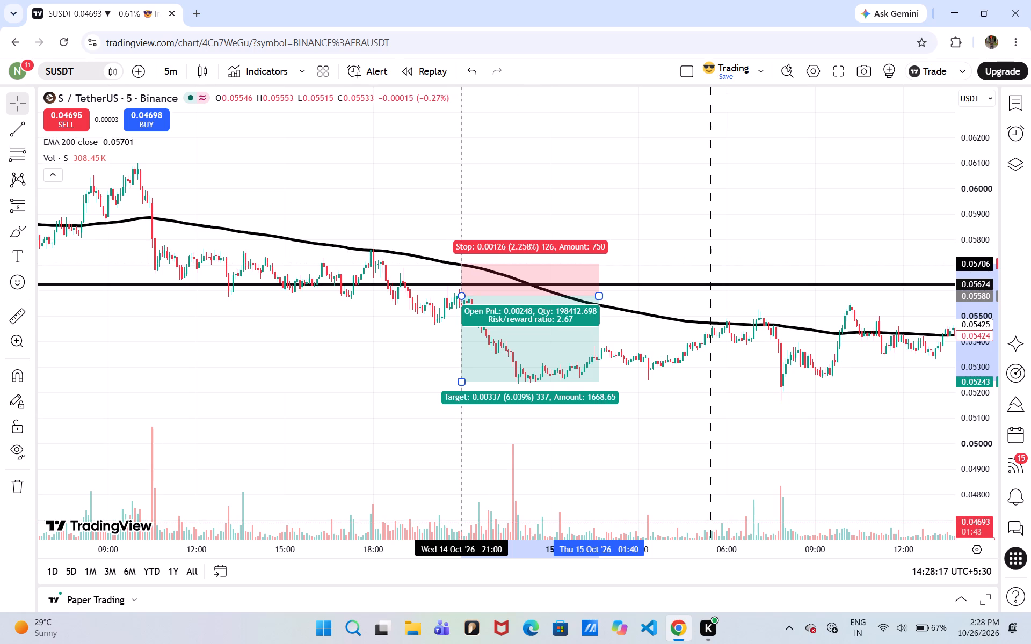
pyautogui.moveTo(455, 264); pyautogui.dragTo(456, 263)
pyautogui.click(604, 206)
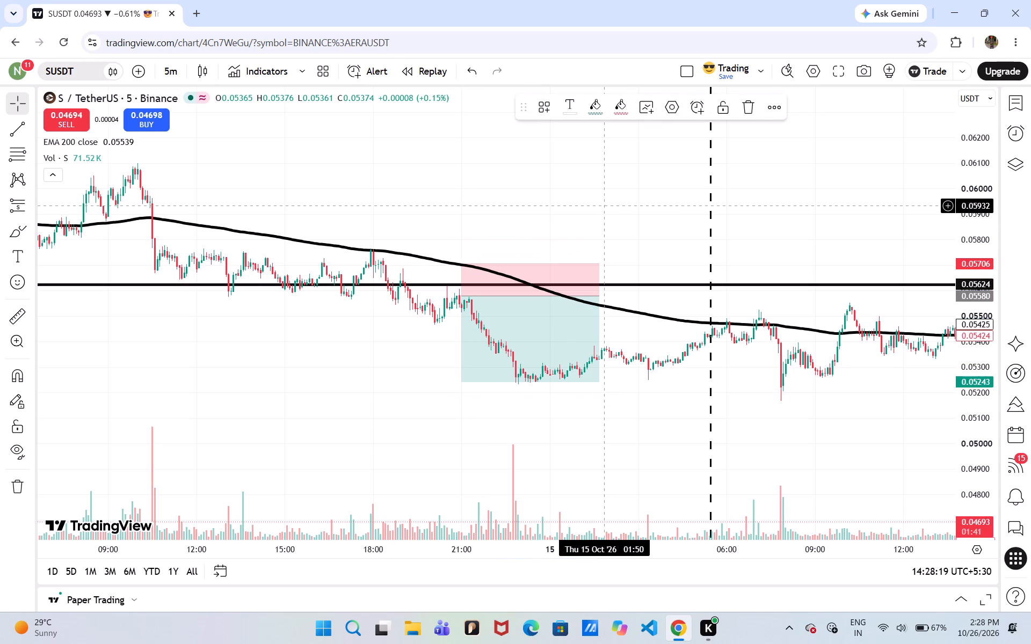
pyautogui.click(604, 206)
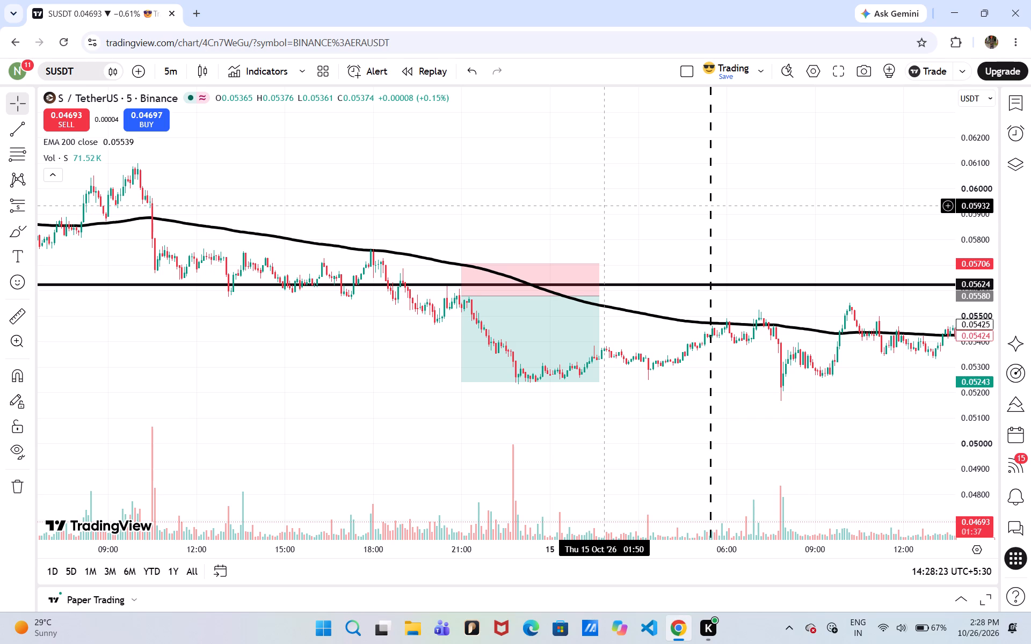
pyautogui.click(215, 413)
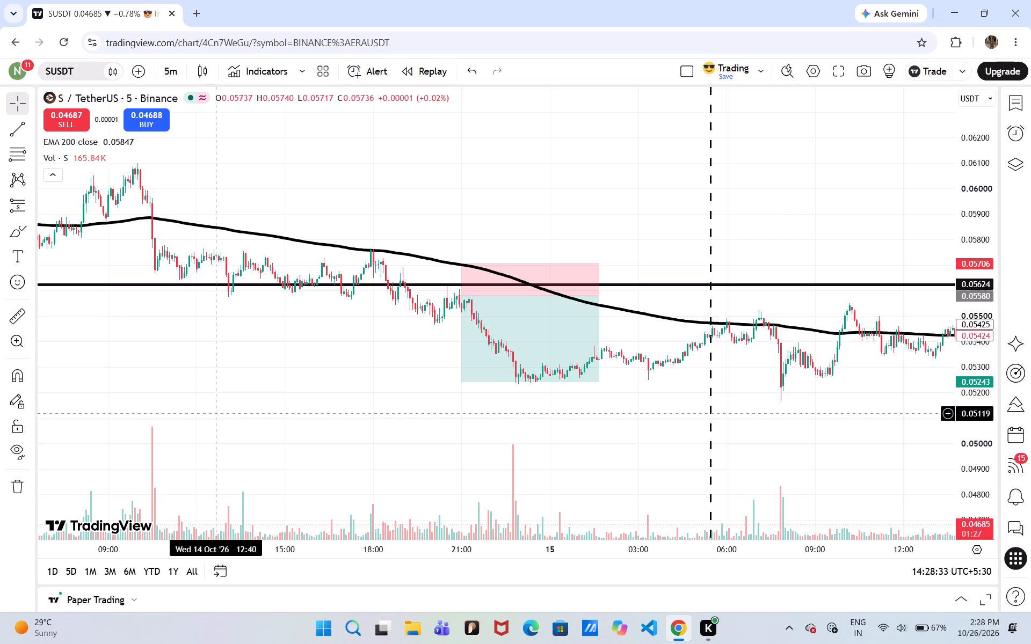
# Search for BATU and switch the chart to Binance's BATUSDT spot pair.
pyautogui.press('b')
pyautogui.write('at')
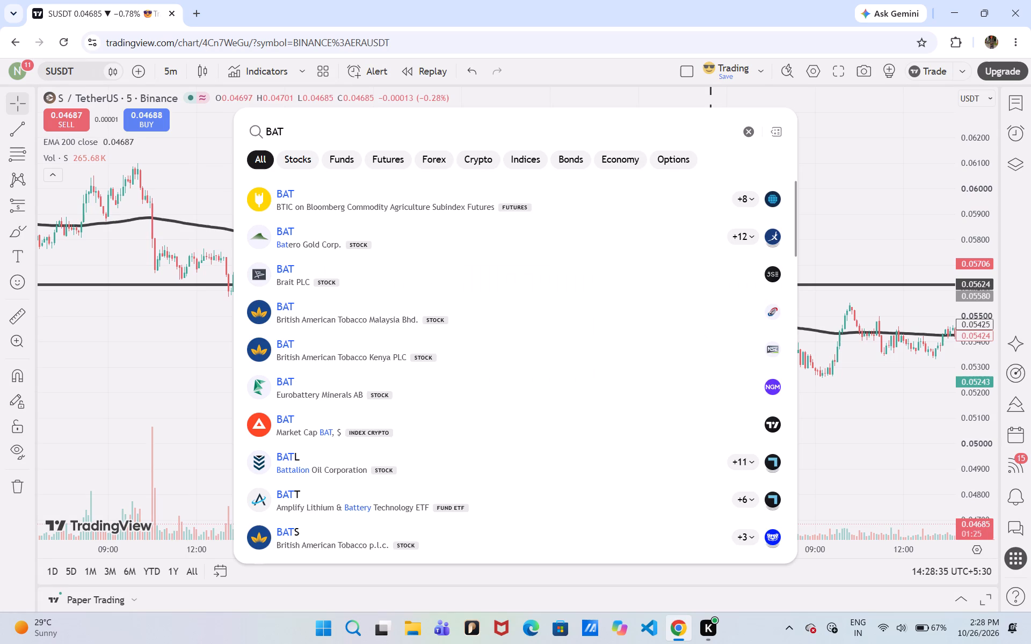
pyautogui.press('u')
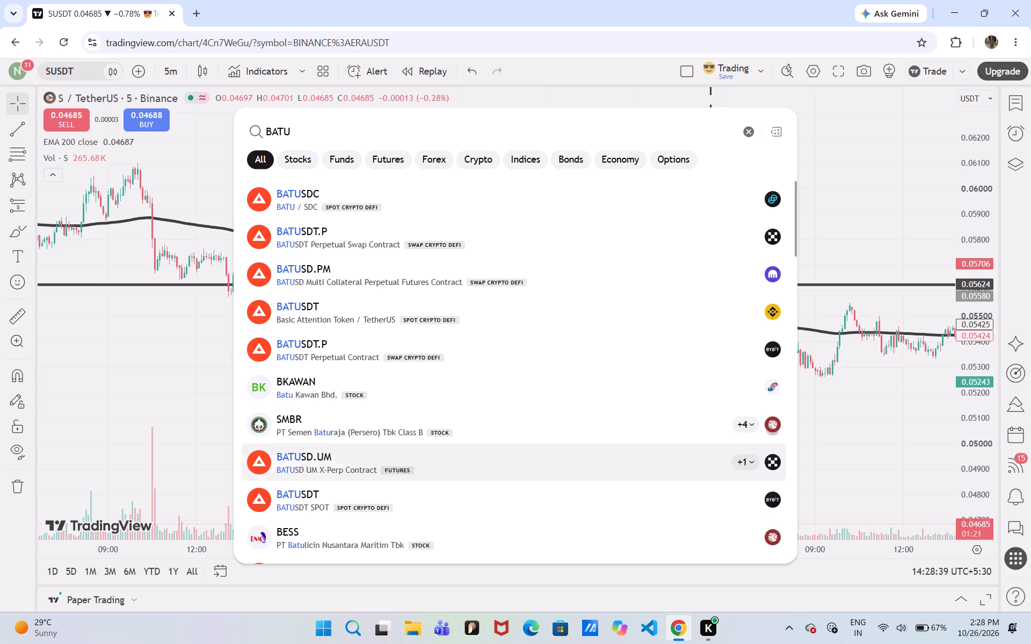
pyautogui.click(515, 312)
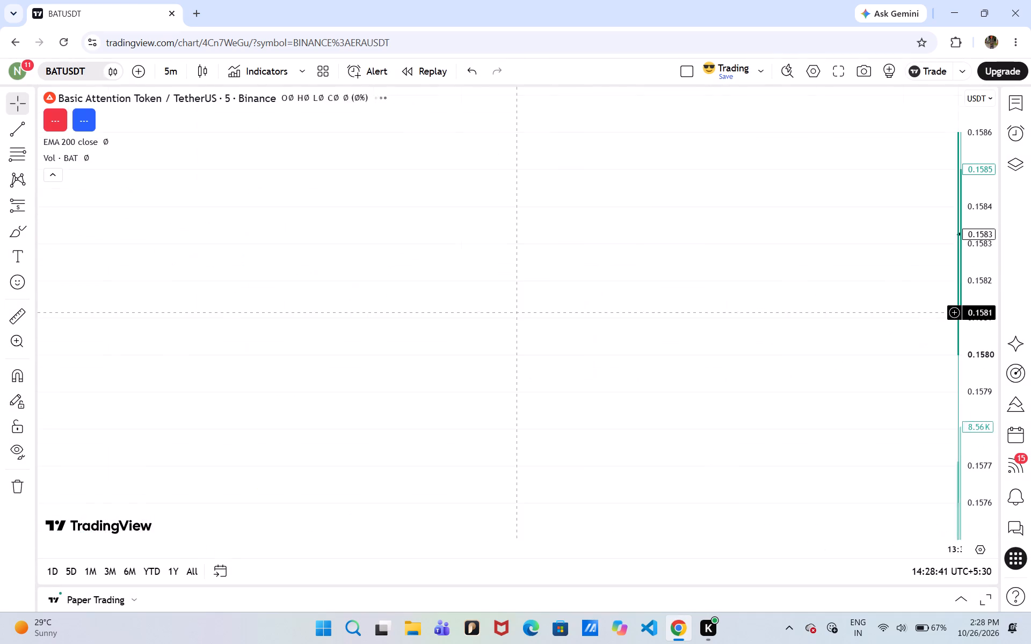
# Examine BATUSDT's 5-minute price action against the EMA 200 from 25 October back to 7 October.
pyautogui.moveTo(973, 153); pyautogui.dragTo(952, 498)
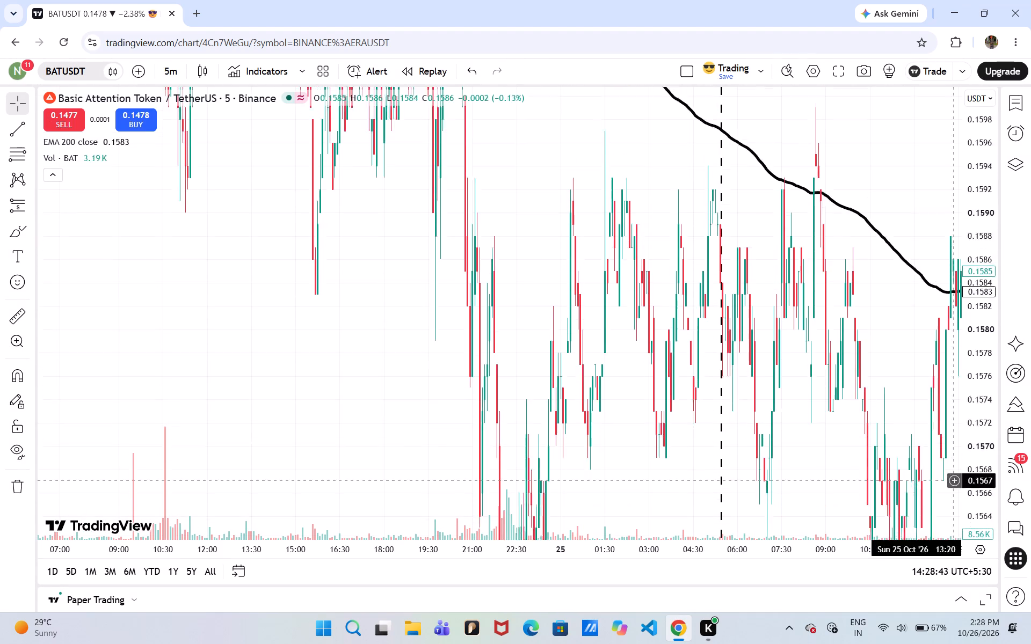
pyautogui.moveTo(952, 498); pyautogui.dragTo(965, 581)
pyautogui.moveTo(977, 189); pyautogui.dragTo(984, 415)
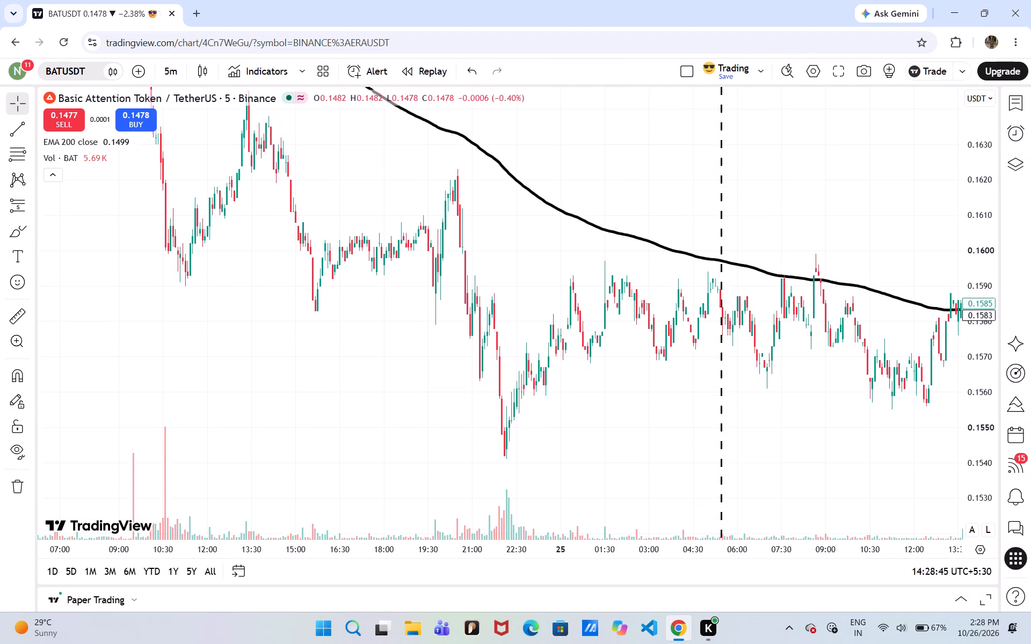
pyautogui.moveTo(984, 415); pyautogui.dragTo(984, 444)
pyautogui.moveTo(348, 314); pyautogui.dragTo(777, 384)
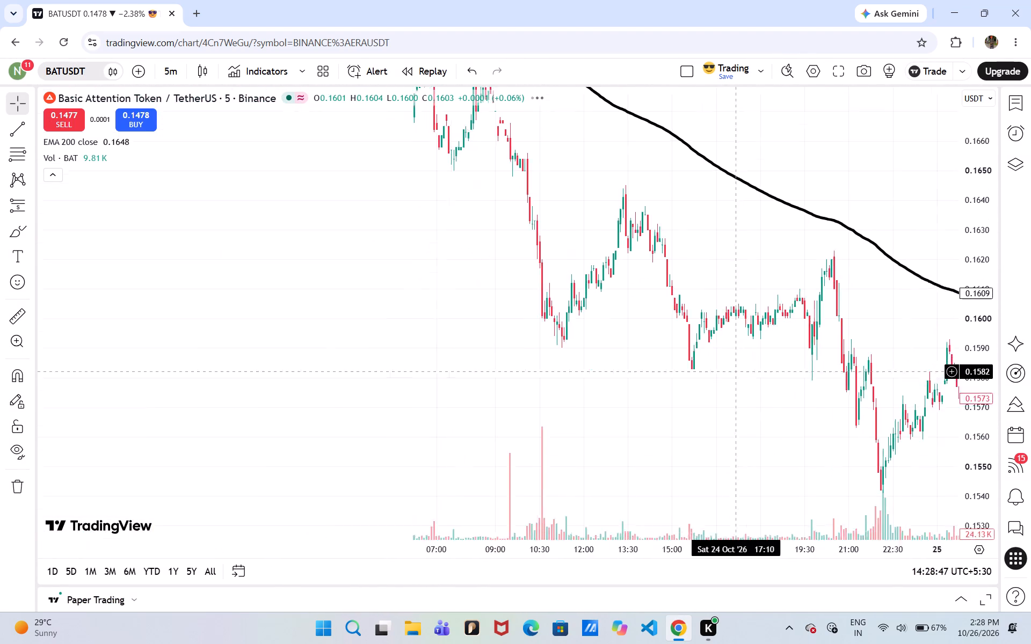
pyautogui.moveTo(777, 384); pyautogui.dragTo(778, 384)
pyautogui.click(178, 373)
pyautogui.moveTo(178, 373); pyautogui.dragTo(559, 405)
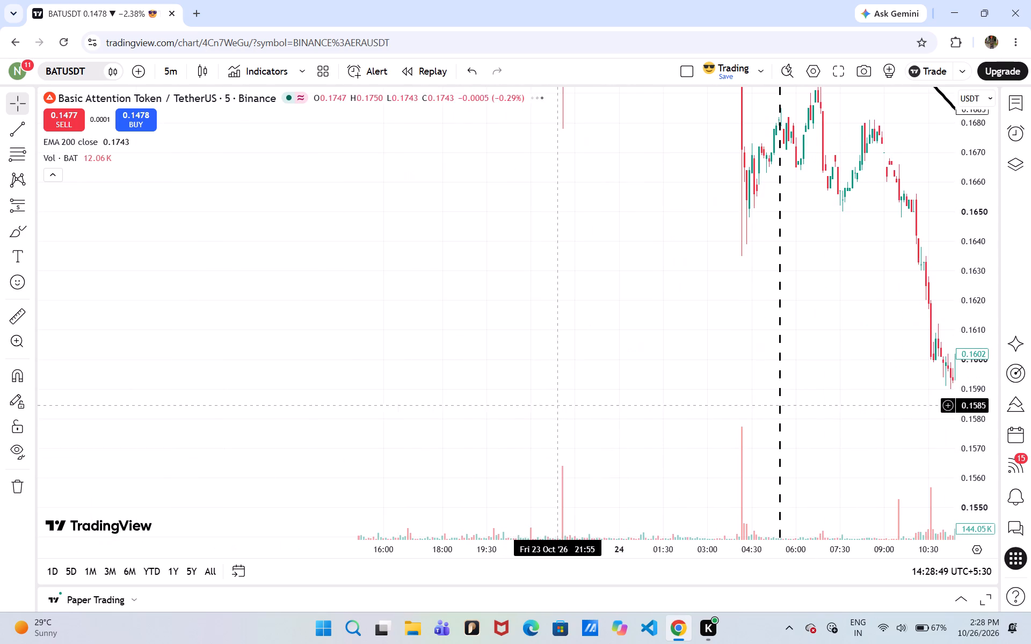
pyautogui.moveTo(188, 367); pyautogui.dragTo(760, 353)
pyautogui.moveTo(216, 402); pyautogui.dragTo(725, 294)
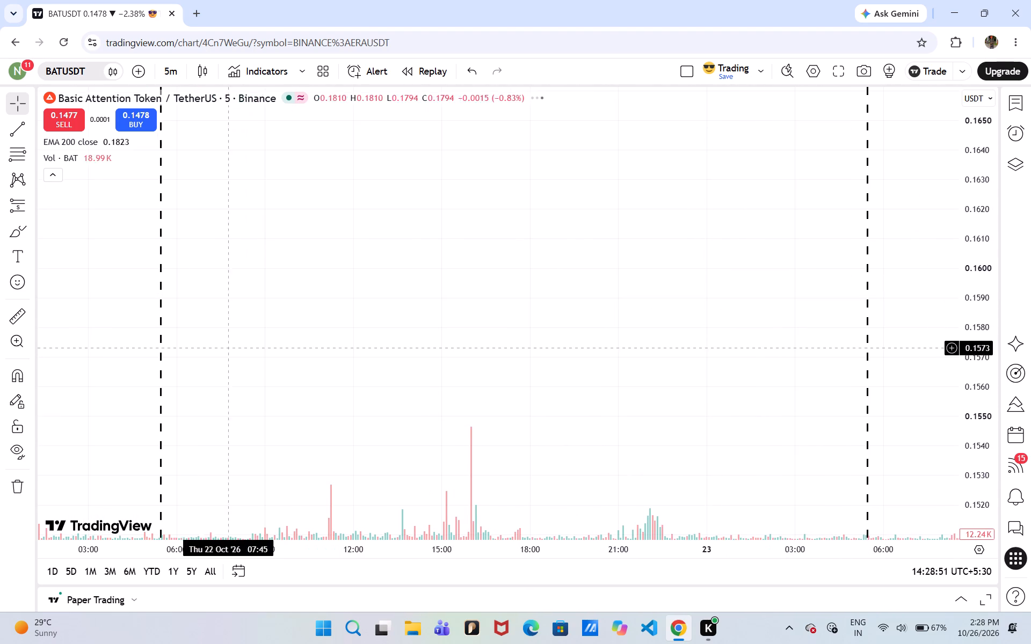
pyautogui.moveTo(218, 345); pyautogui.dragTo(698, 314)
pyautogui.moveTo(186, 391); pyautogui.dragTo(602, 356)
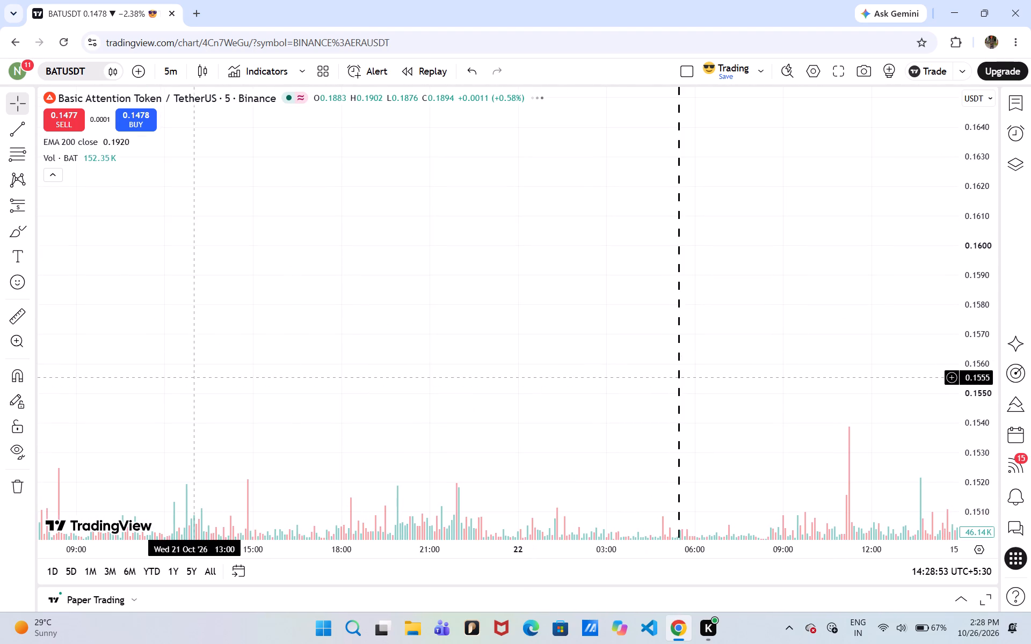
pyautogui.moveTo(194, 377); pyautogui.dragTo(919, 380)
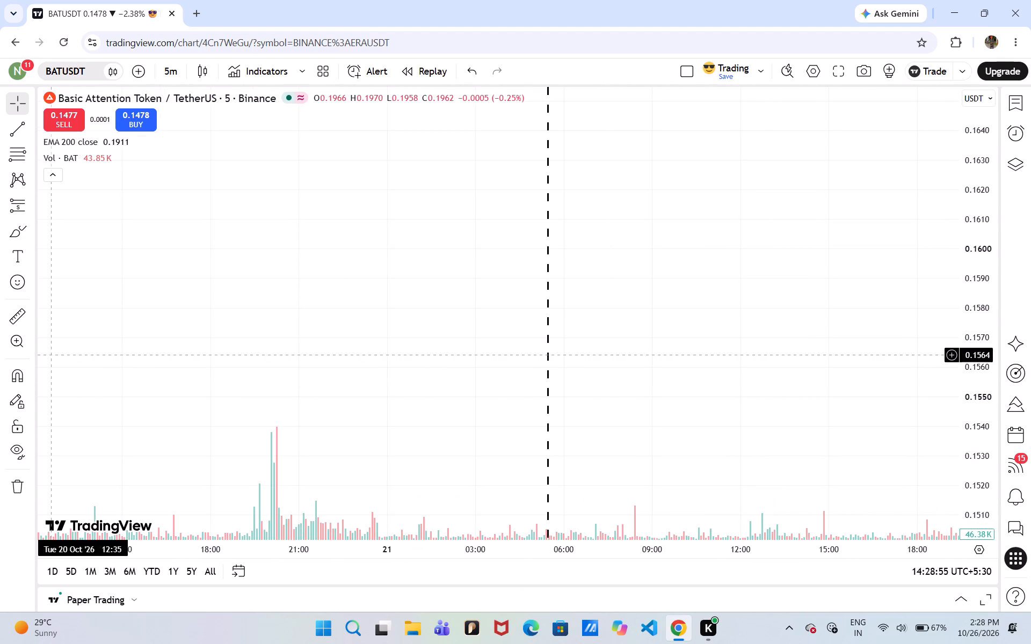
pyautogui.moveTo(52, 354); pyautogui.dragTo(952, 240)
pyautogui.moveTo(79, 281); pyautogui.dragTo(926, 249)
pyautogui.moveTo(64, 292); pyautogui.dragTo(949, 269)
pyautogui.moveTo(58, 308); pyautogui.dragTo(111, 312)
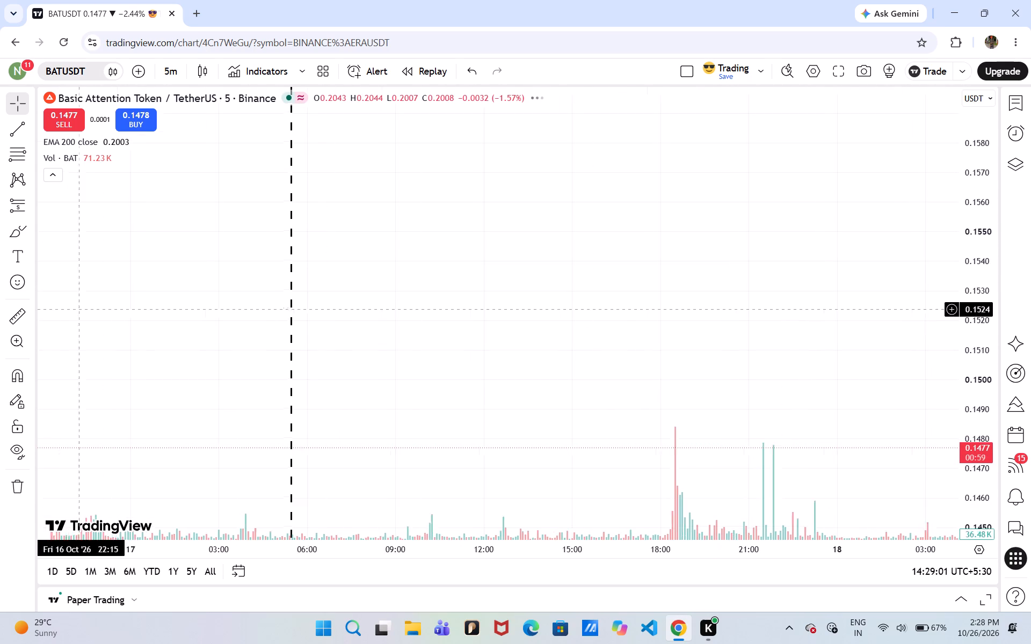
pyautogui.moveTo(111, 312); pyautogui.dragTo(972, 173)
pyautogui.moveTo(127, 260); pyautogui.dragTo(789, 274)
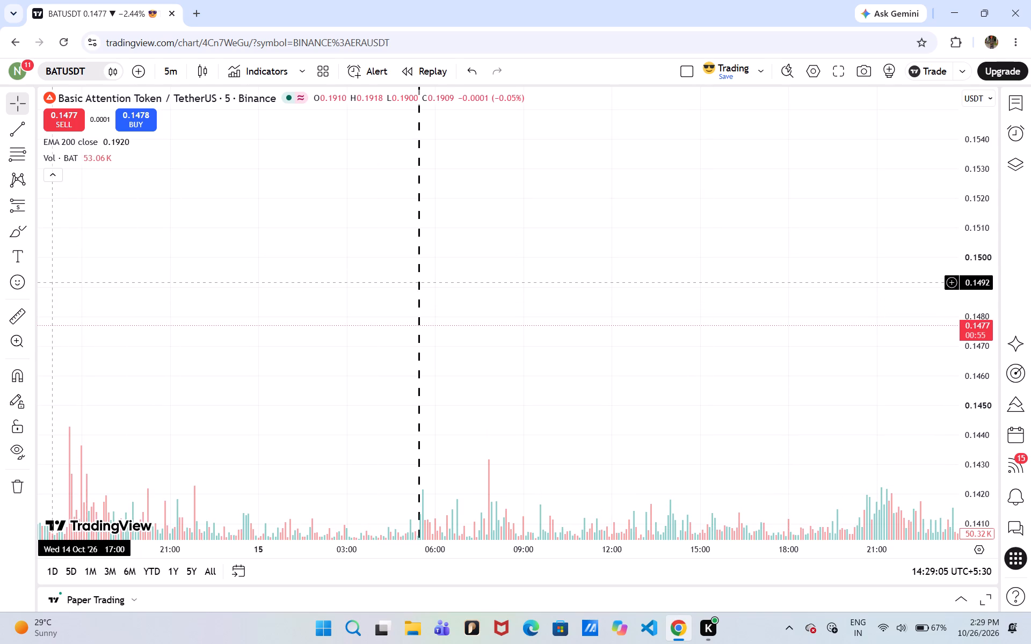
pyautogui.moveTo(52, 282); pyautogui.dragTo(750, 311)
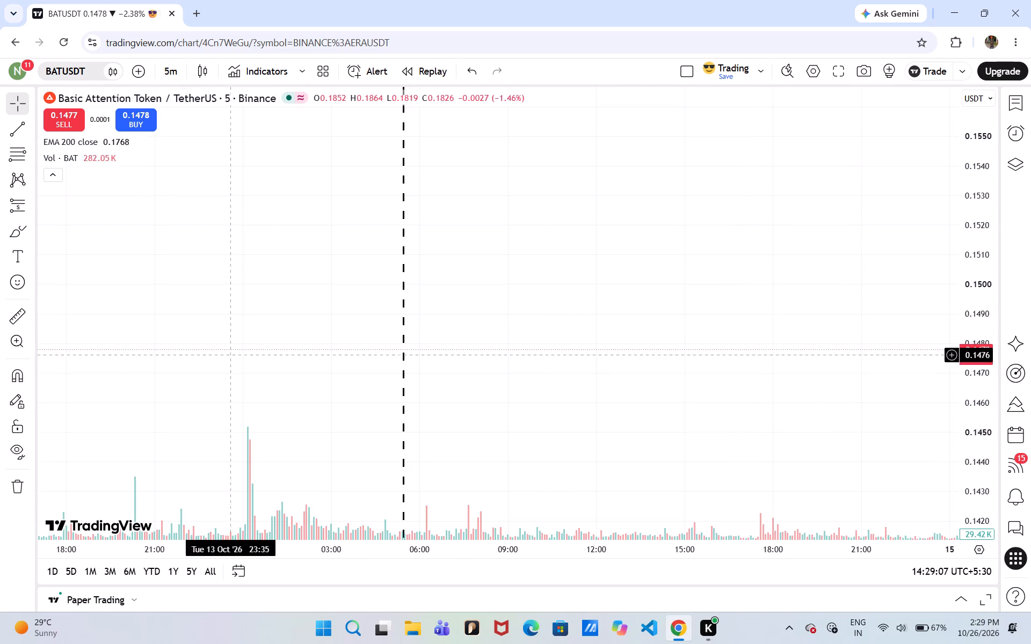
pyautogui.moveTo(43, 309); pyautogui.dragTo(732, 281)
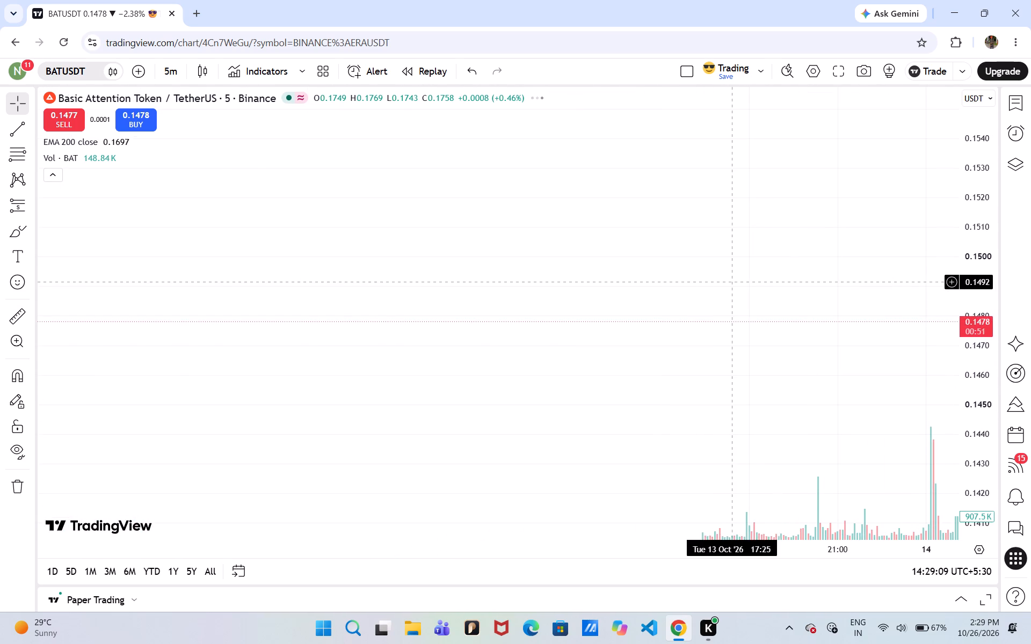
pyautogui.moveTo(183, 339); pyautogui.dragTo(708, 314)
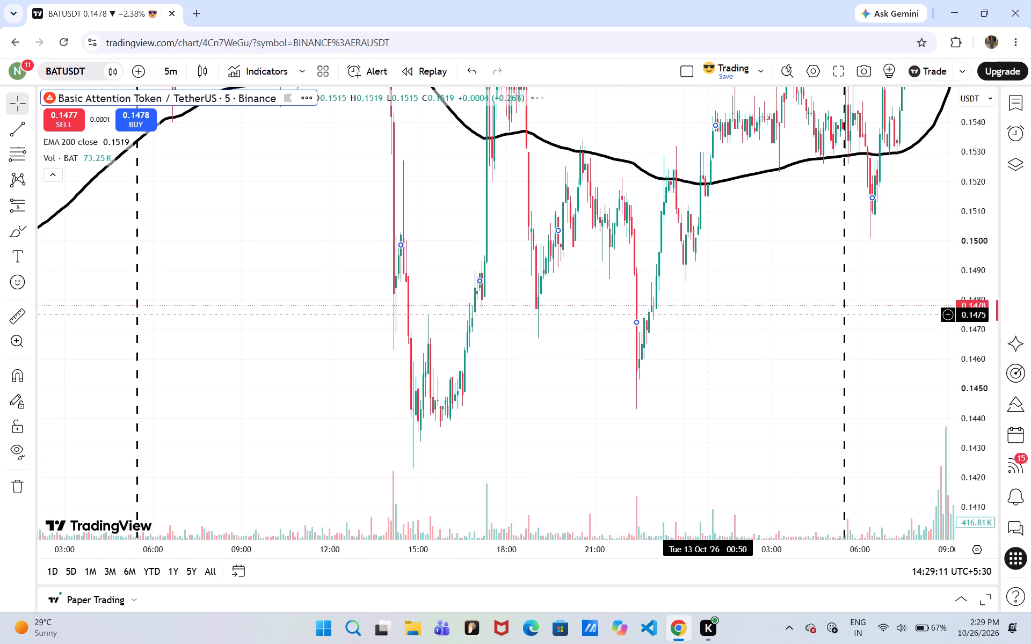
pyautogui.moveTo(165, 401); pyautogui.dragTo(616, 404)
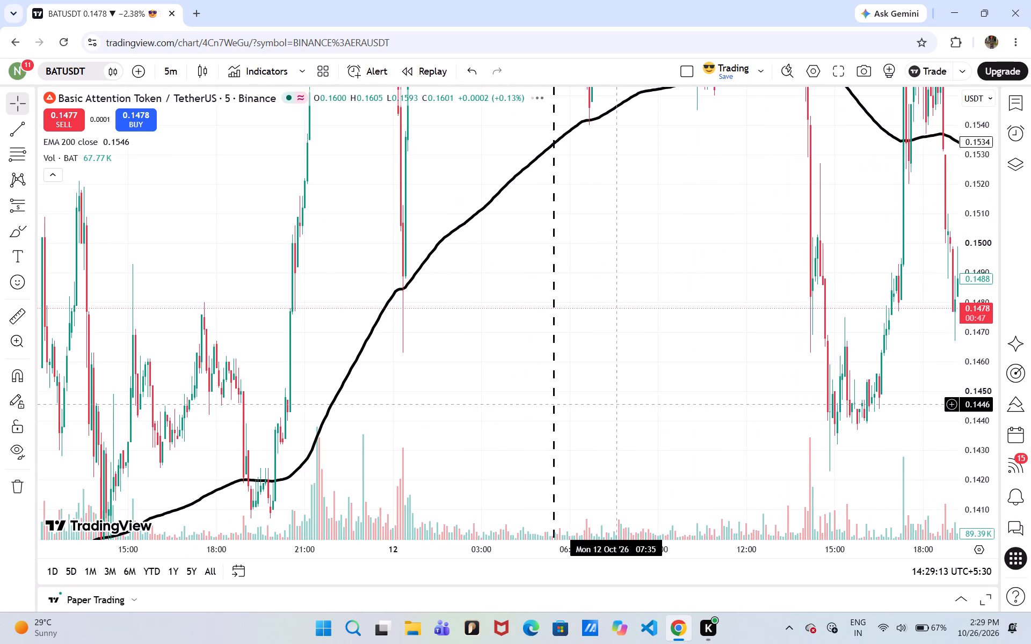
pyautogui.moveTo(291, 494); pyautogui.dragTo(688, 260)
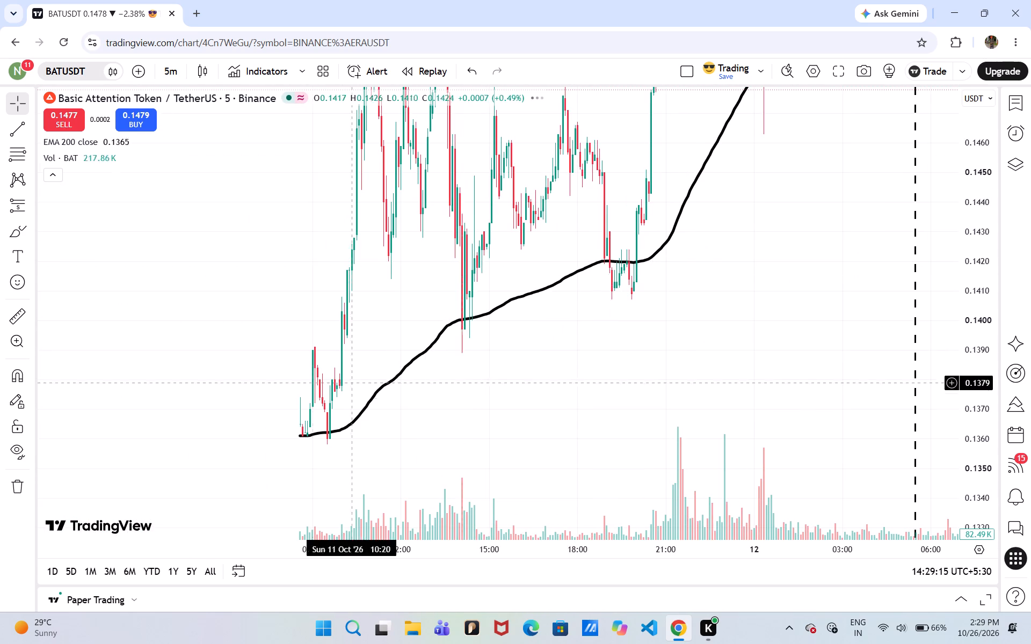
pyautogui.moveTo(304, 401); pyautogui.dragTo(659, 216)
pyautogui.moveTo(226, 283); pyautogui.dragTo(747, 214)
pyautogui.moveTo(267, 398); pyautogui.dragTo(713, 244)
pyautogui.moveTo(534, 468); pyautogui.dragTo(667, 185)
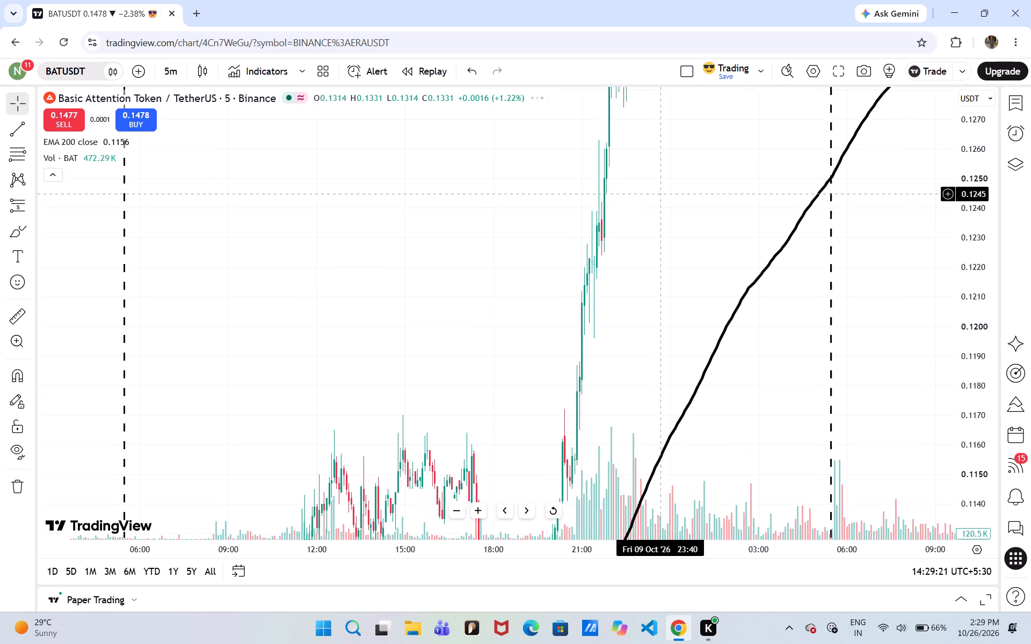
pyautogui.moveTo(667, 185); pyautogui.dragTo(663, 177)
pyautogui.moveTo(343, 307); pyautogui.dragTo(481, 86)
pyautogui.moveTo(284, 394); pyautogui.dragTo(187, 258)
pyautogui.moveTo(268, 372); pyautogui.dragTo(300, 213)
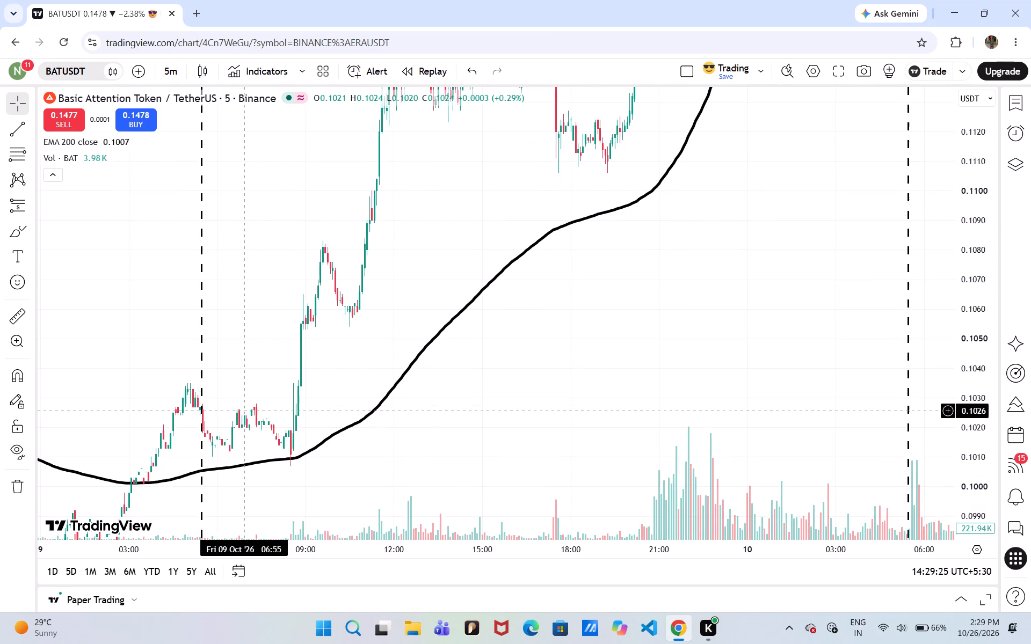
pyautogui.moveTo(245, 410); pyautogui.dragTo(554, 245)
pyautogui.moveTo(171, 267); pyautogui.dragTo(557, 315)
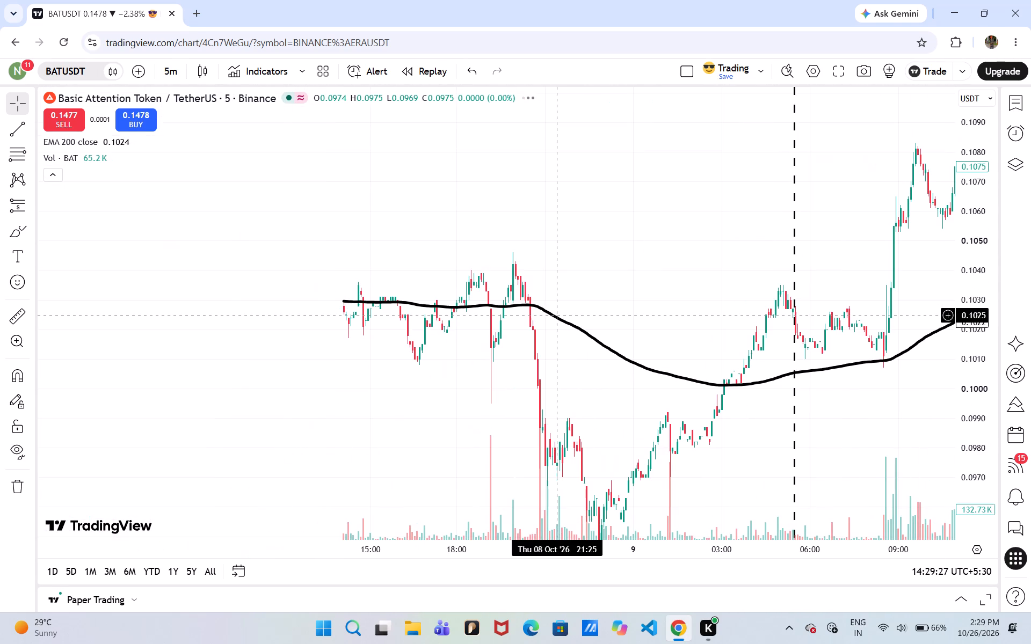
pyautogui.moveTo(557, 315); pyautogui.dragTo(809, 351)
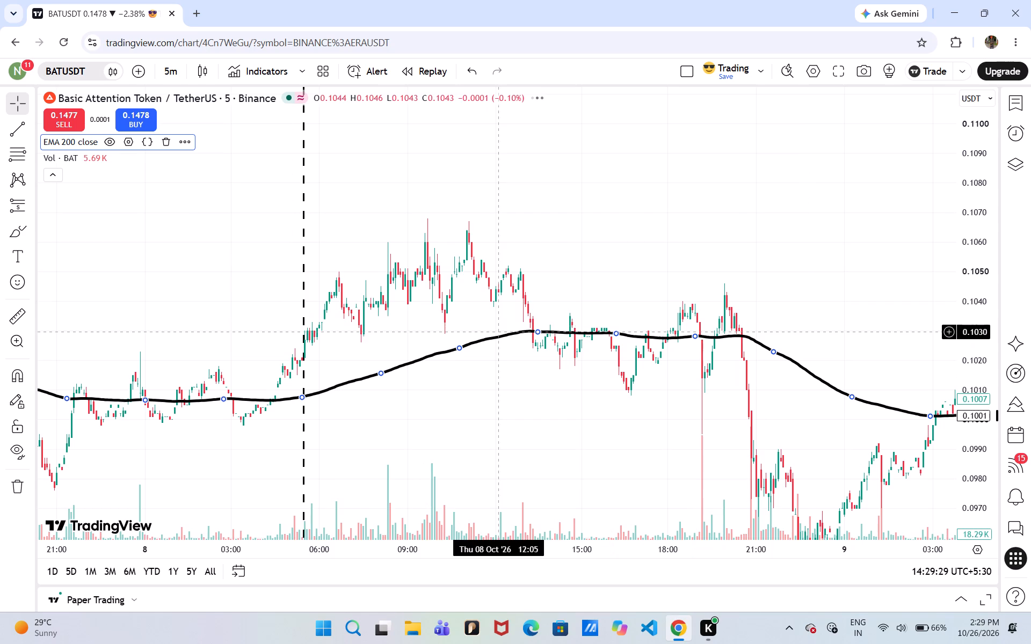
pyautogui.moveTo(176, 281); pyautogui.dragTo(606, 259)
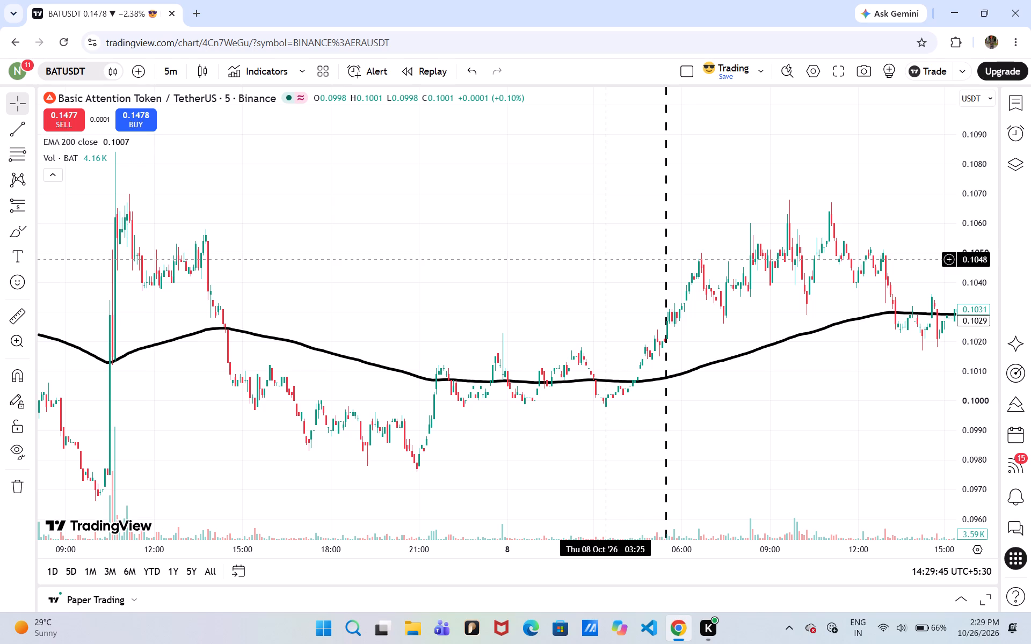
# Search for KAIA and switch the chart to Binance's KAIAUSDT spot pair.
pyautogui.write('kaia')
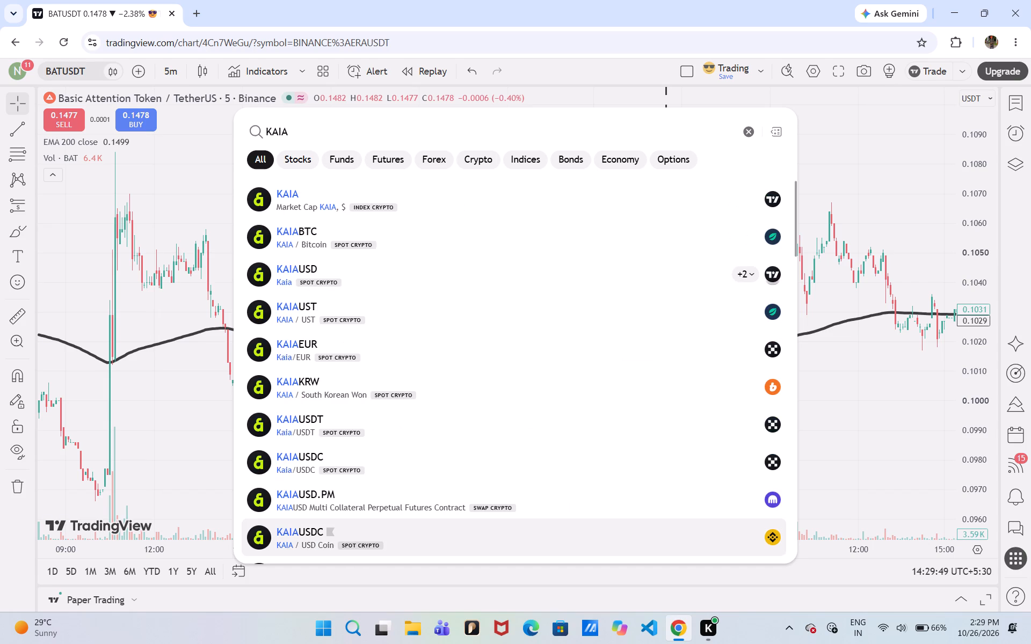
pyautogui.scroll(-2, 578, 366)
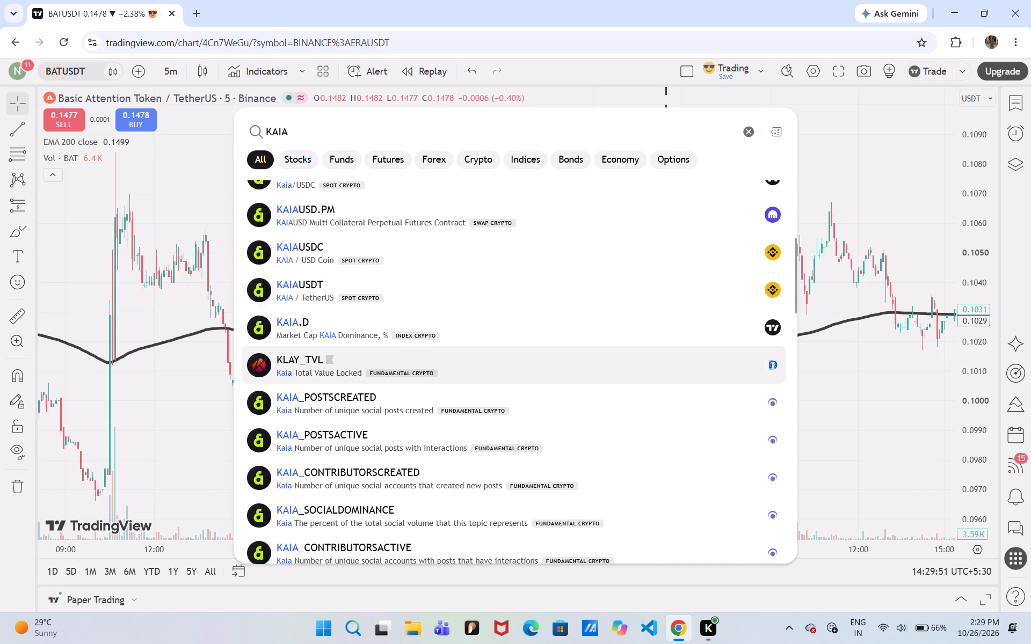
pyautogui.click(578, 366)
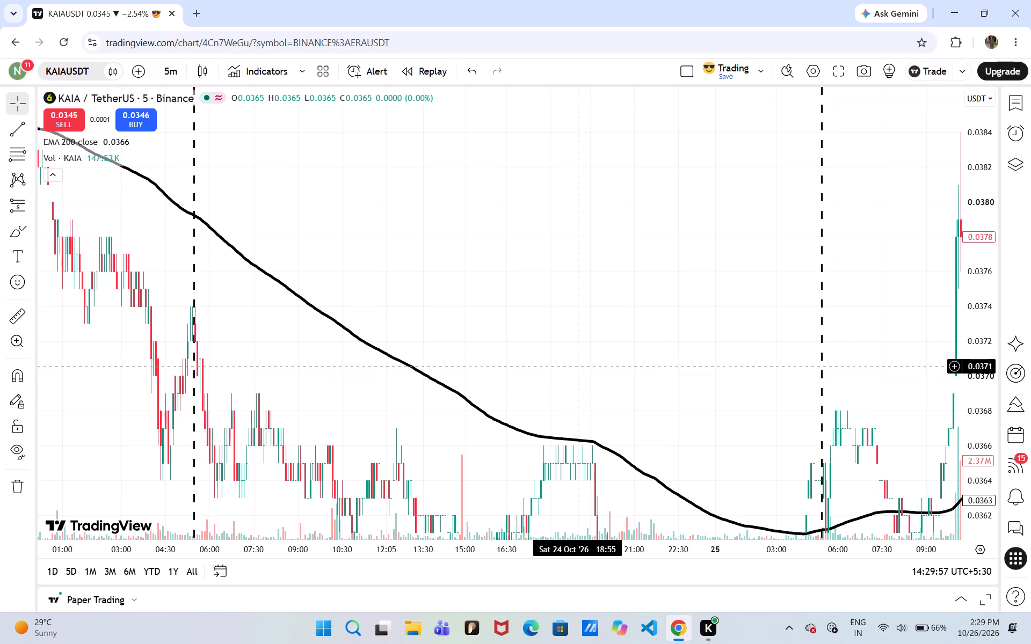
# Examine KAIAUSDT's 5-minute chart from 25 October back to the sharp rally on 9 October.
pyautogui.moveTo(276, 320); pyautogui.dragTo(866, 239)
pyautogui.moveTo(252, 269); pyautogui.dragTo(512, 287)
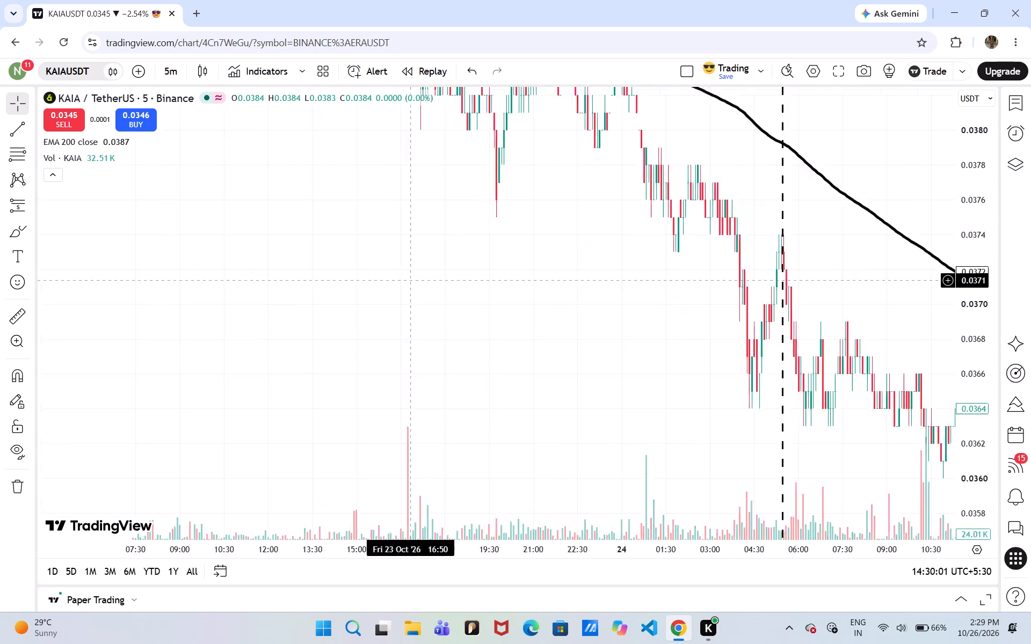
pyautogui.moveTo(512, 287); pyautogui.dragTo(888, 261)
pyautogui.moveTo(233, 341); pyautogui.dragTo(796, 373)
pyautogui.moveTo(342, 330); pyautogui.dragTo(864, 291)
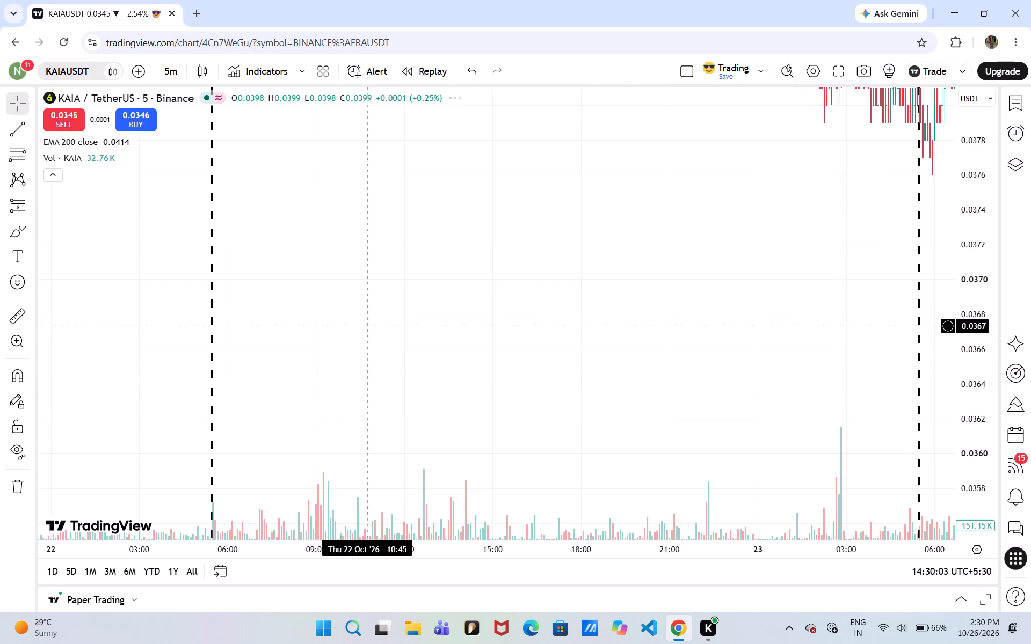
pyautogui.moveTo(864, 291); pyautogui.dragTo(870, 288)
pyautogui.moveTo(297, 312); pyautogui.dragTo(790, 305)
pyautogui.moveTo(400, 309); pyautogui.dragTo(978, 246)
pyautogui.moveTo(527, 267); pyautogui.dragTo(1002, 283)
pyautogui.moveTo(556, 303); pyautogui.dragTo(1009, 347)
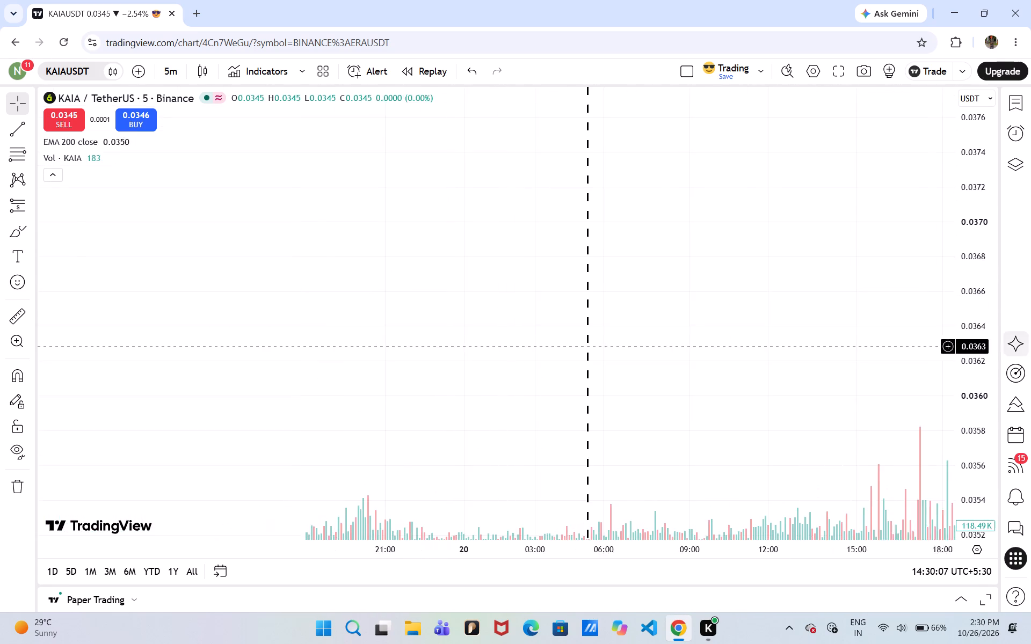
pyautogui.moveTo(173, 255); pyautogui.dragTo(840, 298)
pyautogui.moveTo(186, 278); pyautogui.dragTo(808, 339)
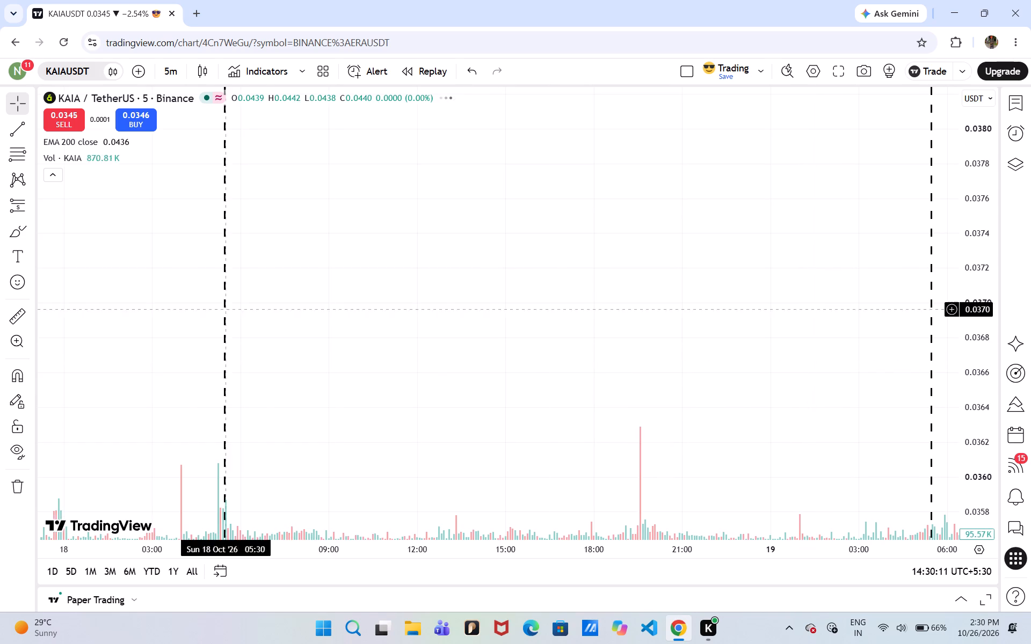
pyautogui.moveTo(172, 301); pyautogui.dragTo(720, 255)
pyautogui.moveTo(56, 223); pyautogui.dragTo(560, 252)
pyautogui.moveTo(105, 265); pyautogui.dragTo(708, 296)
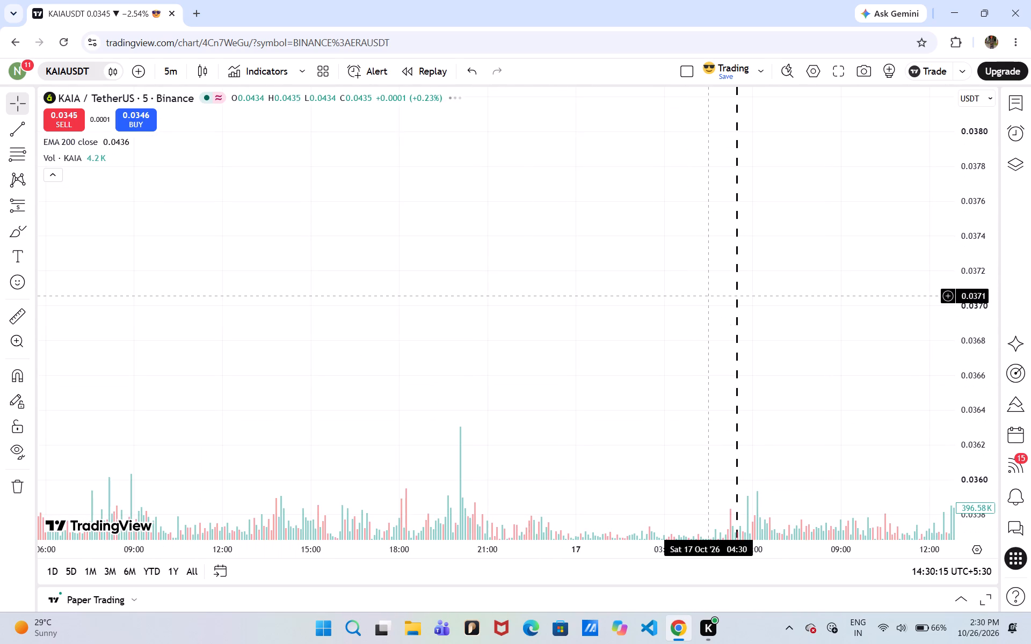
pyautogui.moveTo(59, 305); pyautogui.dragTo(714, 164)
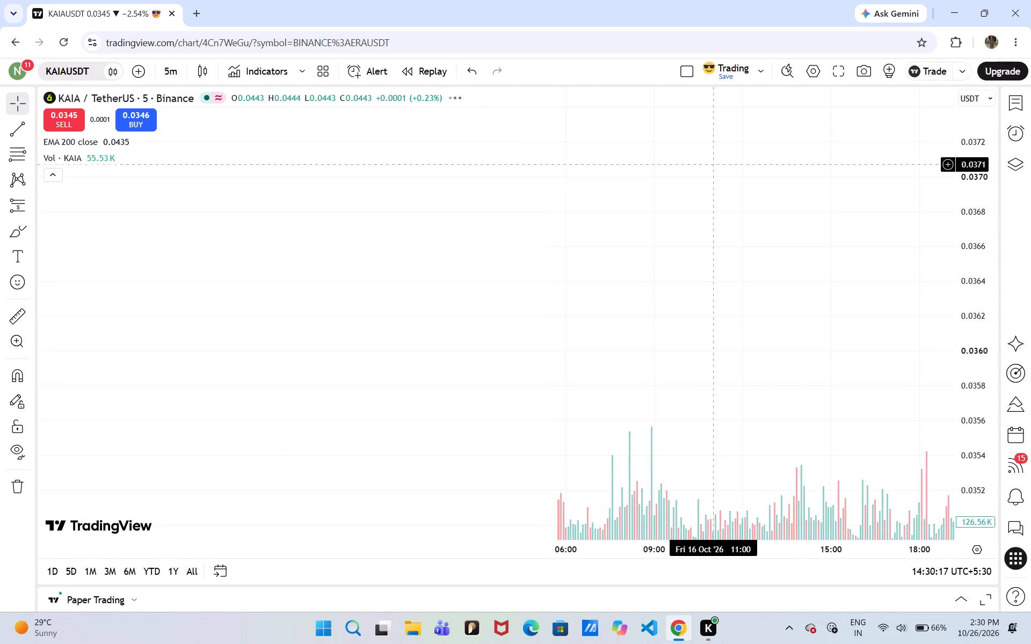
pyautogui.moveTo(104, 319); pyautogui.dragTo(531, 309)
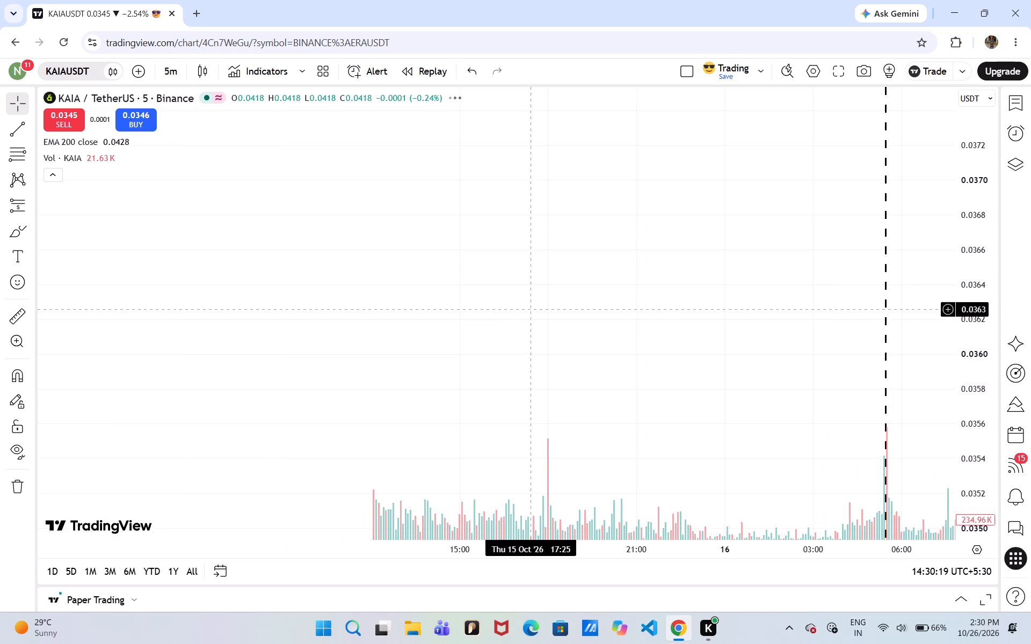
pyautogui.moveTo(78, 287); pyautogui.dragTo(627, 262)
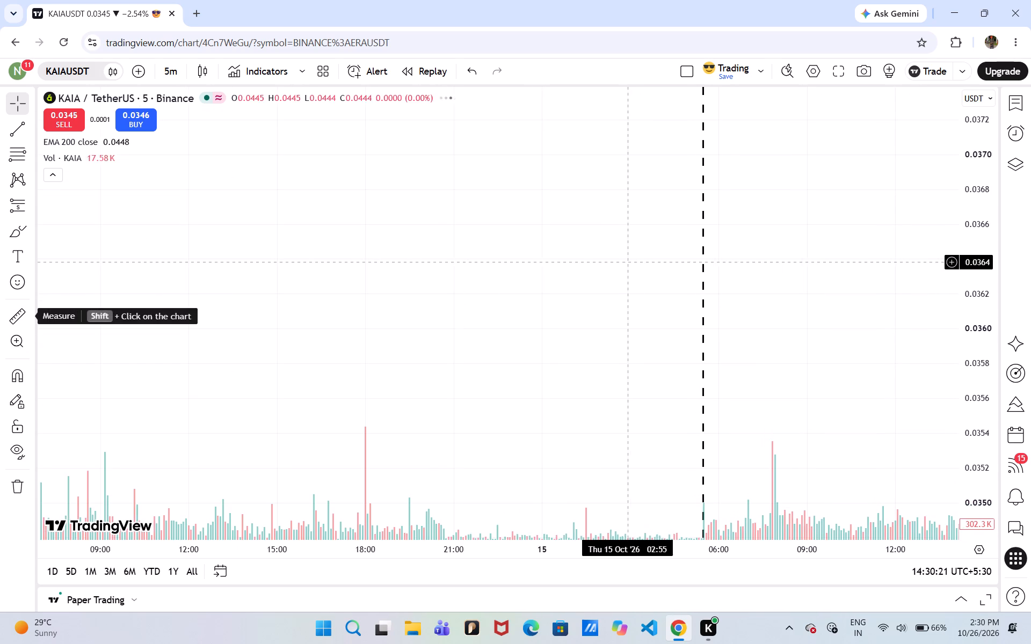
pyautogui.moveTo(92, 255); pyautogui.dragTo(705, 291)
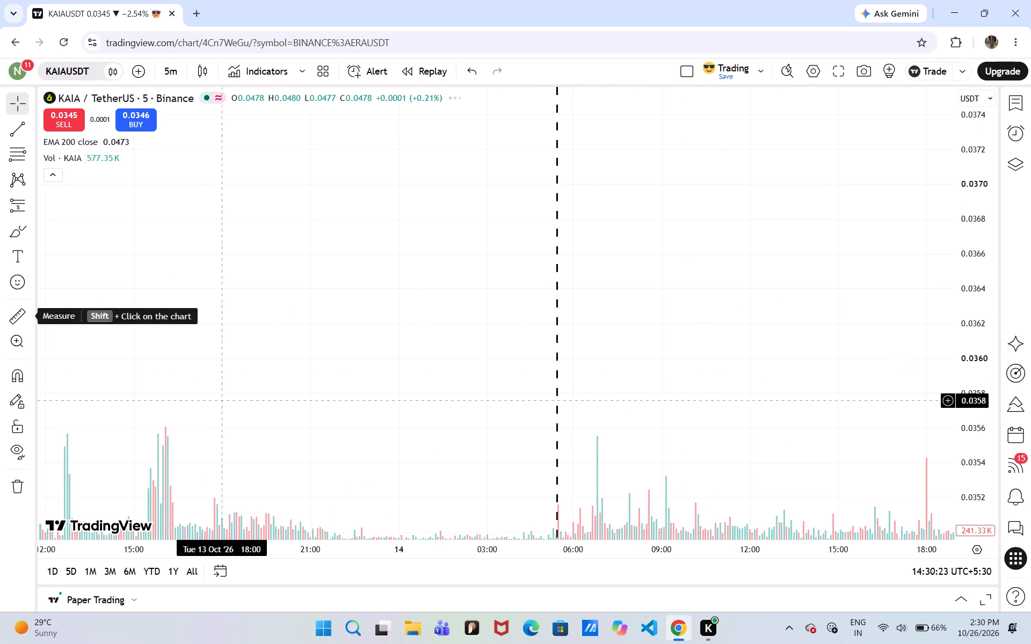
pyautogui.click(98, 411)
pyautogui.moveTo(98, 411); pyautogui.dragTo(559, 324)
pyautogui.moveTo(34, 239); pyautogui.dragTo(45, 240)
pyautogui.moveTo(45, 240); pyautogui.dragTo(691, 254)
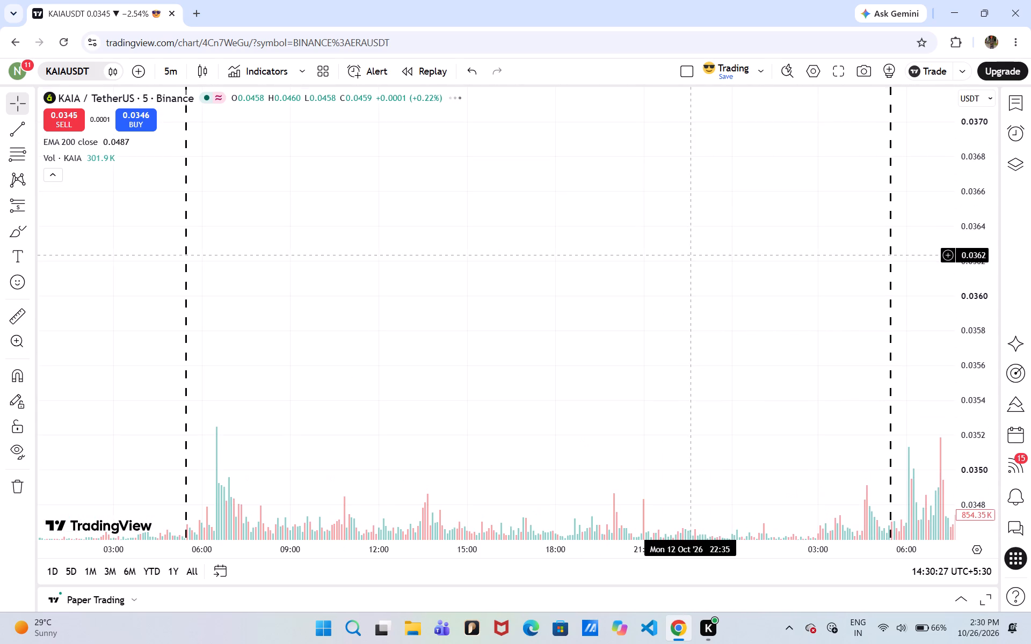
pyautogui.moveTo(163, 322); pyautogui.dragTo(624, 303)
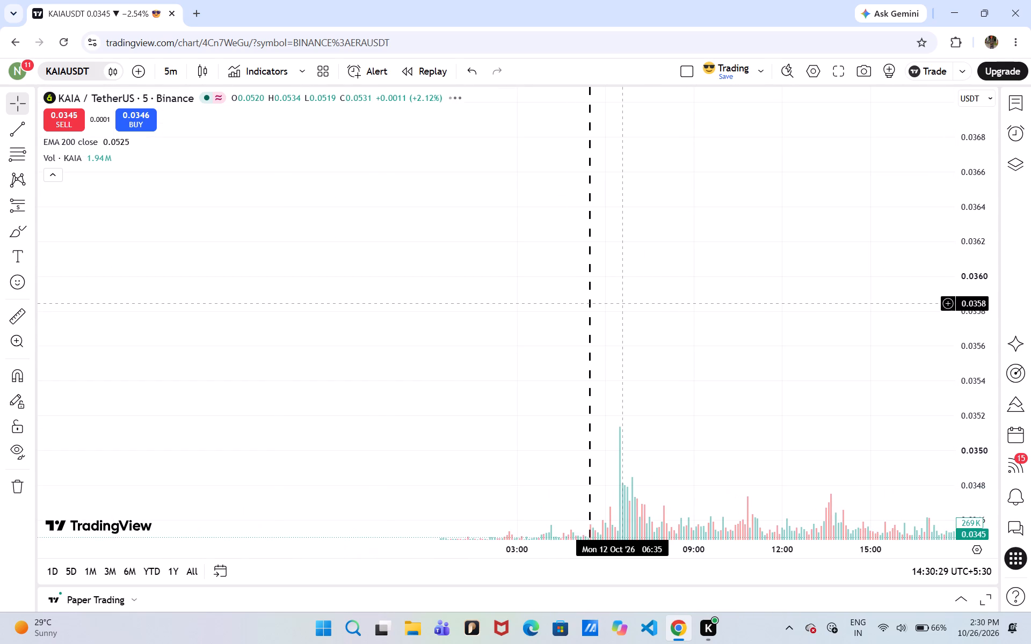
pyautogui.moveTo(268, 310); pyautogui.dragTo(414, 556)
pyautogui.moveTo(213, 355); pyautogui.dragTo(783, 313)
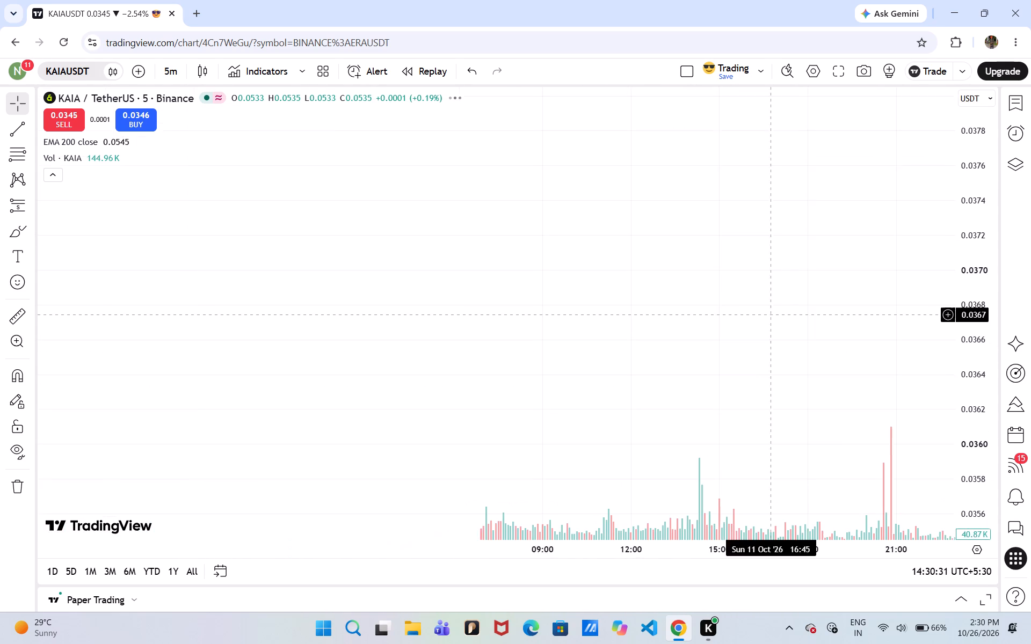
pyautogui.moveTo(783, 313); pyautogui.dragTo(781, 314)
pyautogui.moveTo(180, 319); pyautogui.dragTo(430, 322)
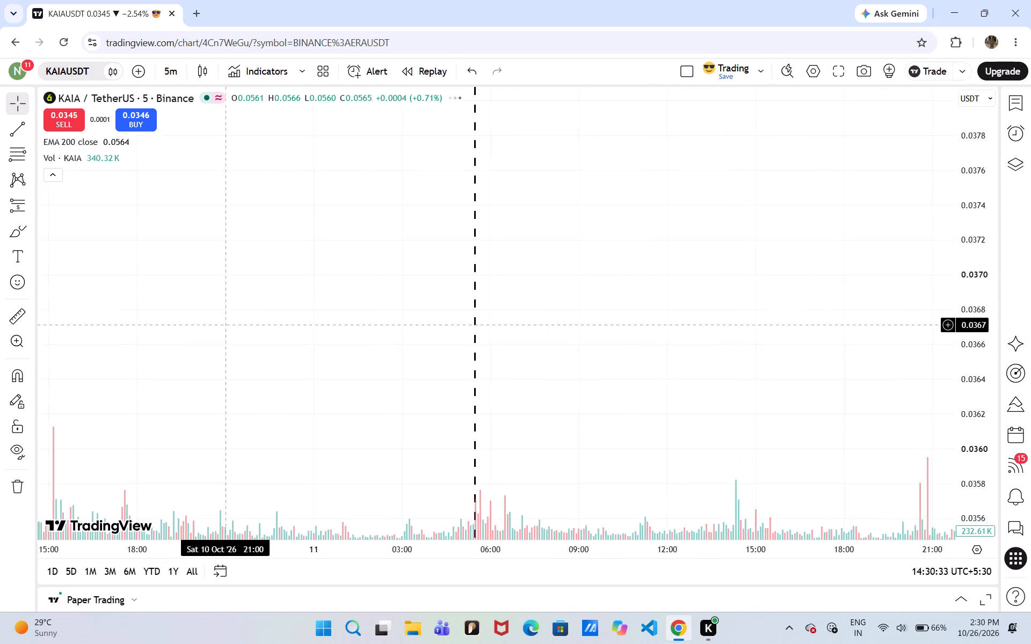
pyautogui.moveTo(430, 322); pyautogui.dragTo(741, 333)
pyautogui.moveTo(968, 207); pyautogui.dragTo(991, 461)
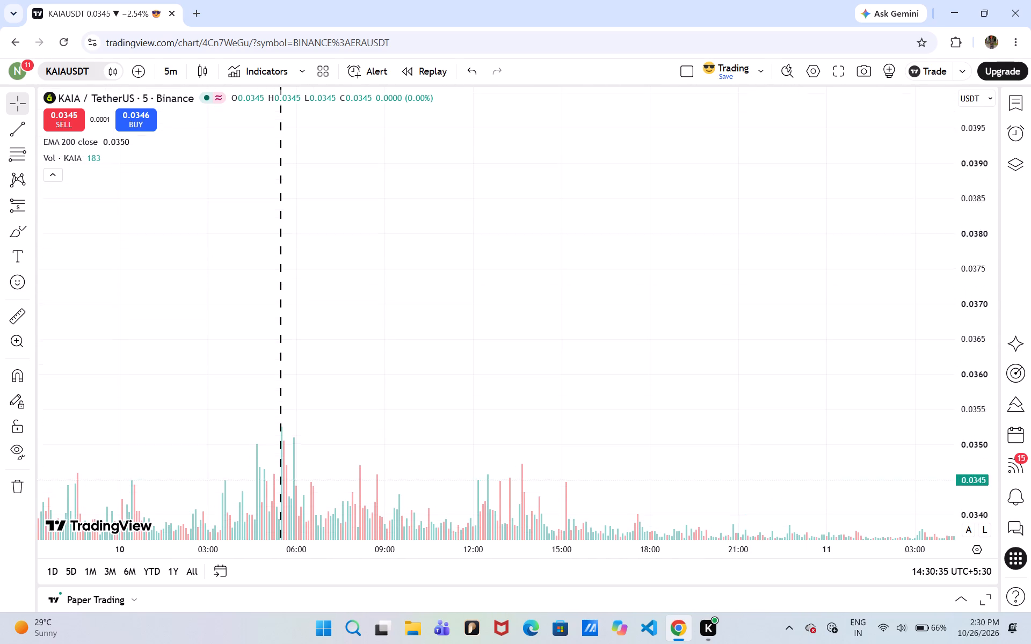
pyautogui.moveTo(991, 461); pyautogui.dragTo(988, 502)
pyautogui.moveTo(706, 327); pyautogui.dragTo(872, 546)
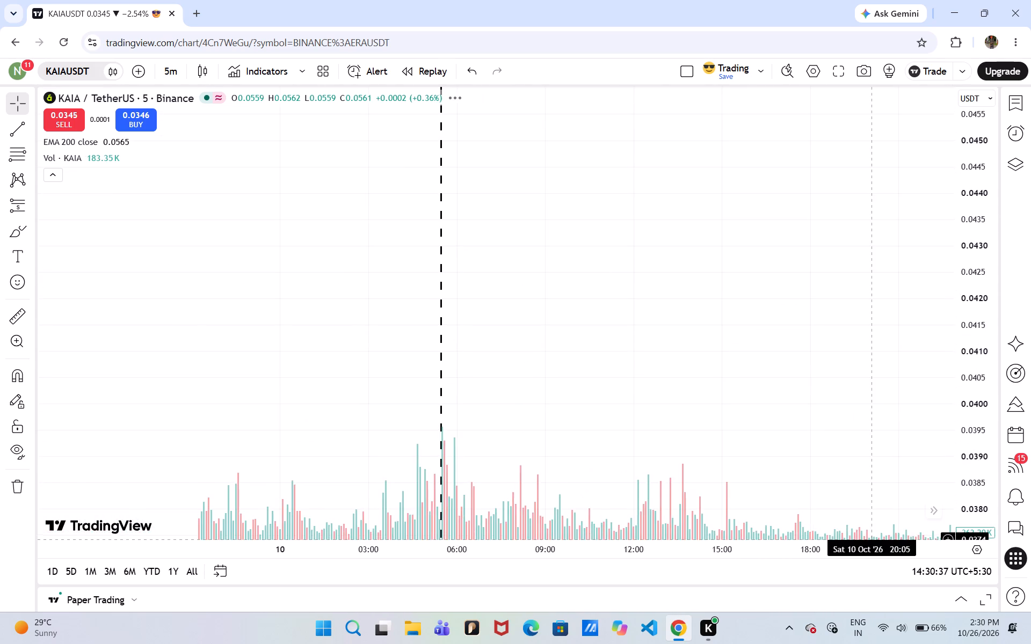
pyautogui.moveTo(554, 237); pyautogui.dragTo(734, 416)
pyautogui.moveTo(403, 298); pyautogui.dragTo(734, 148)
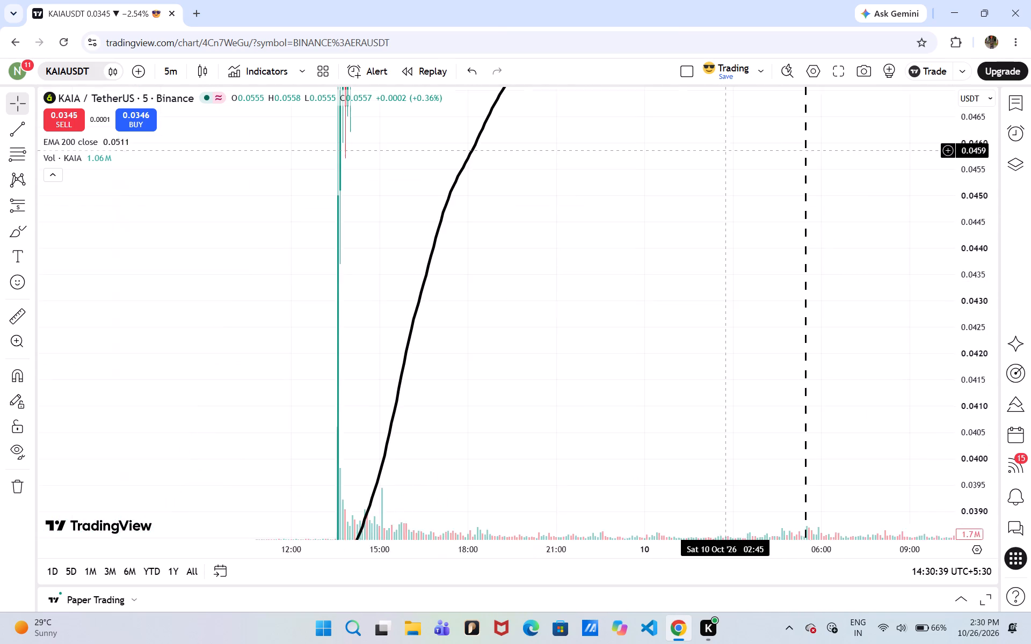
pyautogui.moveTo(734, 148); pyautogui.dragTo(734, 148)
pyautogui.click(386, 305)
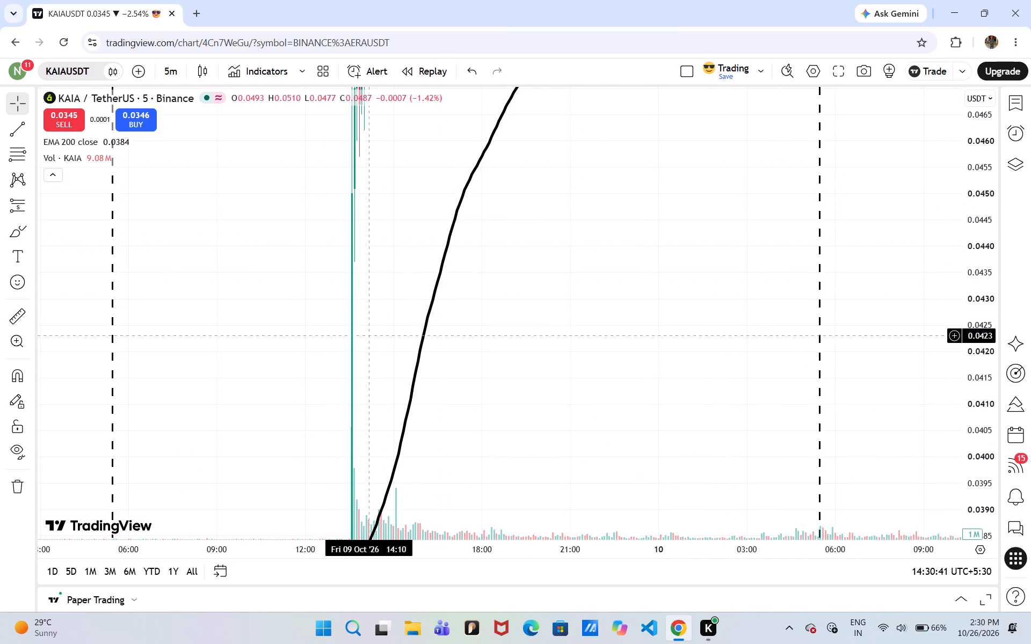
pyautogui.moveTo(371, 340); pyautogui.dragTo(369, 142)
pyautogui.moveTo(219, 309); pyautogui.dragTo(673, 340)
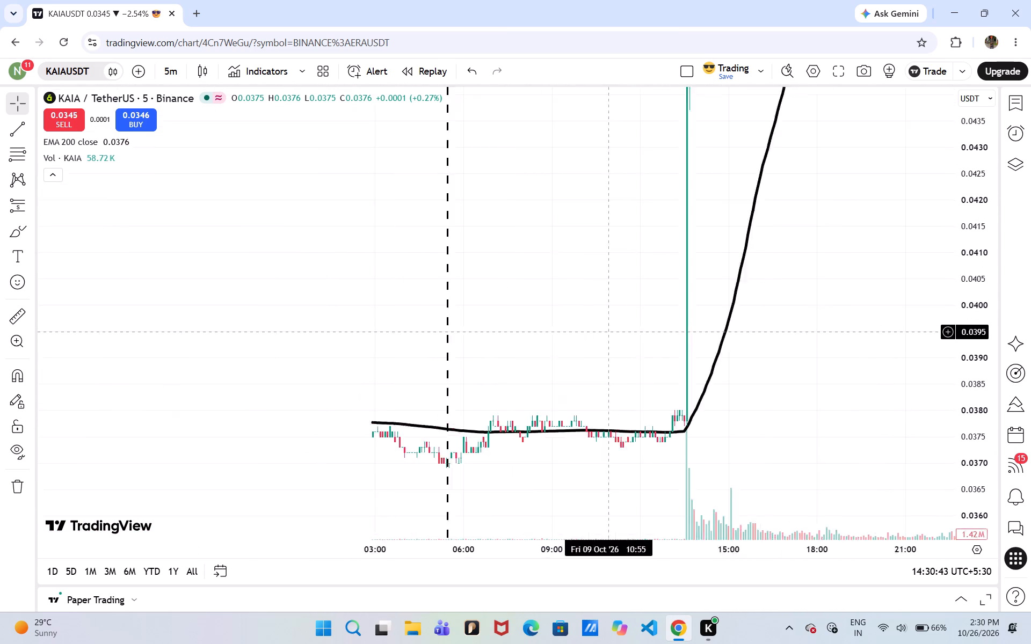
pyautogui.moveTo(673, 340); pyautogui.dragTo(698, 343)
pyautogui.moveTo(381, 347); pyautogui.dragTo(765, 350)
pyautogui.moveTo(765, 350); pyautogui.dragTo(330, 349)
pyautogui.moveTo(752, 325); pyautogui.dragTo(706, 335)
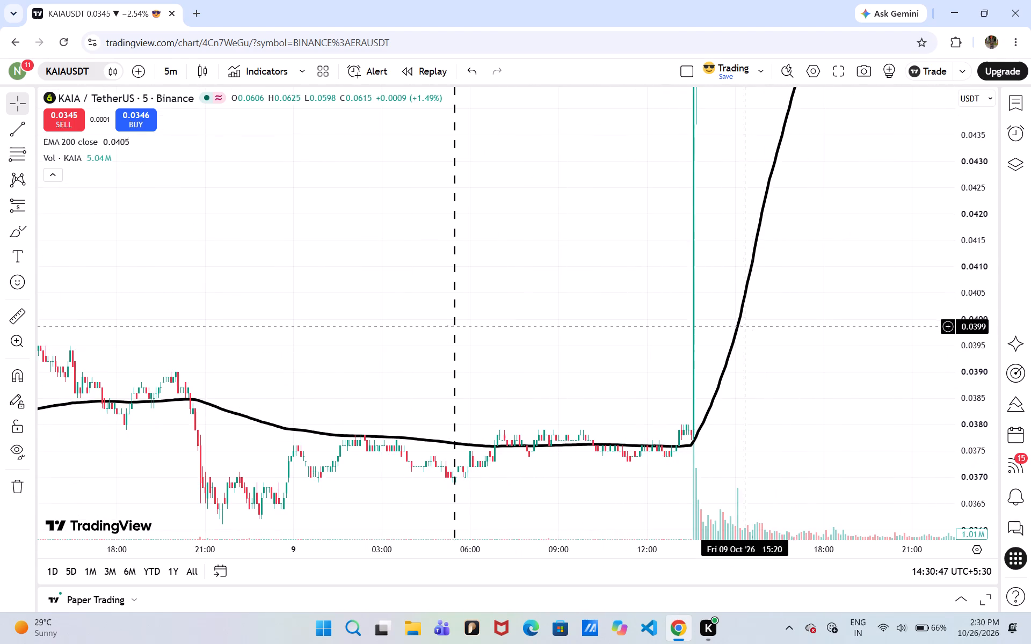
# Compress the price scale and examine KAIAUSDT's price action against the EMA 200 from 9 to 14 October.
pyautogui.moveTo(706, 335); pyautogui.dragTo(488, 377)
pyautogui.moveTo(972, 159); pyautogui.dragTo(993, 482)
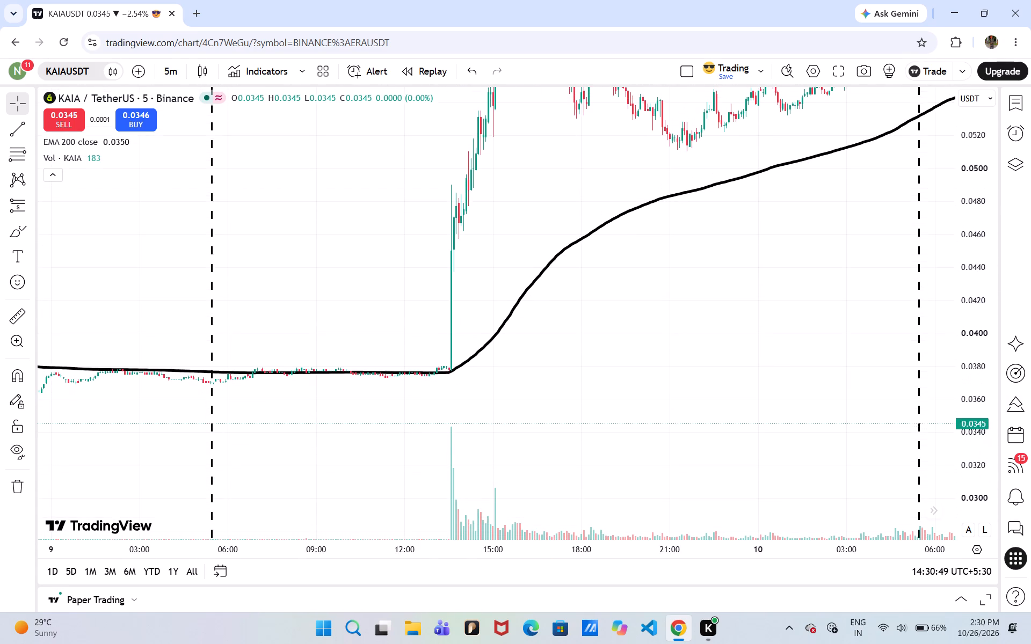
pyautogui.moveTo(961, 240); pyautogui.dragTo(981, 337)
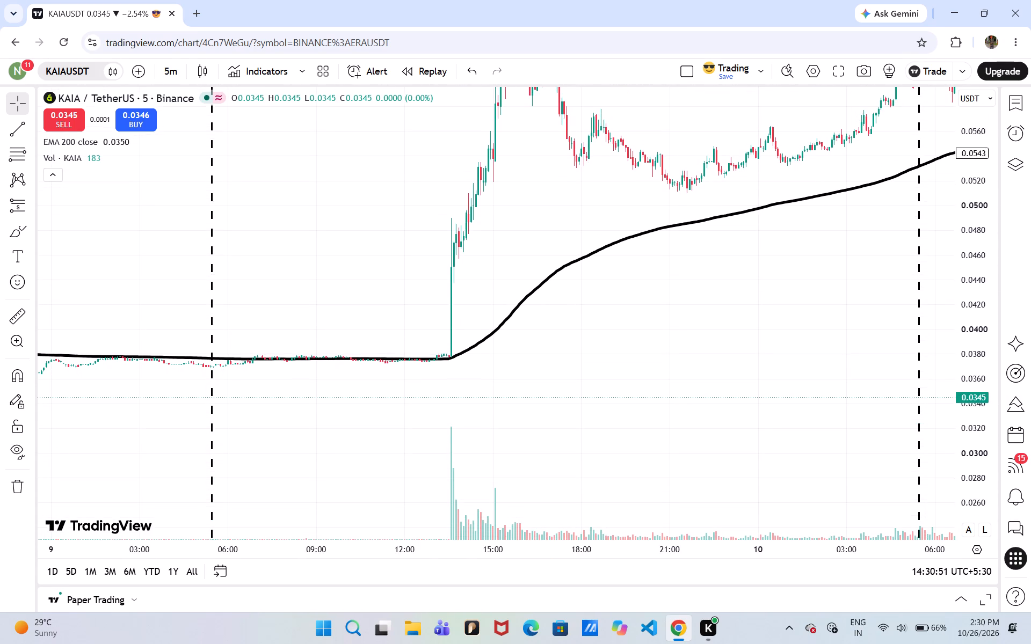
pyautogui.moveTo(982, 188); pyautogui.dragTo(1006, 369)
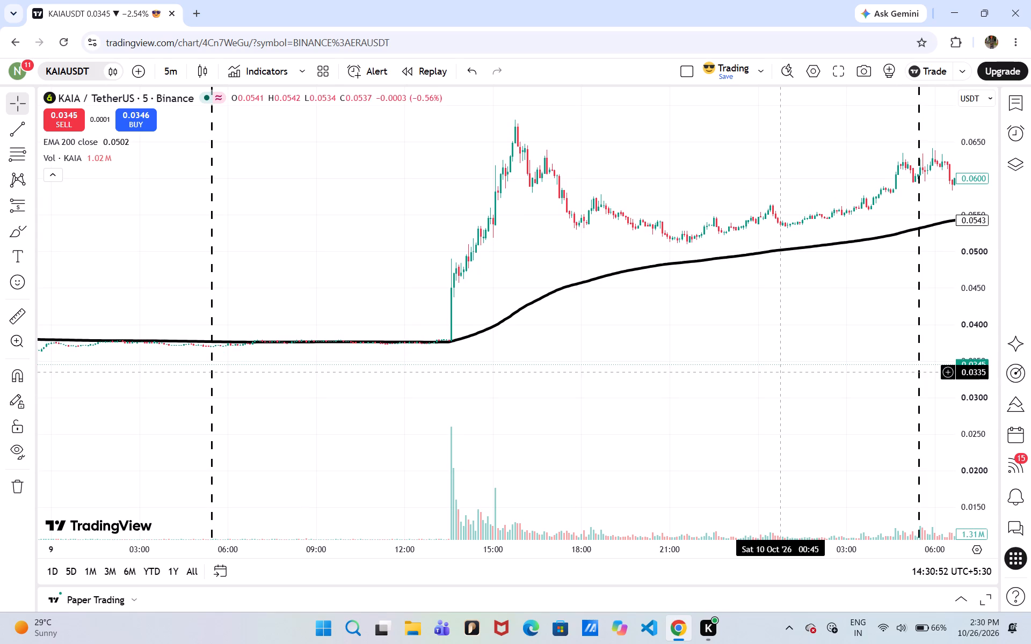
pyautogui.moveTo(779, 372); pyautogui.dragTo(328, 415)
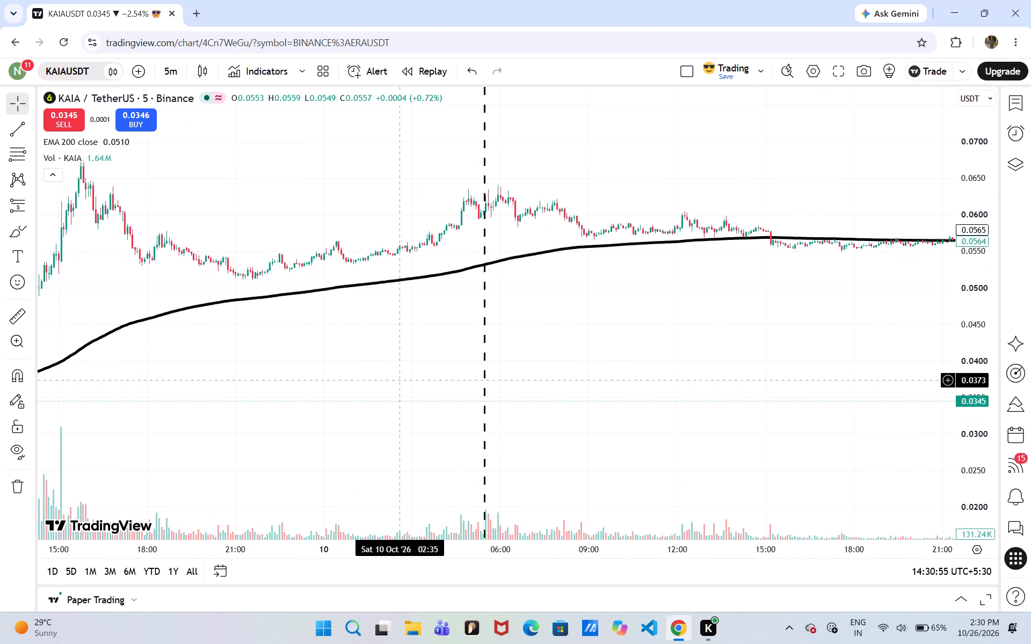
pyautogui.moveTo(604, 359); pyautogui.dragTo(80, 343)
pyautogui.moveTo(561, 365); pyautogui.dragTo(164, 387)
pyautogui.moveTo(602, 381); pyautogui.dragTo(170, 351)
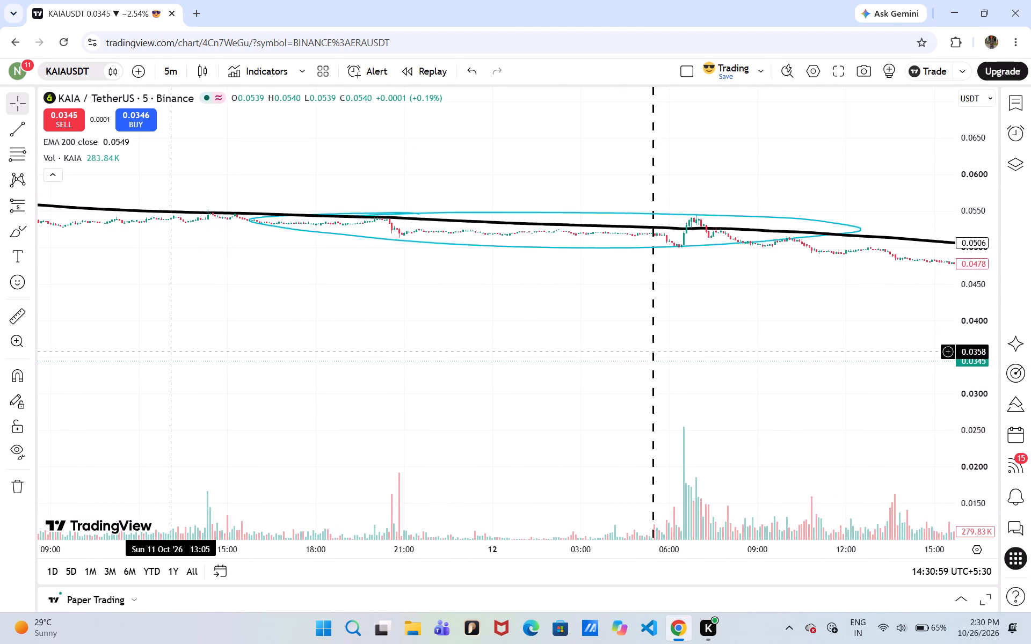
pyautogui.moveTo(461, 380); pyautogui.dragTo(37, 396)
pyautogui.moveTo(384, 374); pyautogui.dragTo(56, 382)
pyautogui.moveTo(382, 378); pyautogui.dragTo(0, 367)
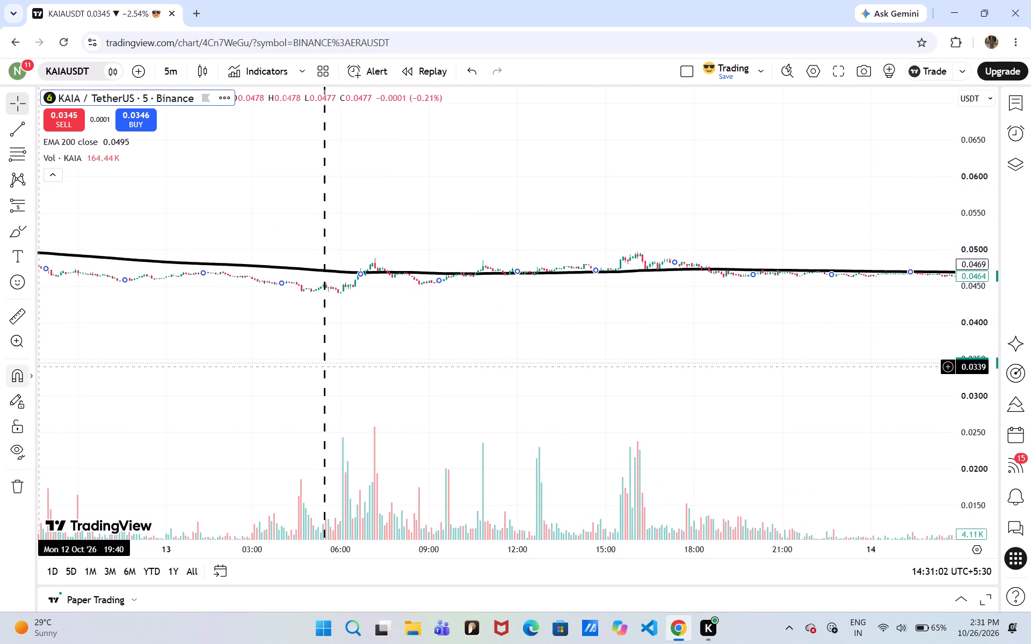
# Measure the 9 October rally from its 0.0377 base up to 0.0672 near the peak, then clear the measurement.
pyautogui.moveTo(511, 338); pyautogui.dragTo(691, 305)
pyautogui.moveTo(319, 287); pyautogui.dragTo(826, 350)
pyautogui.moveTo(416, 421); pyautogui.dragTo(878, 447)
pyautogui.moveTo(355, 393); pyautogui.dragTo(824, 305)
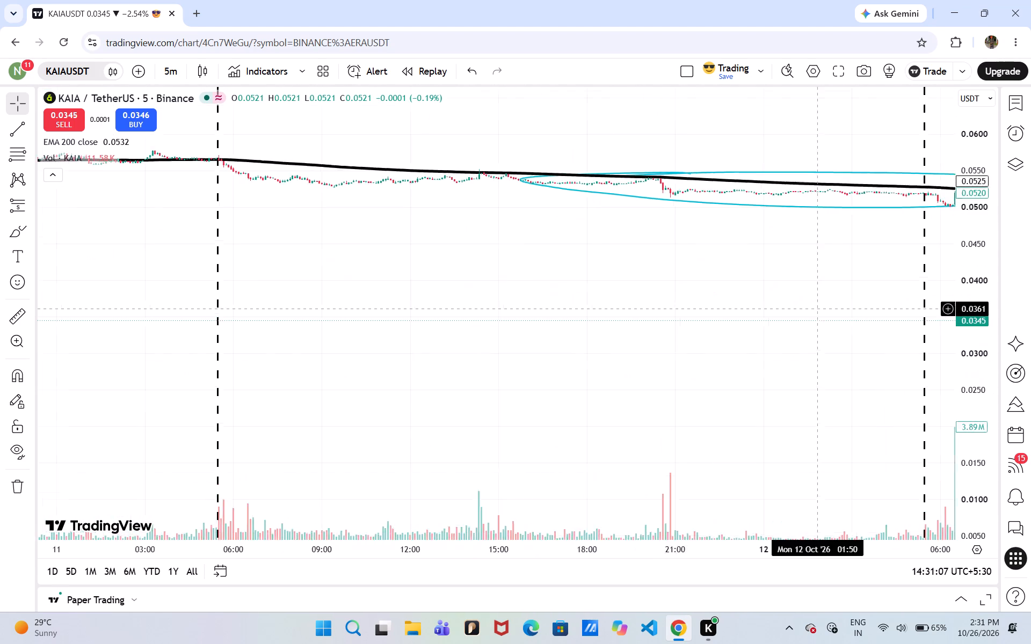
pyautogui.moveTo(824, 305); pyautogui.dragTo(823, 305)
pyautogui.moveTo(348, 284); pyautogui.dragTo(654, 318)
pyautogui.moveTo(229, 311); pyautogui.dragTo(807, 215)
pyautogui.moveTo(396, 261); pyautogui.dragTo(679, 411)
pyautogui.moveTo(289, 362); pyautogui.dragTo(674, 407)
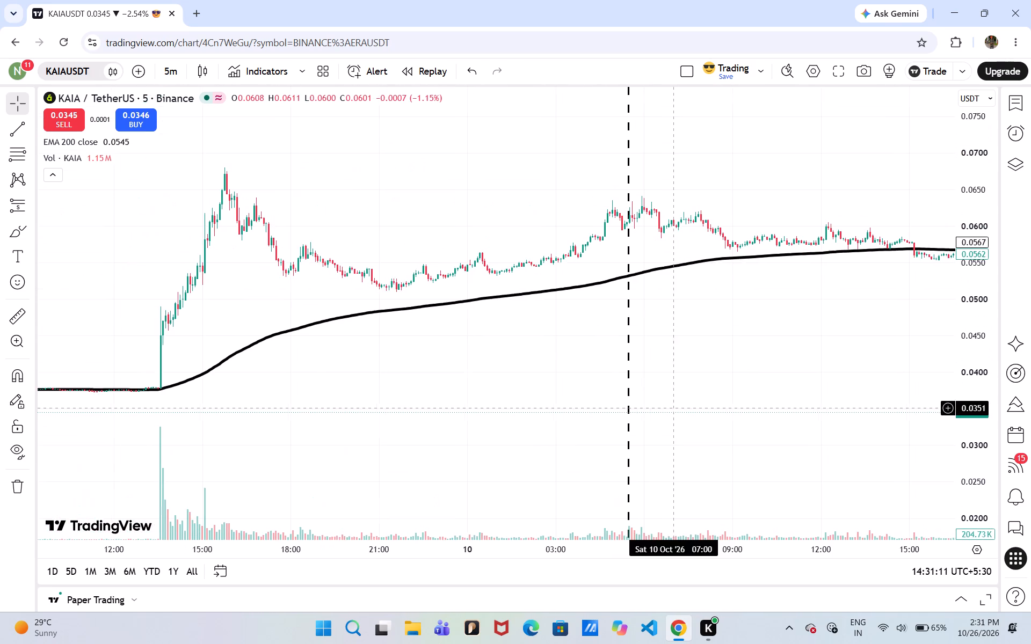
pyautogui.moveTo(303, 425); pyautogui.dragTo(537, 423)
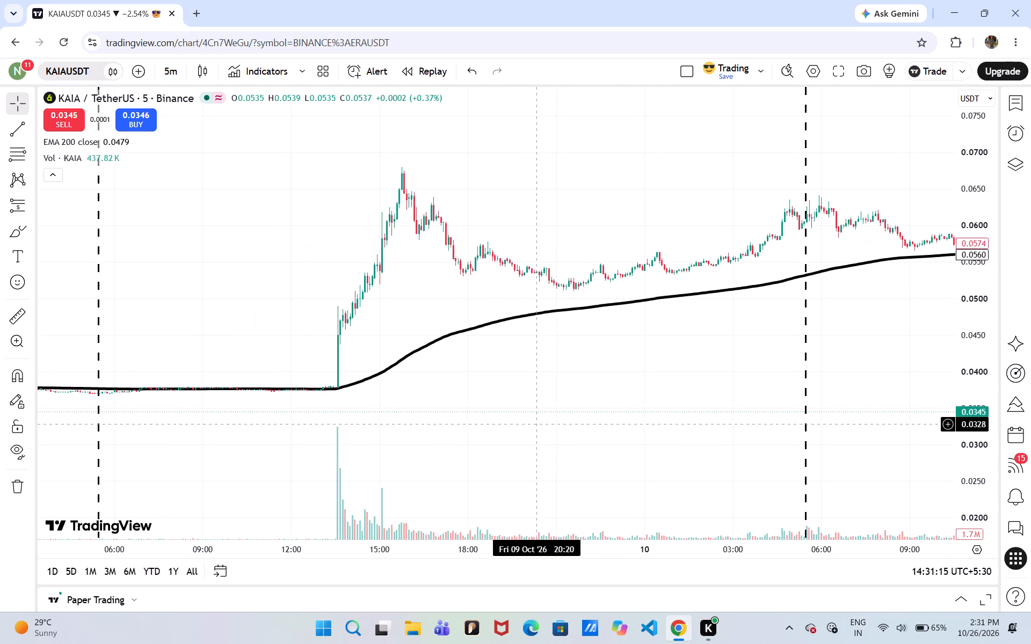
pyautogui.click(11, 313)
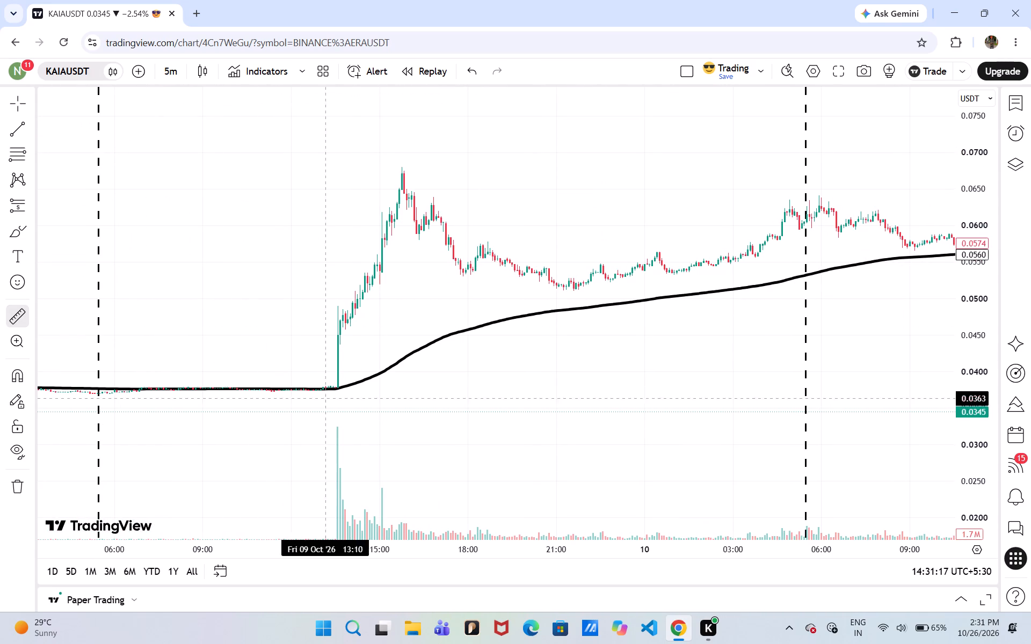
pyautogui.click(336, 388)
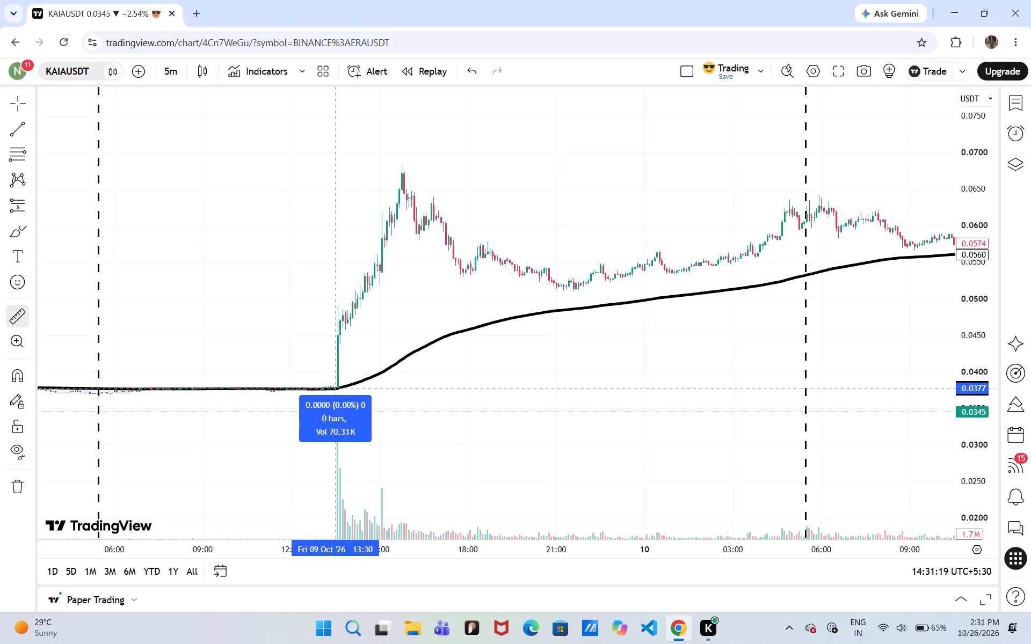
pyautogui.click(500, 173)
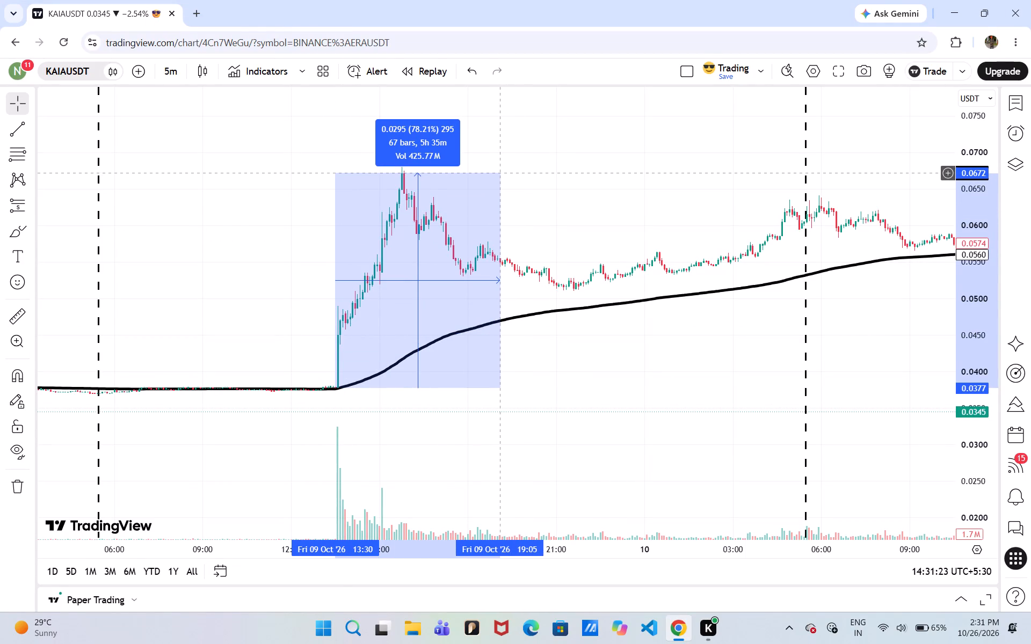
pyautogui.click(515, 279)
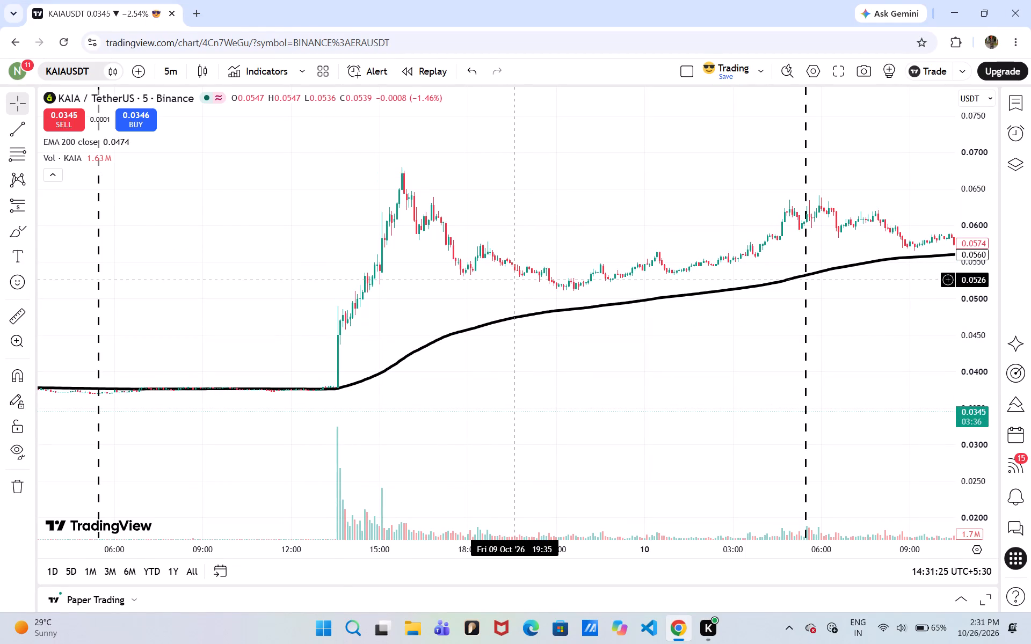
# Draw a horizontal ray at 0.0526 starting from about 19:35 on 9 October.
pyautogui.hotkey('alt', 'j')
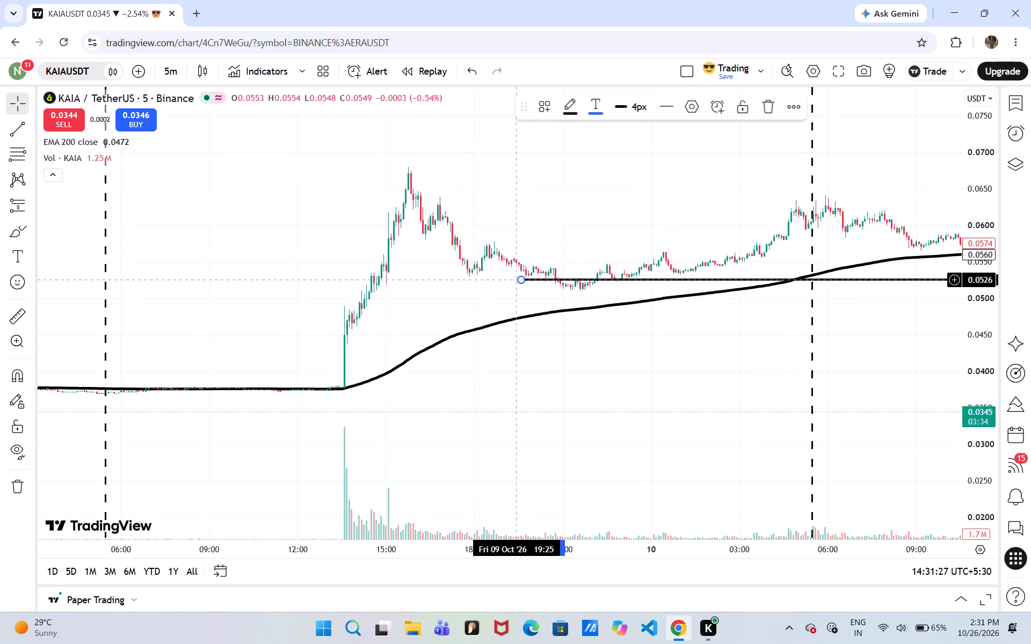
# Examine KAIAUSDT's price action against the 0.0526 ray and the EMA 200 on 11 and 12 October, at an expanded price scale.
pyautogui.moveTo(704, 396); pyautogui.dragTo(149, 396)
pyautogui.moveTo(705, 297); pyautogui.dragTo(142, 240)
pyautogui.moveTo(583, 251); pyautogui.dragTo(198, 274)
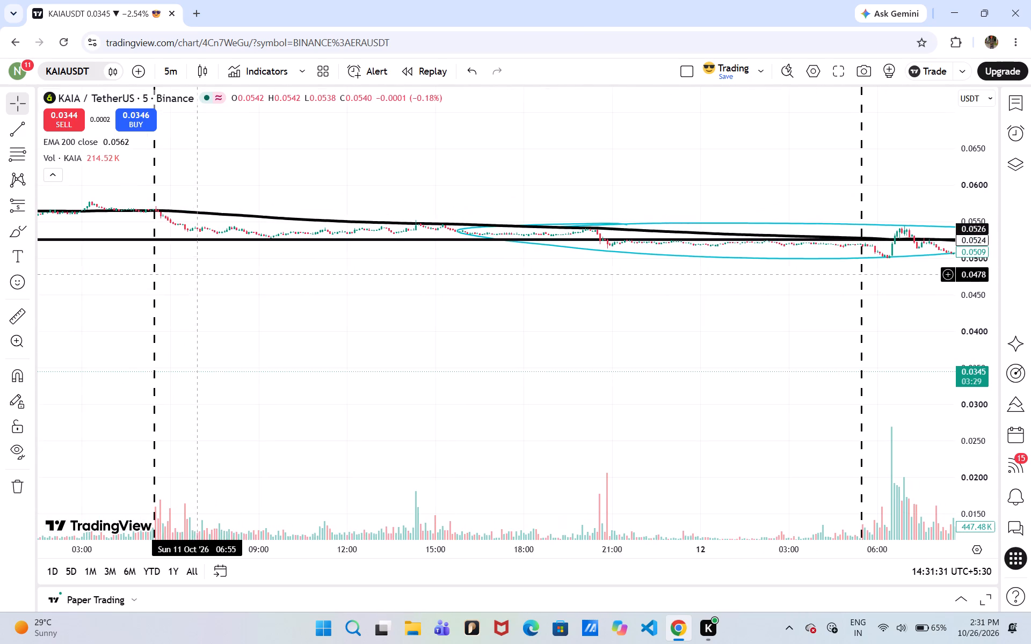
pyautogui.moveTo(973, 287); pyautogui.dragTo(954, 79)
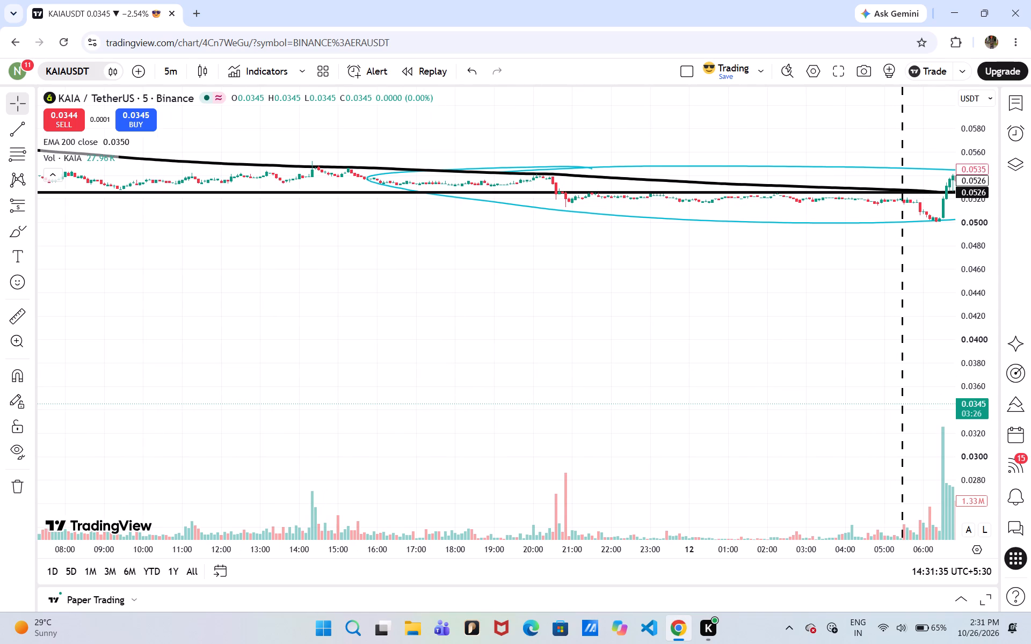
pyautogui.moveTo(982, 462); pyautogui.dragTo(971, 112)
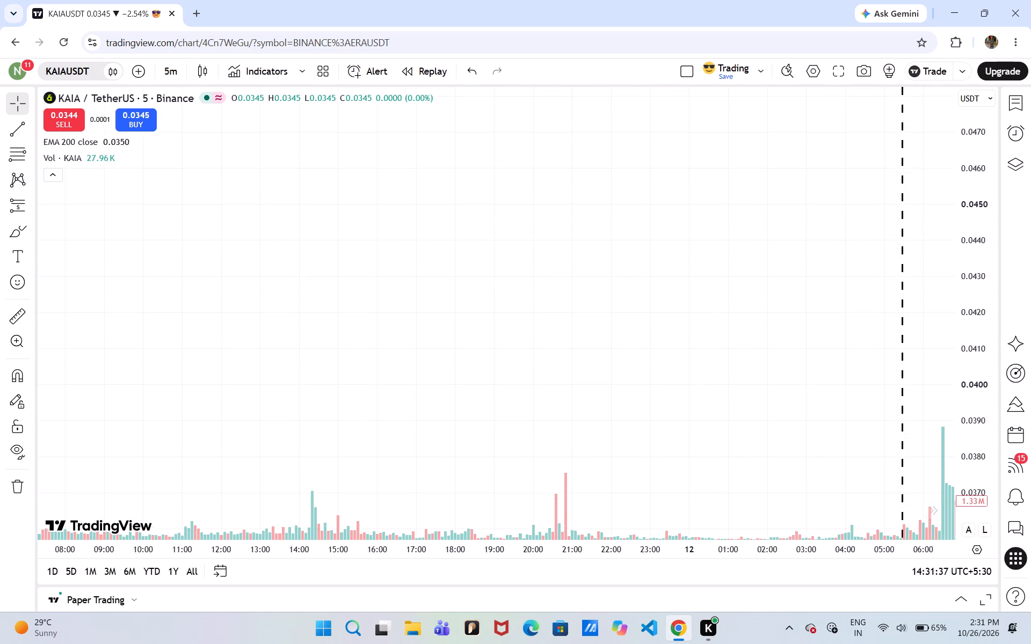
pyautogui.moveTo(683, 197); pyautogui.dragTo(666, 510)
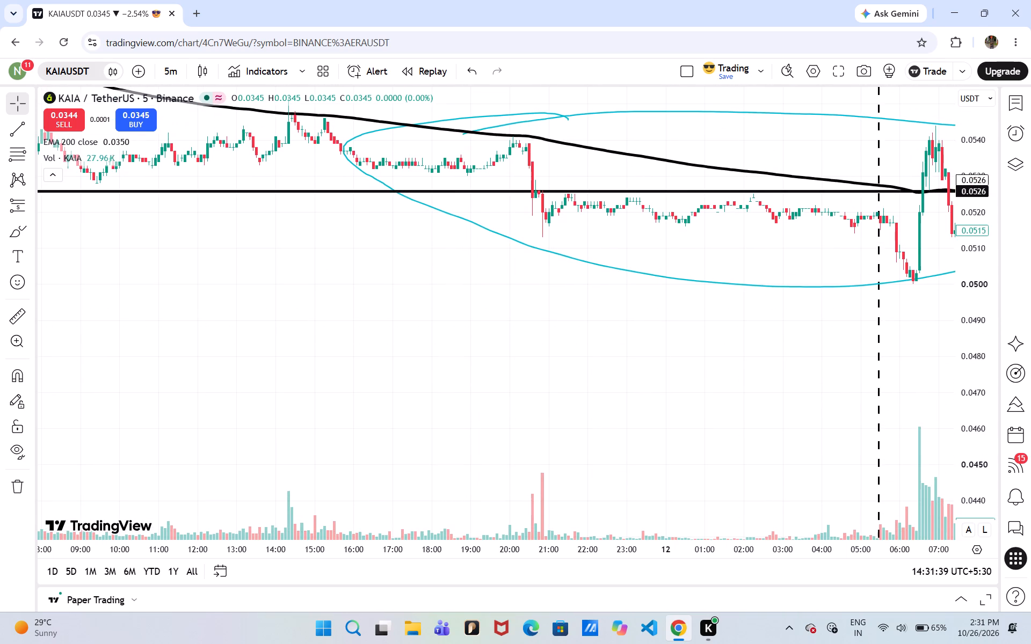
pyautogui.moveTo(968, 436); pyautogui.dragTo(949, 213)
pyautogui.moveTo(708, 208); pyautogui.dragTo(627, 459)
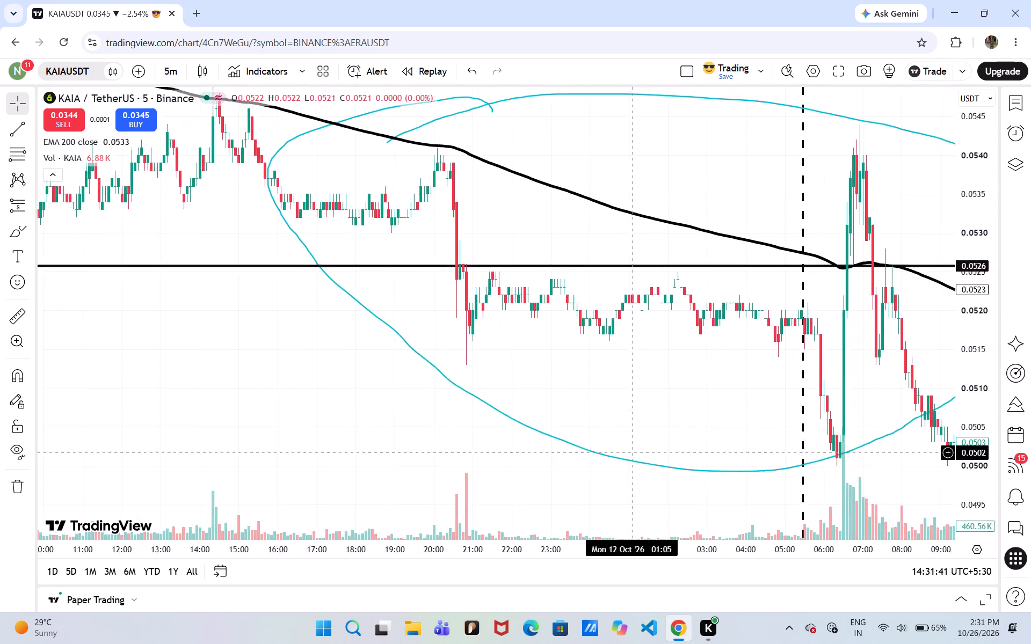
pyautogui.moveTo(627, 459); pyautogui.dragTo(629, 460)
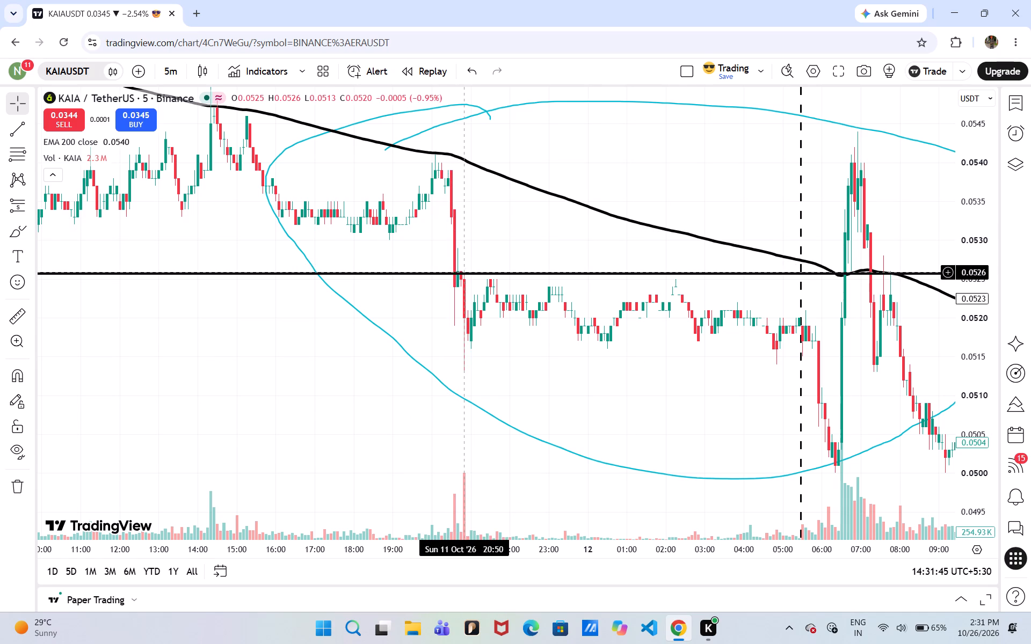
# Measure from 0.0525 at 21:15 on 11 October to 0.0501 at 04:15 on 12 October, then clear the measurement.
pyautogui.click(19, 314)
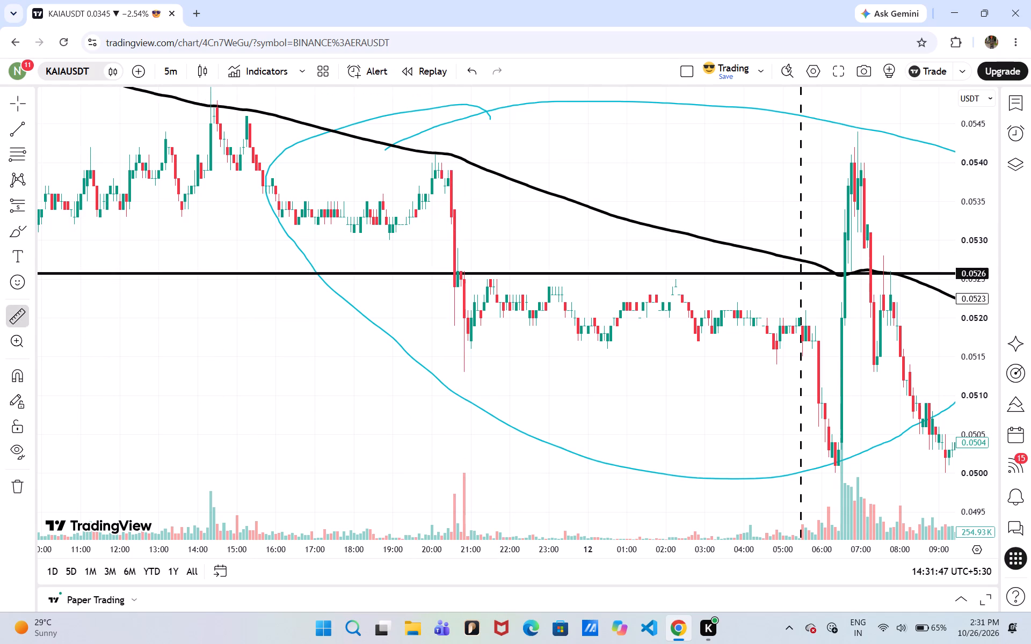
pyautogui.click(480, 281)
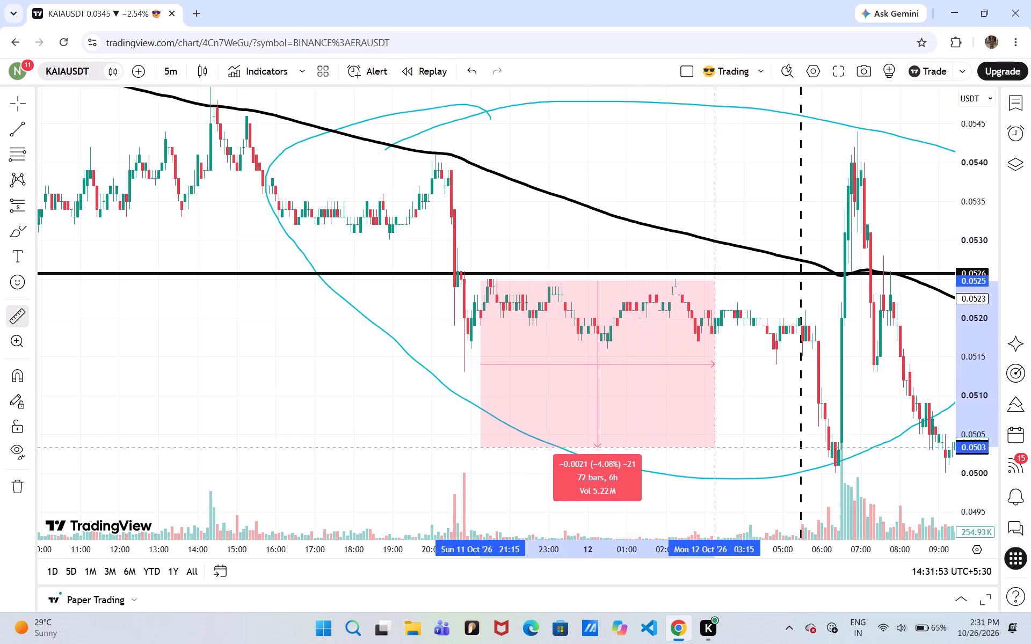
pyautogui.click(753, 469)
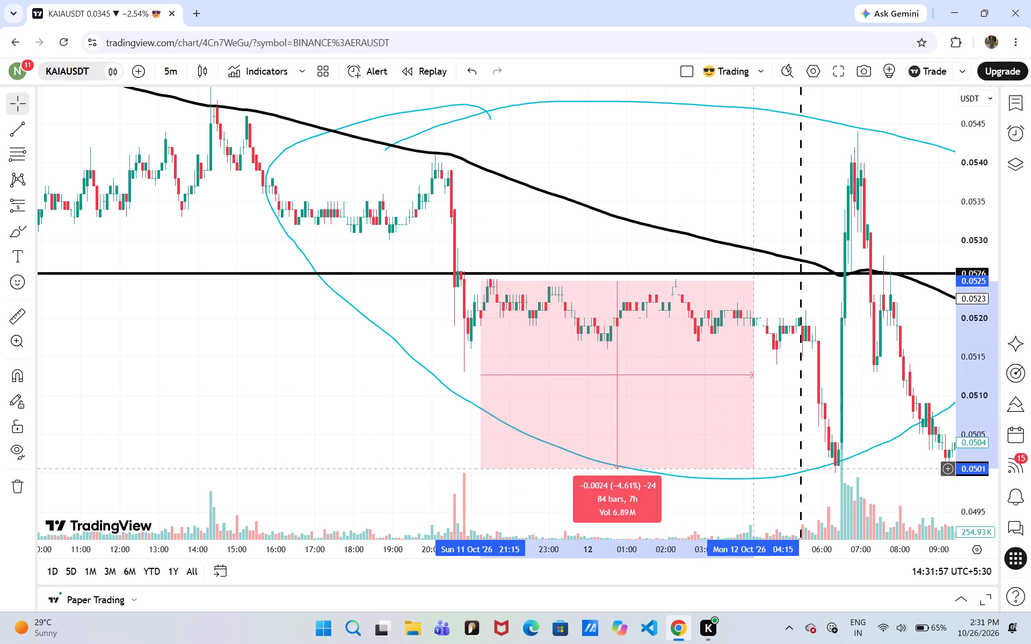
pyautogui.click(753, 469)
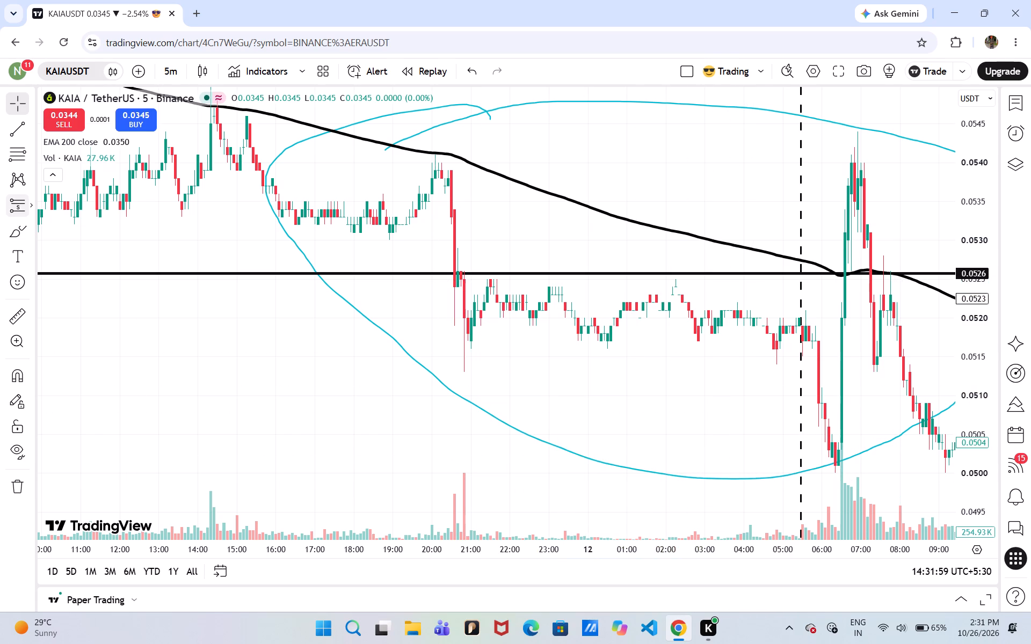
# Place a short position with entry at 0.0524 from 20:55 on 11 October and its target at 0.0509.
pyautogui.click(16, 207)
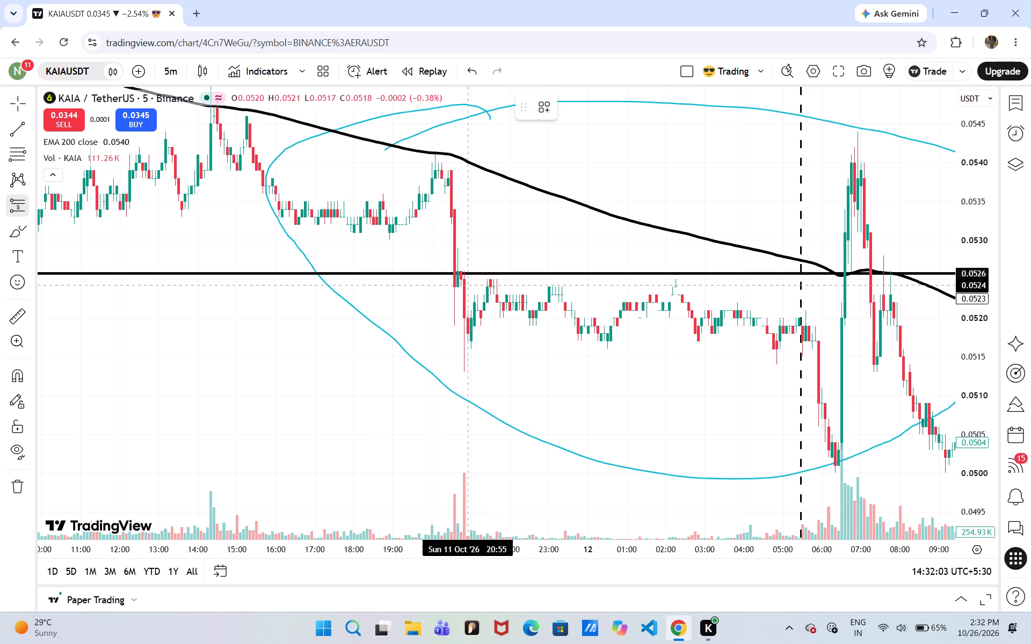
pyautogui.click(469, 284)
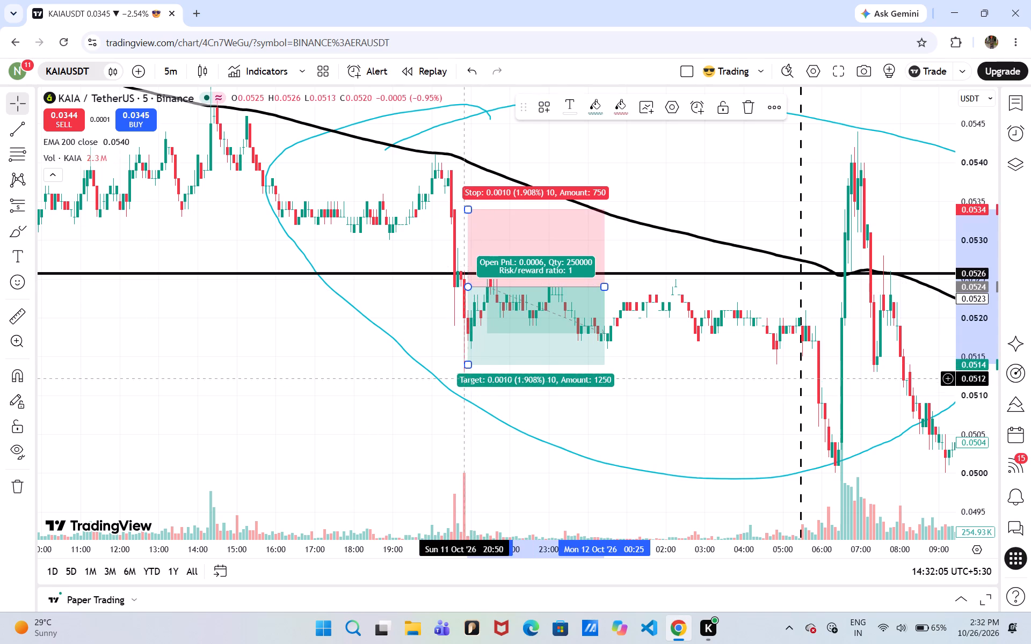
pyautogui.moveTo(469, 365); pyautogui.dragTo(476, 386)
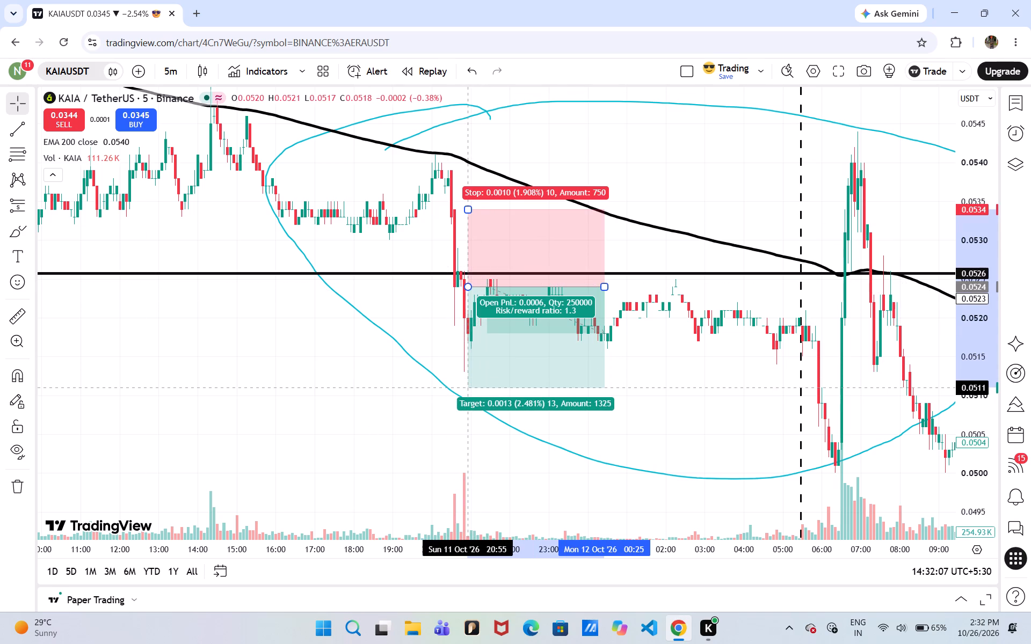
pyautogui.moveTo(476, 386); pyautogui.dragTo(475, 385)
pyautogui.moveTo(475, 385); pyautogui.dragTo(471, 443)
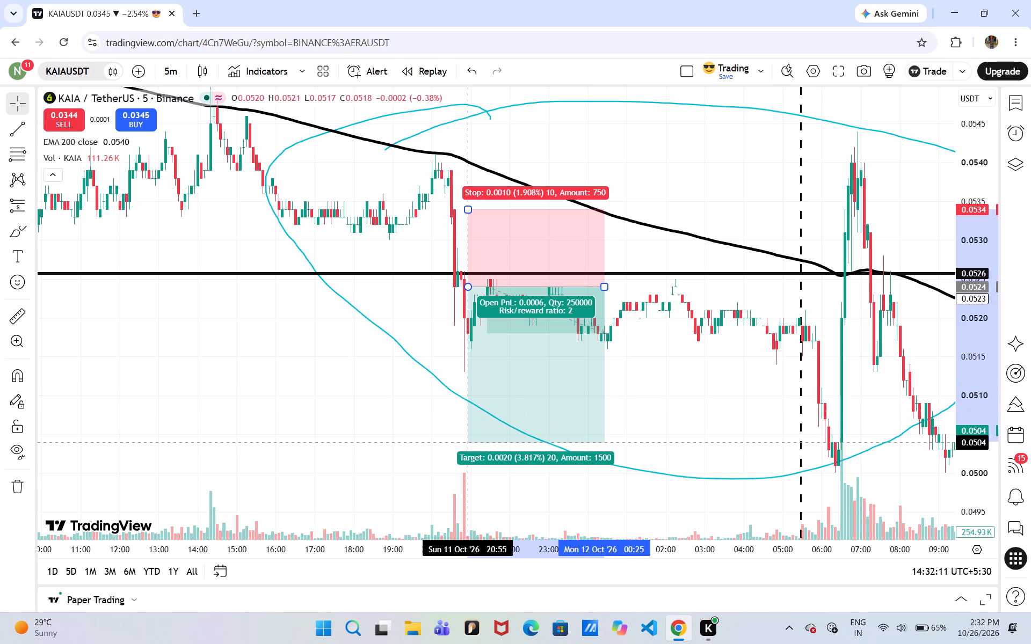
pyautogui.moveTo(471, 443); pyautogui.dragTo(473, 404)
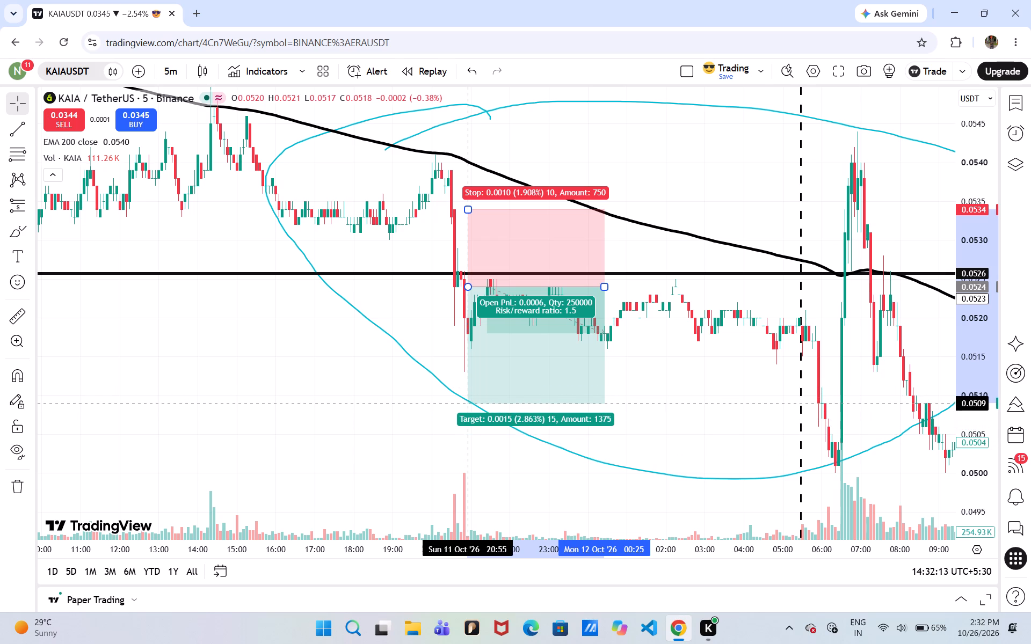
pyautogui.moveTo(473, 404); pyautogui.dragTo(473, 402)
pyautogui.moveTo(473, 402); pyautogui.dragTo(480, 405)
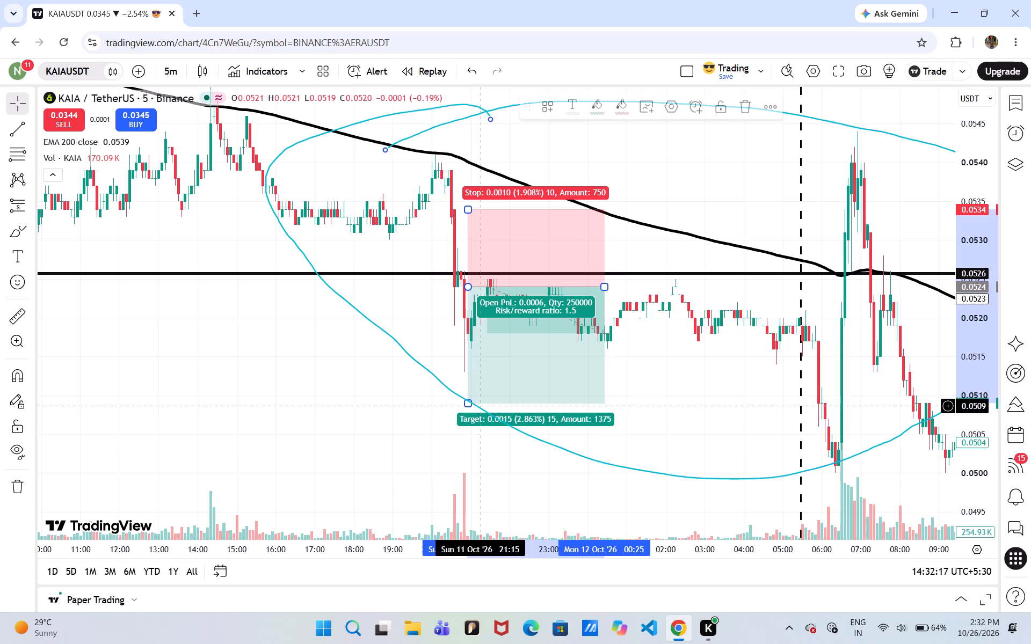
# Tighten the short position's stop to 0.0528, just above the 0.0526 ray.
pyautogui.moveTo(467, 211); pyautogui.dragTo(474, 260)
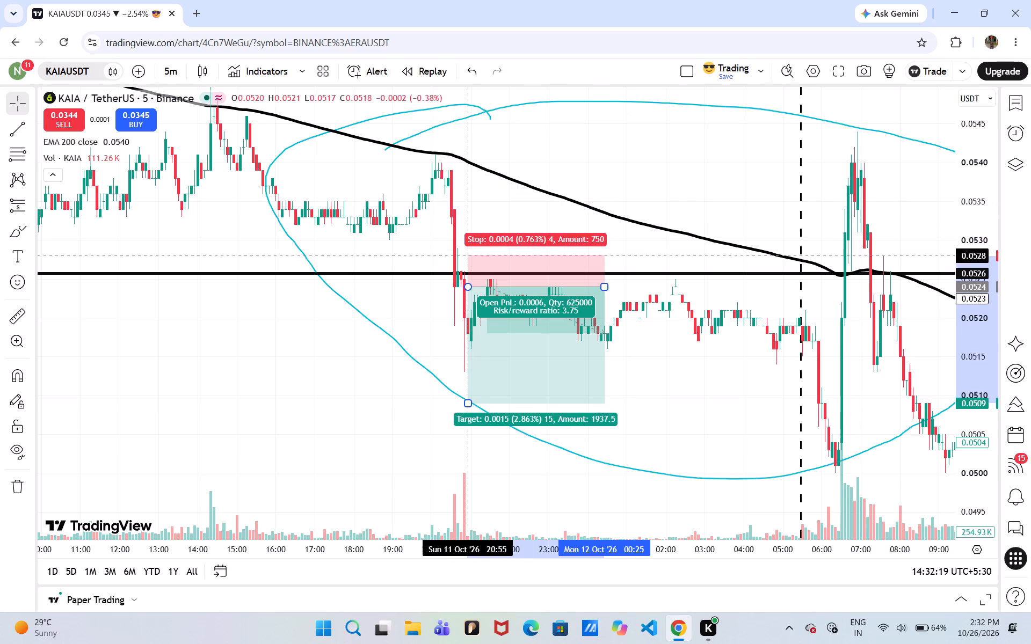
pyautogui.moveTo(474, 260); pyautogui.dragTo(476, 249)
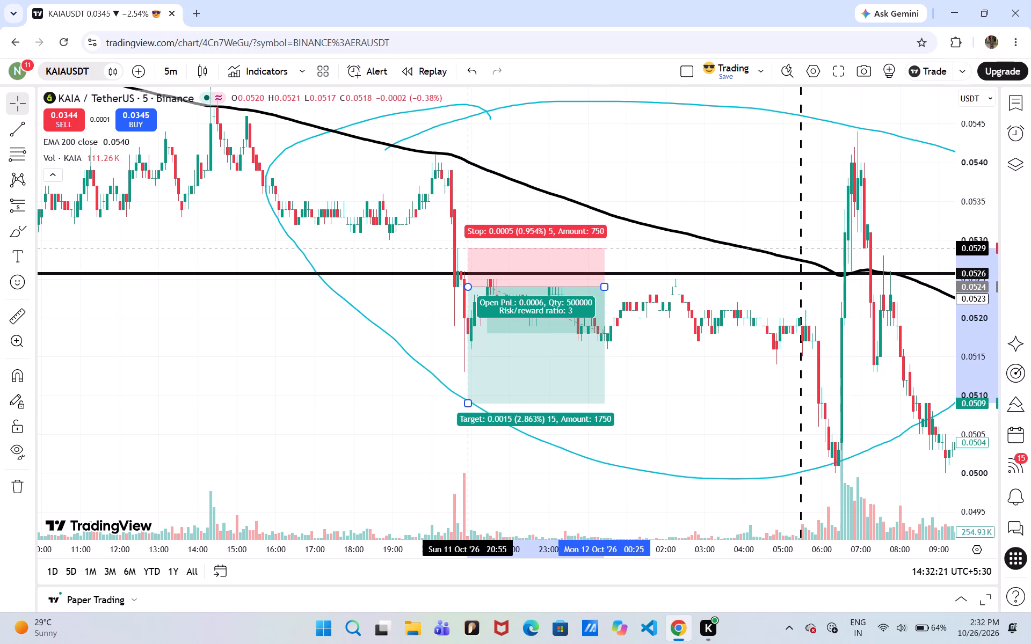
pyautogui.moveTo(476, 249); pyautogui.dragTo(476, 252)
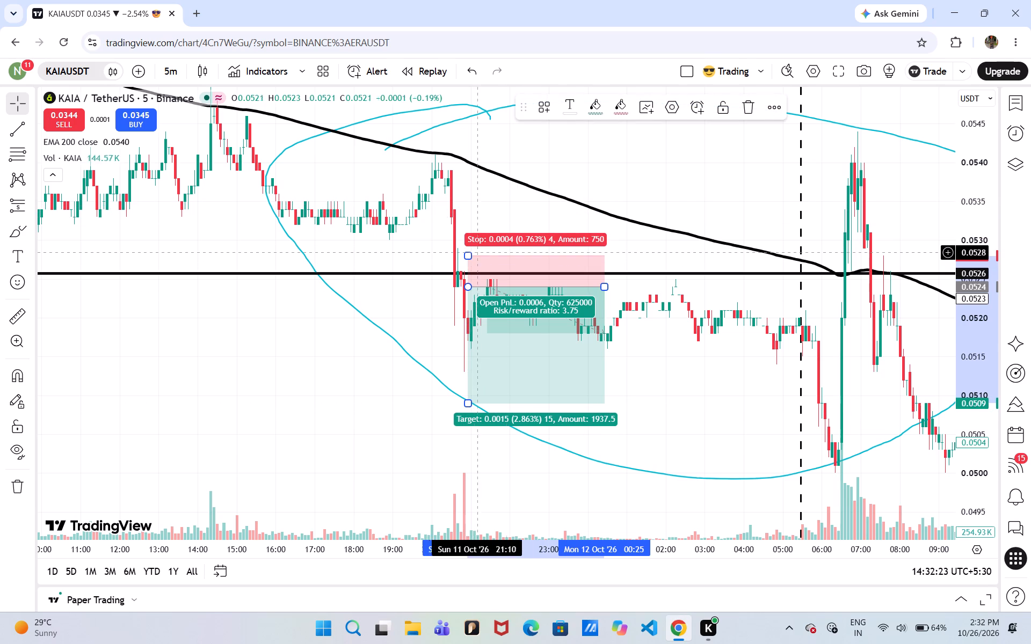
# Move the short position's target to 0.0511 and shift the position to start at 20:50 on 11 October.
pyautogui.moveTo(467, 401); pyautogui.dragTo(474, 390)
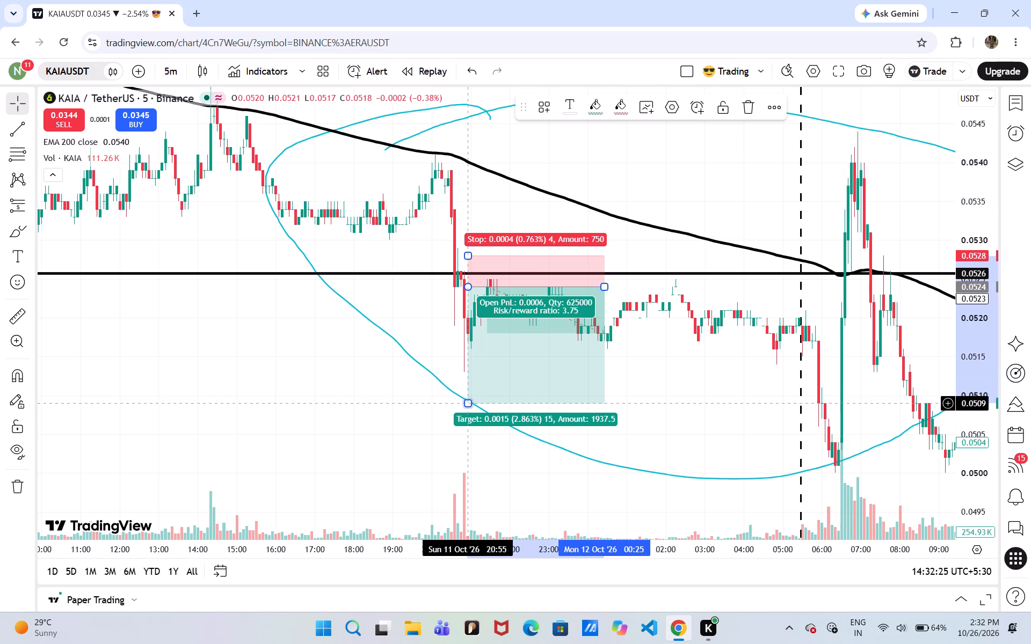
pyautogui.moveTo(474, 390); pyautogui.dragTo(479, 386)
pyautogui.click(362, 420)
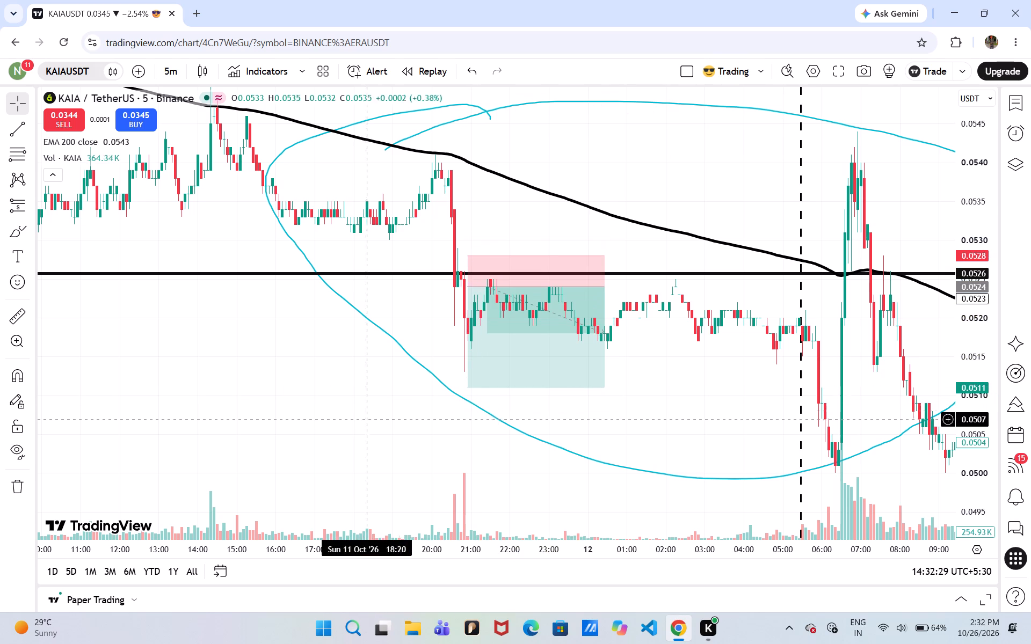
pyautogui.click(529, 346)
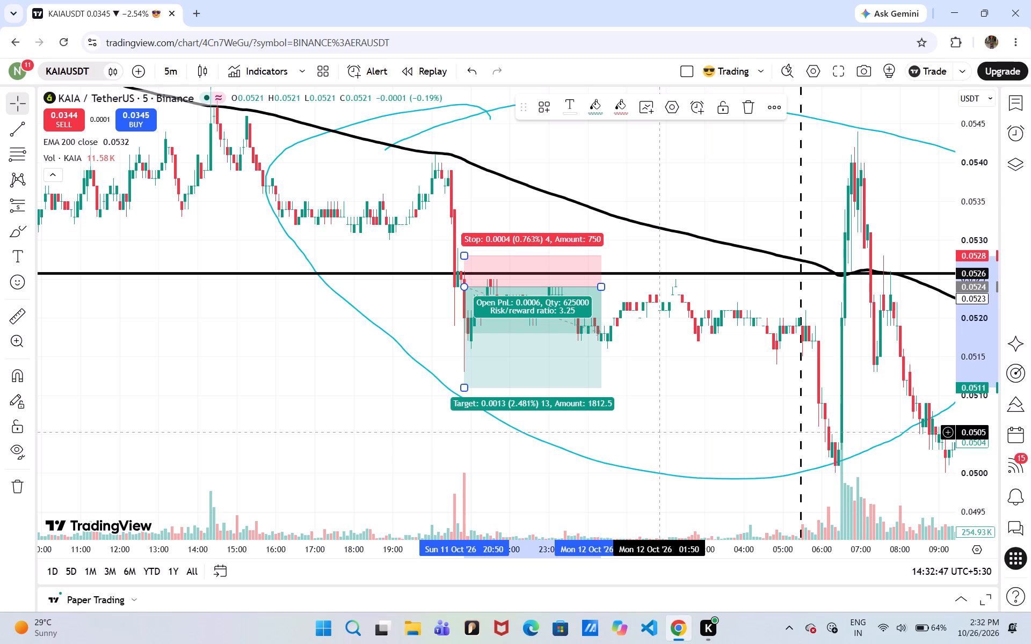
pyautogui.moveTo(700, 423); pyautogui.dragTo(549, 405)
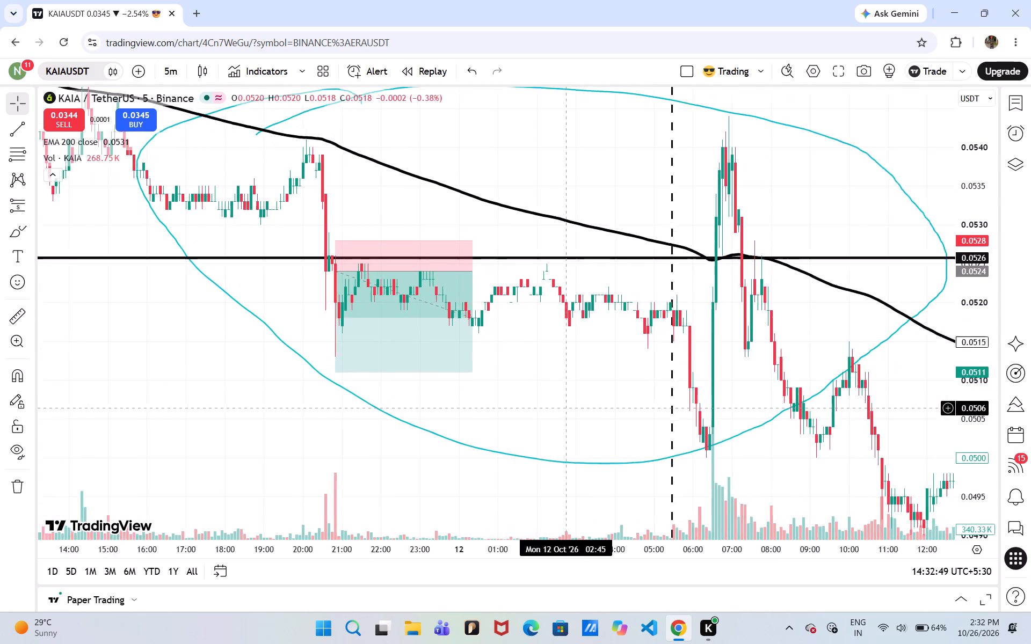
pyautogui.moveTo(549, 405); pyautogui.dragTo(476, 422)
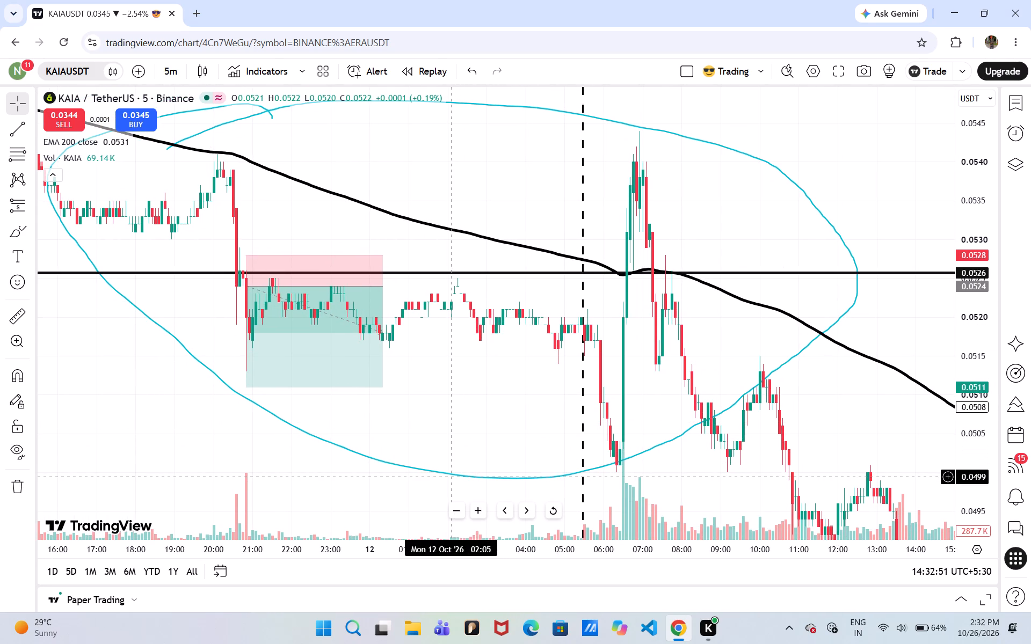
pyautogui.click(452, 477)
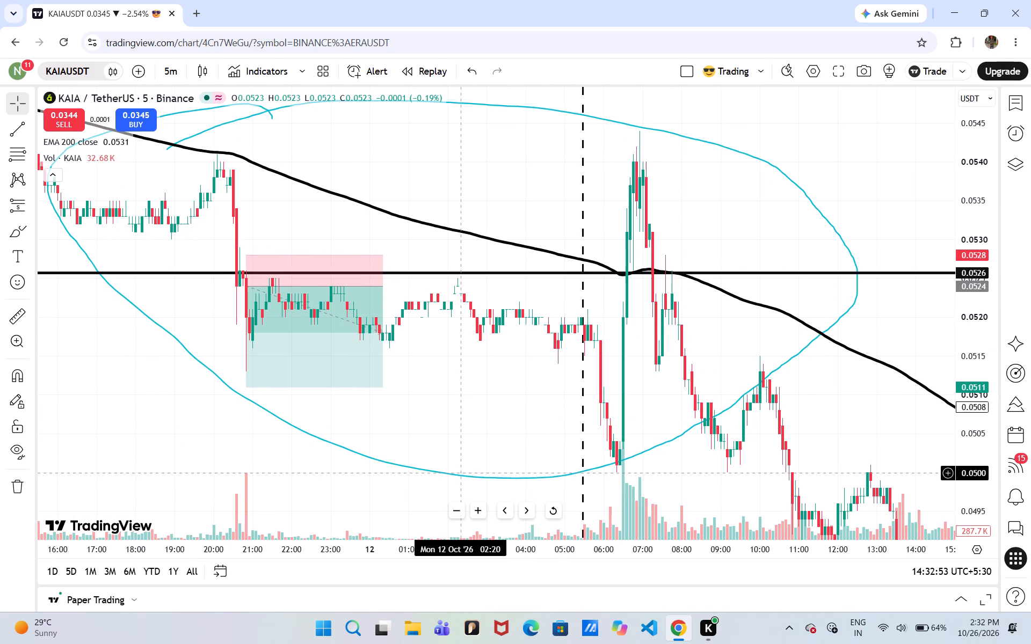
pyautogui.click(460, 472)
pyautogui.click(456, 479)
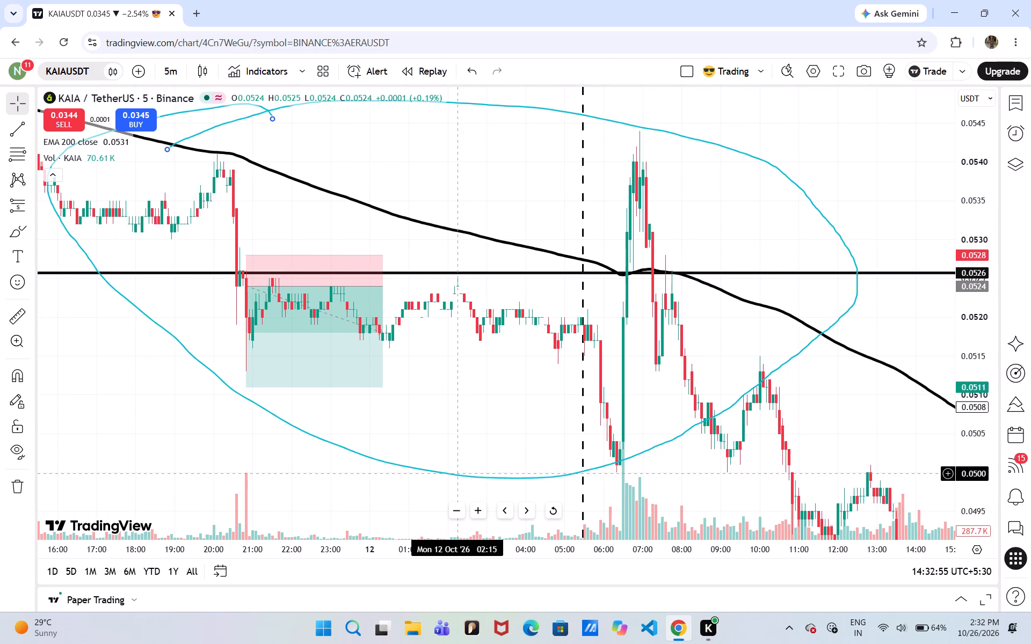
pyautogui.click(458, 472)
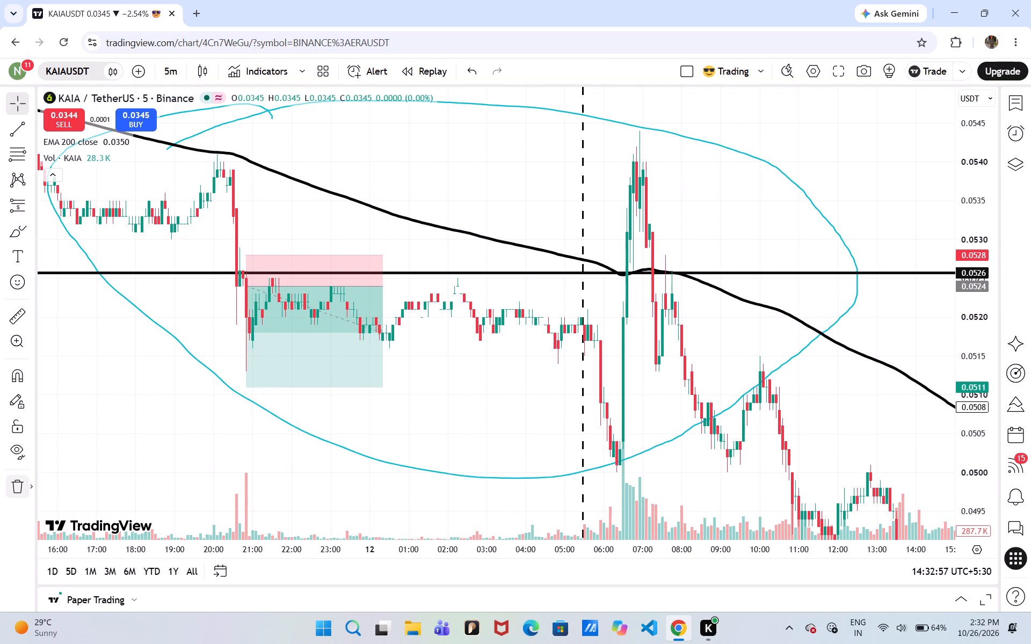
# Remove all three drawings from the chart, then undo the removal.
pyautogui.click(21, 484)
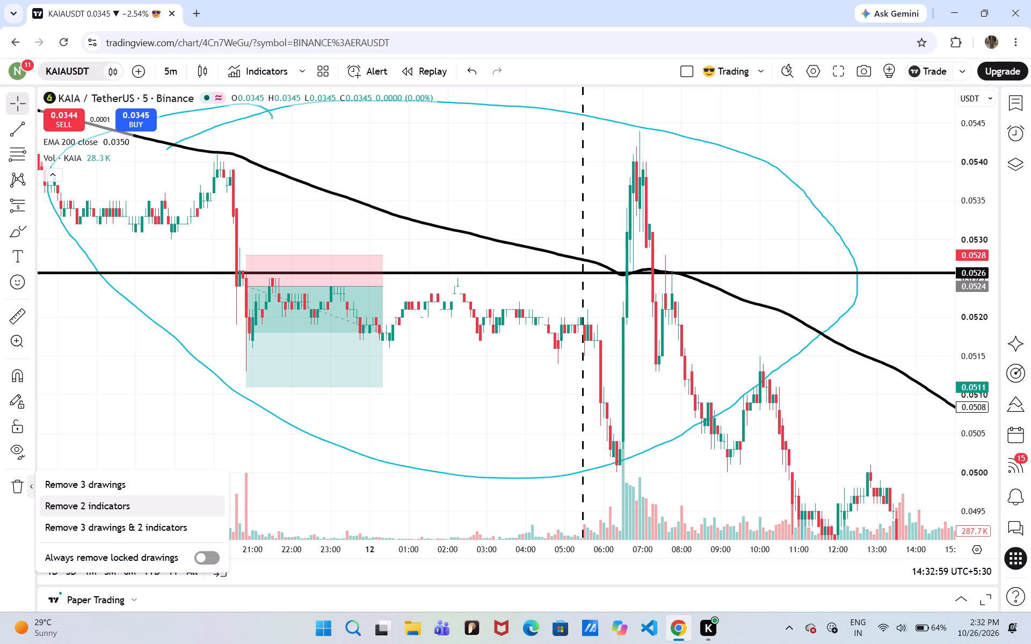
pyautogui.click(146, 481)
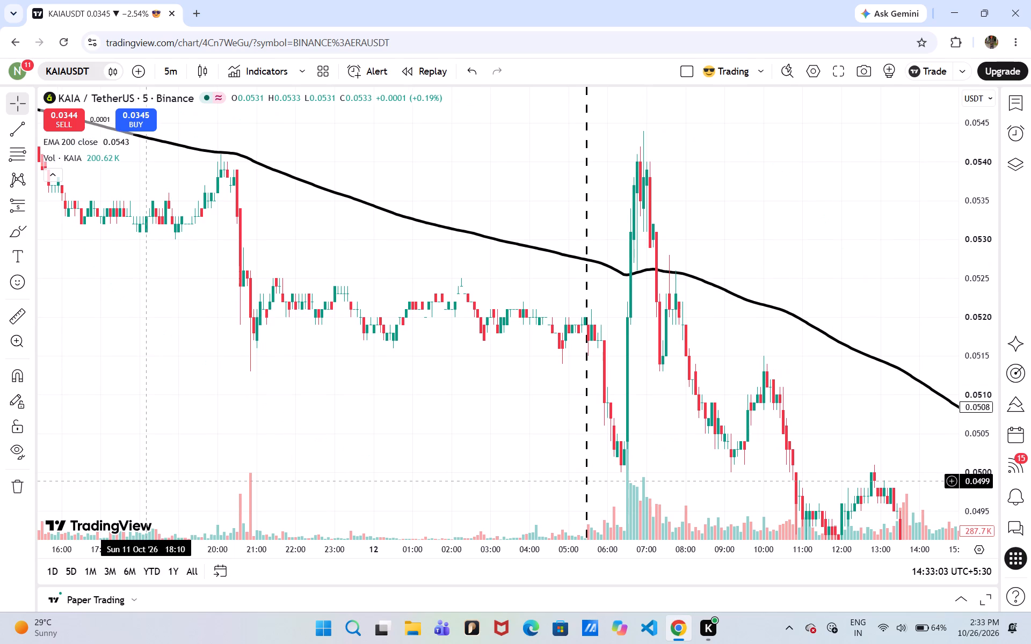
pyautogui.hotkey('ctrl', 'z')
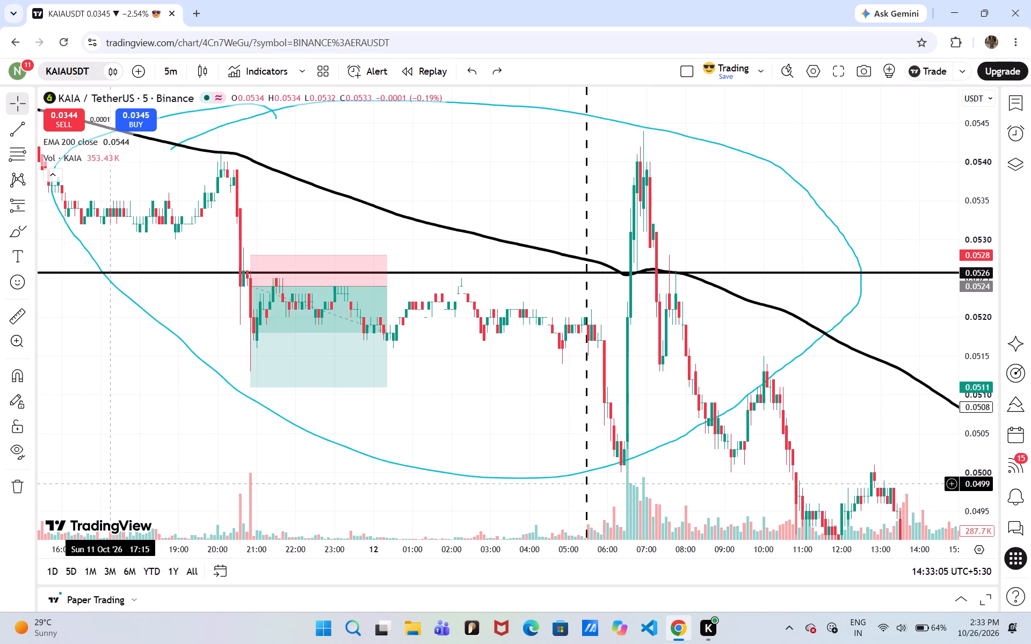
# Delete the freehand blue loop drawn around the 11–12 October price action, keeping the ray and the short position.
pyautogui.click(23, 488)
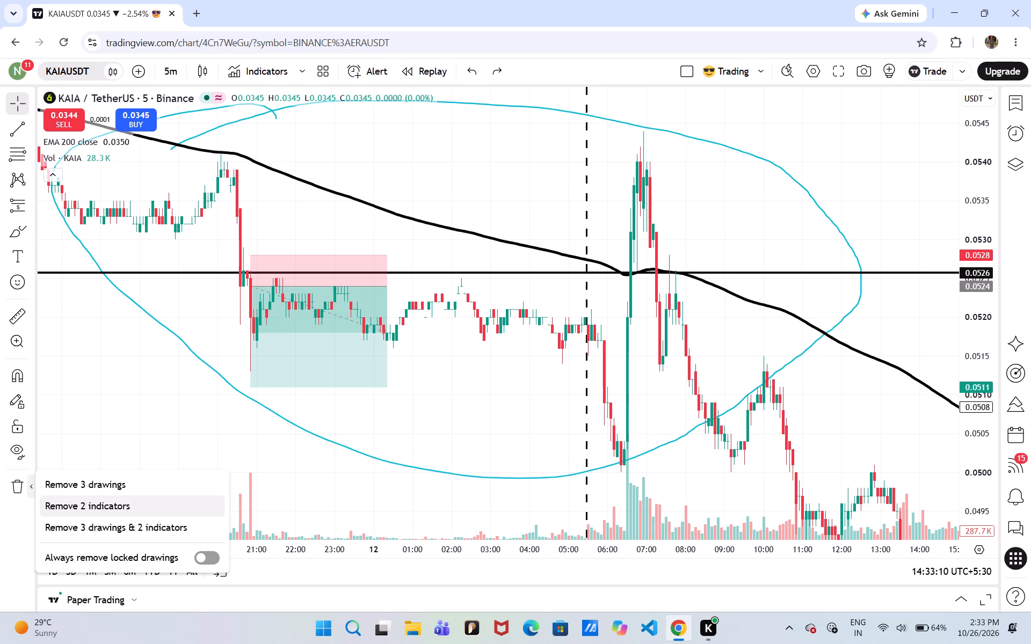
pyautogui.click(346, 447)
pyautogui.doubleClick(346, 447)
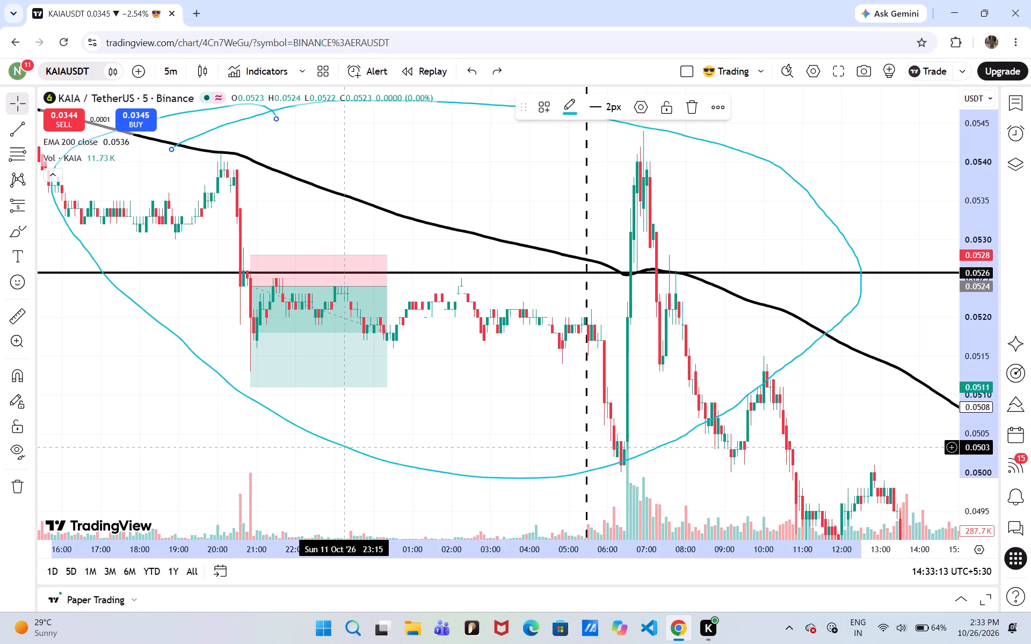
pyautogui.click(347, 447)
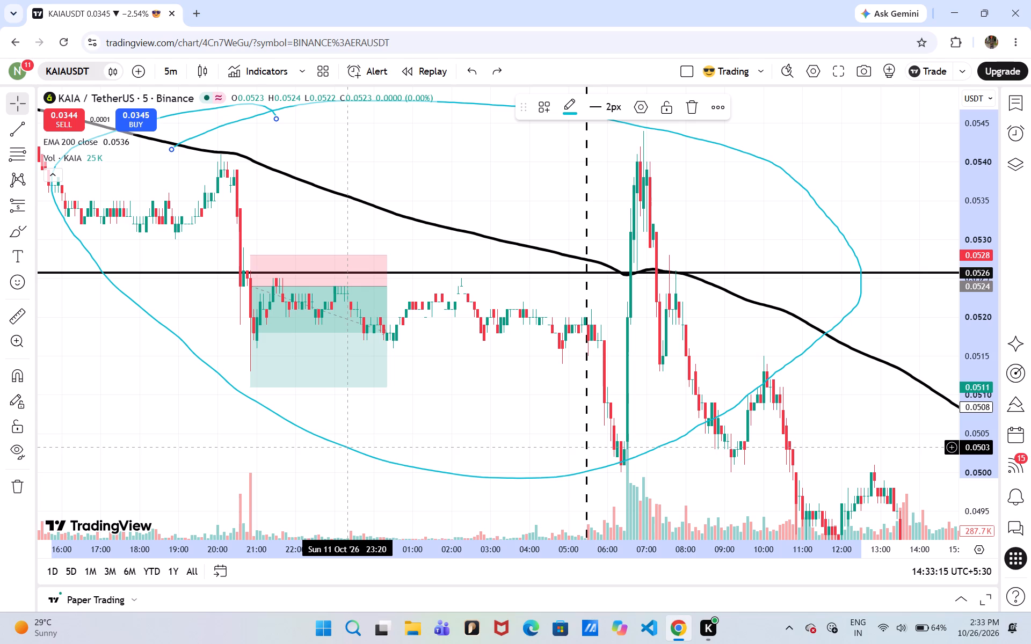
pyautogui.press('Delete')
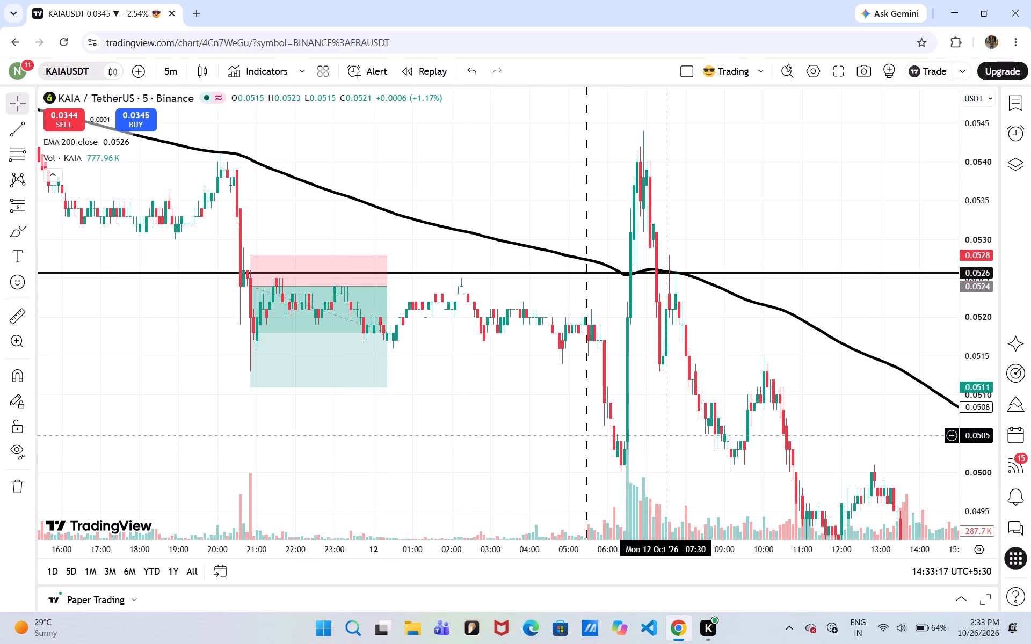
# Examine KAIAUSDT's decline through 12 and 13 October against the 200 EMA and the 0.0526 ray.
pyautogui.moveTo(667, 435); pyautogui.dragTo(157, 181)
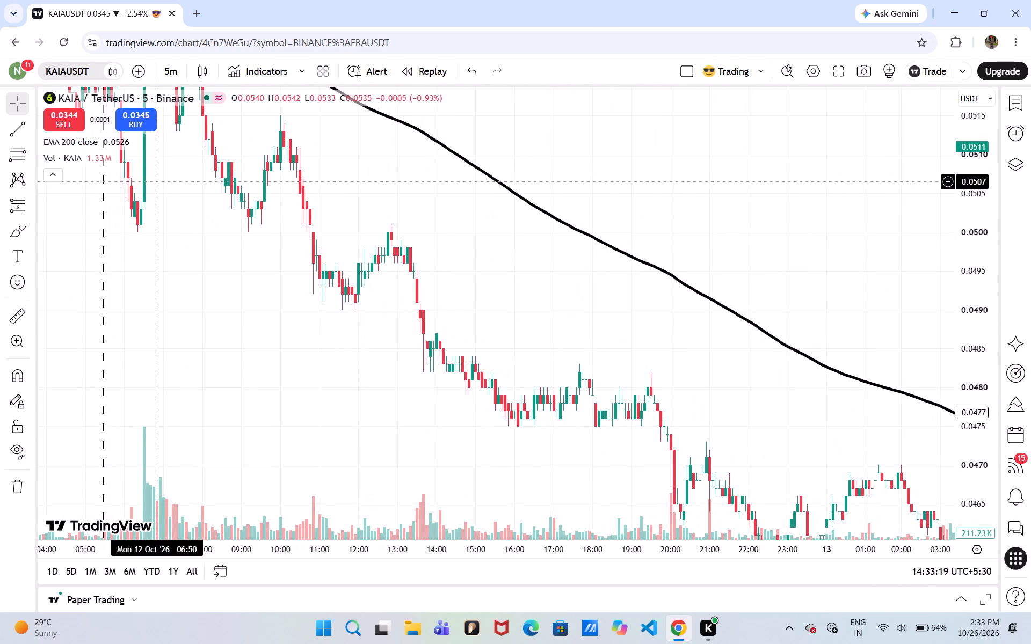
pyautogui.moveTo(505, 279); pyautogui.dragTo(734, 341)
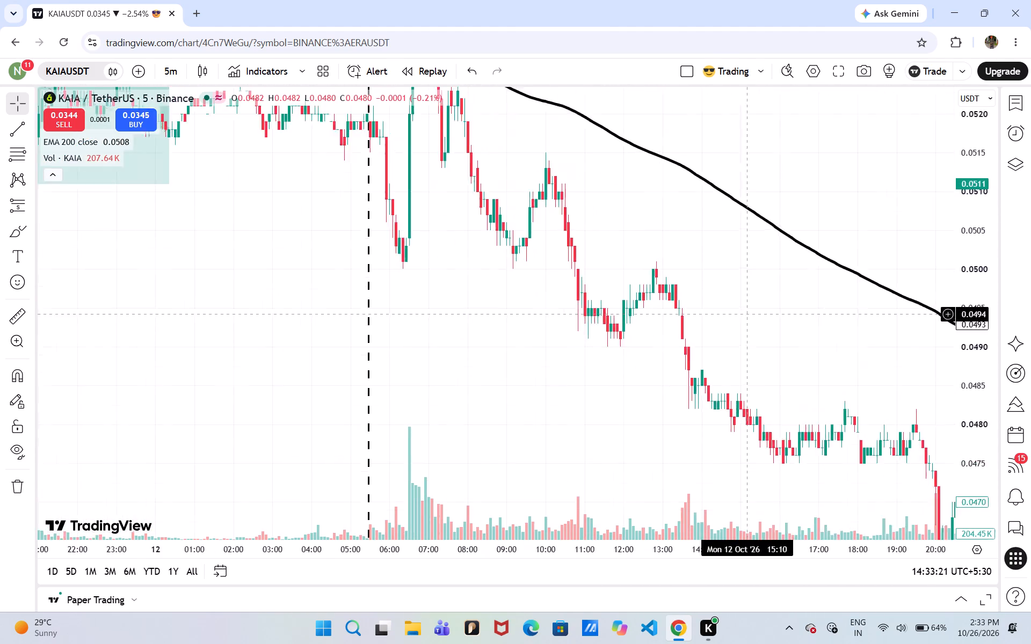
pyautogui.moveTo(734, 341); pyautogui.dragTo(736, 418)
pyautogui.moveTo(309, 341); pyautogui.dragTo(578, 411)
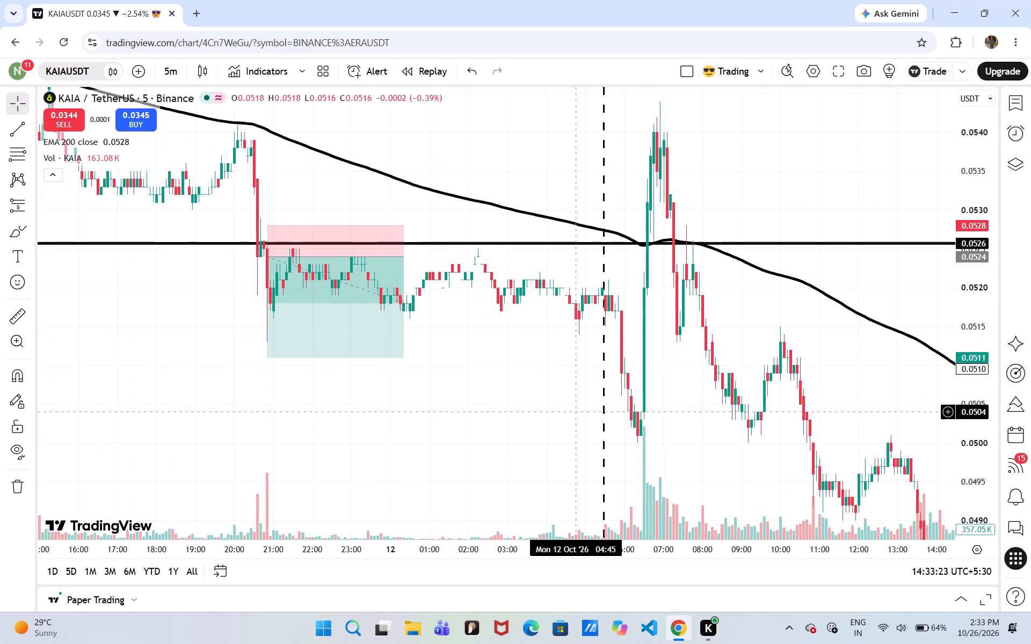
pyautogui.moveTo(578, 411); pyautogui.dragTo(587, 418)
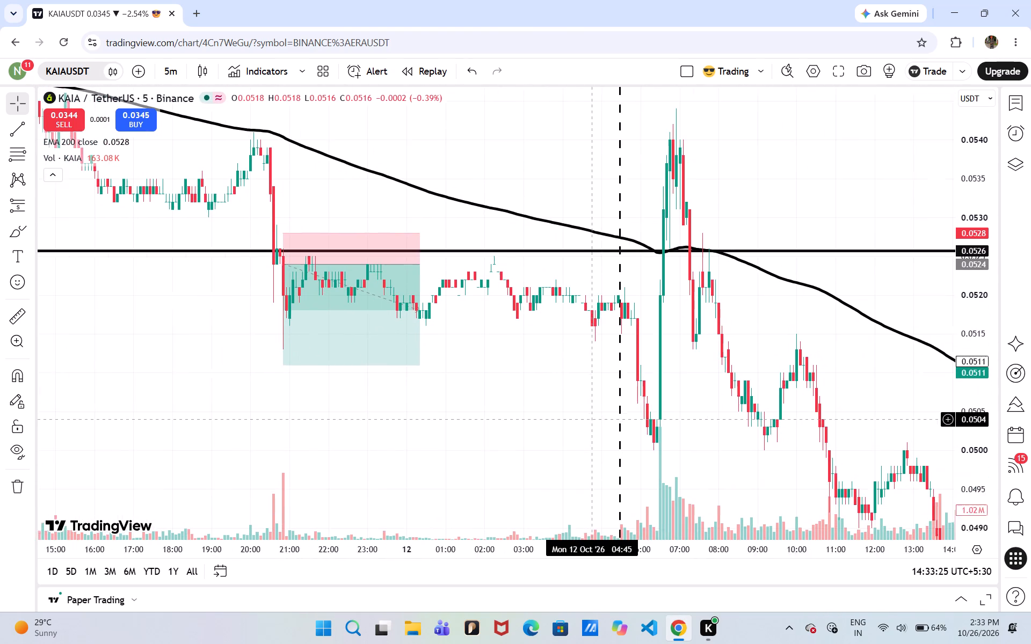
pyautogui.moveTo(587, 418); pyautogui.dragTo(606, 386)
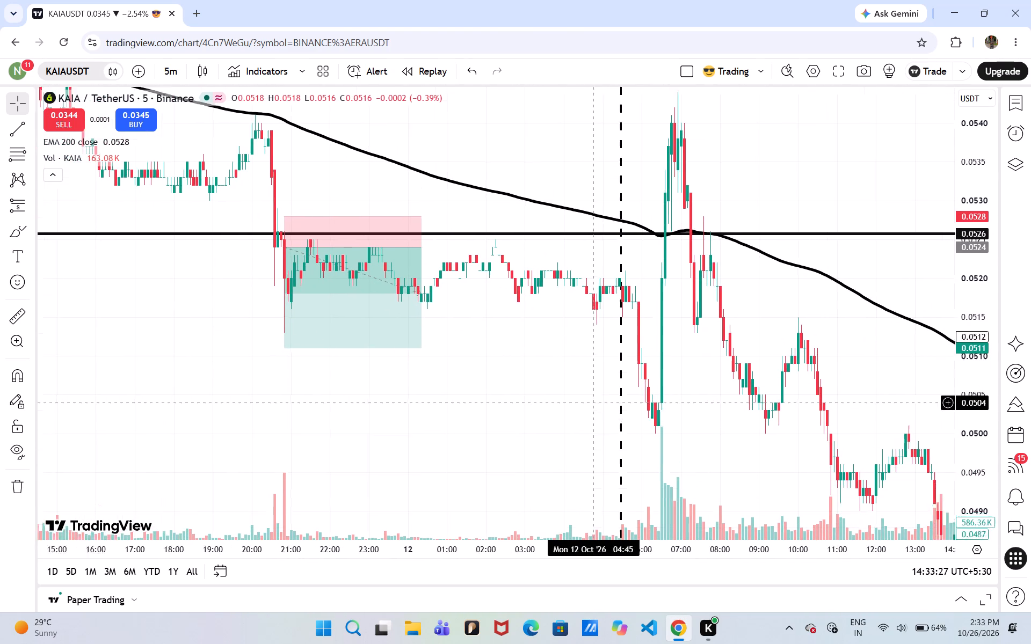
pyautogui.moveTo(606, 386); pyautogui.dragTo(522, 407)
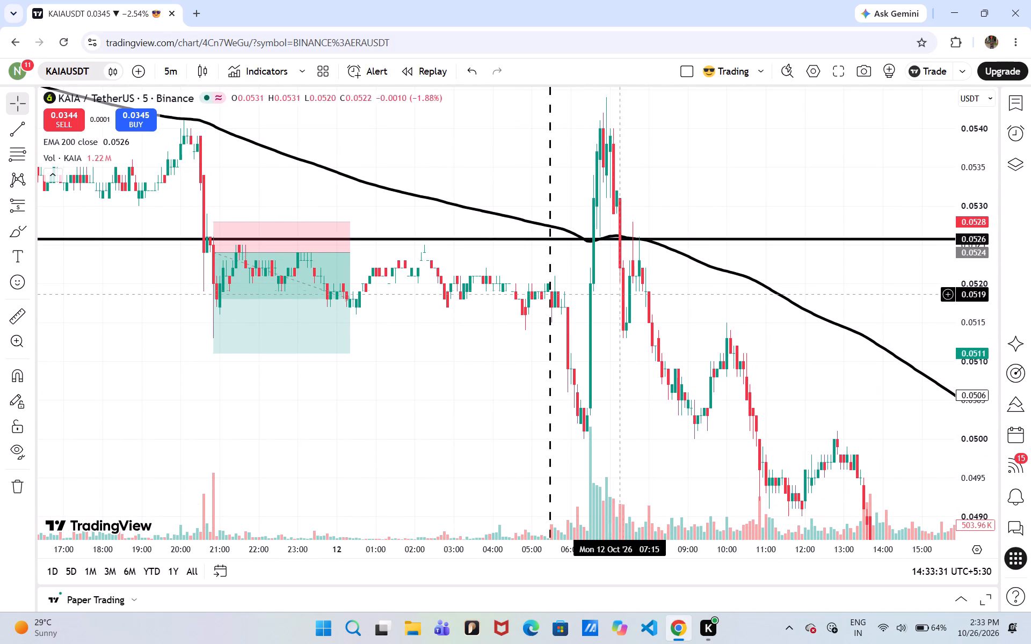
pyautogui.moveTo(718, 305); pyautogui.dragTo(461, 105)
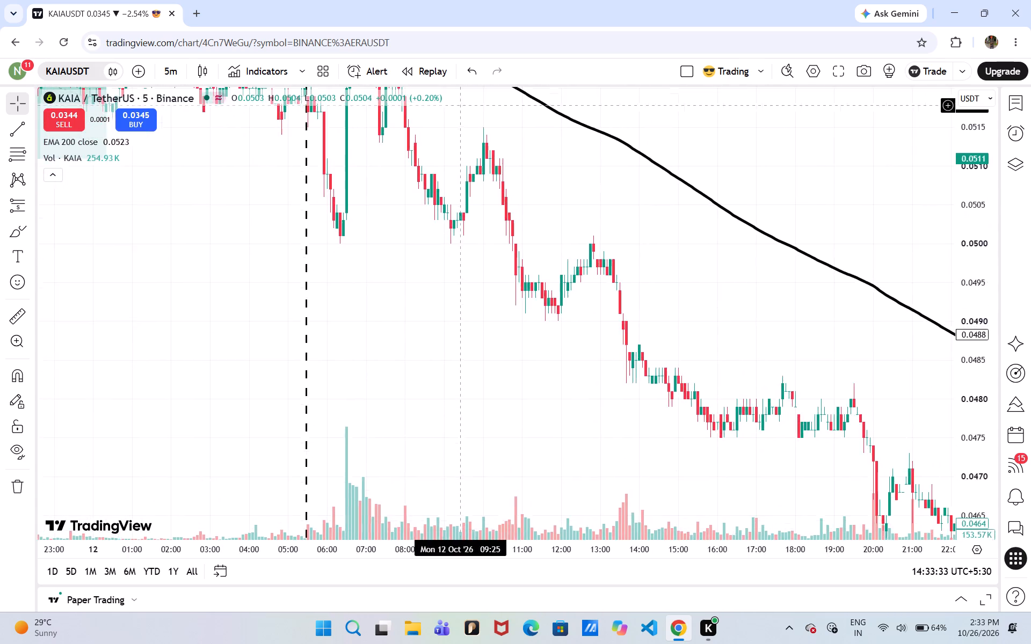
pyautogui.moveTo(461, 105); pyautogui.dragTo(346, 275)
pyautogui.moveTo(655, 412); pyautogui.dragTo(520, 273)
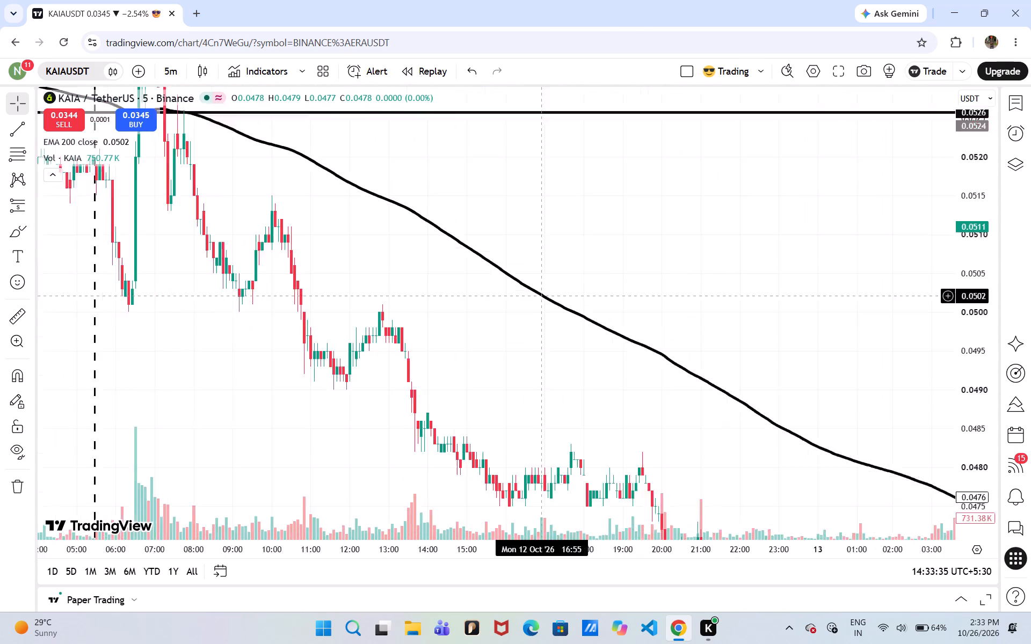
pyautogui.moveTo(520, 273); pyautogui.dragTo(362, 285)
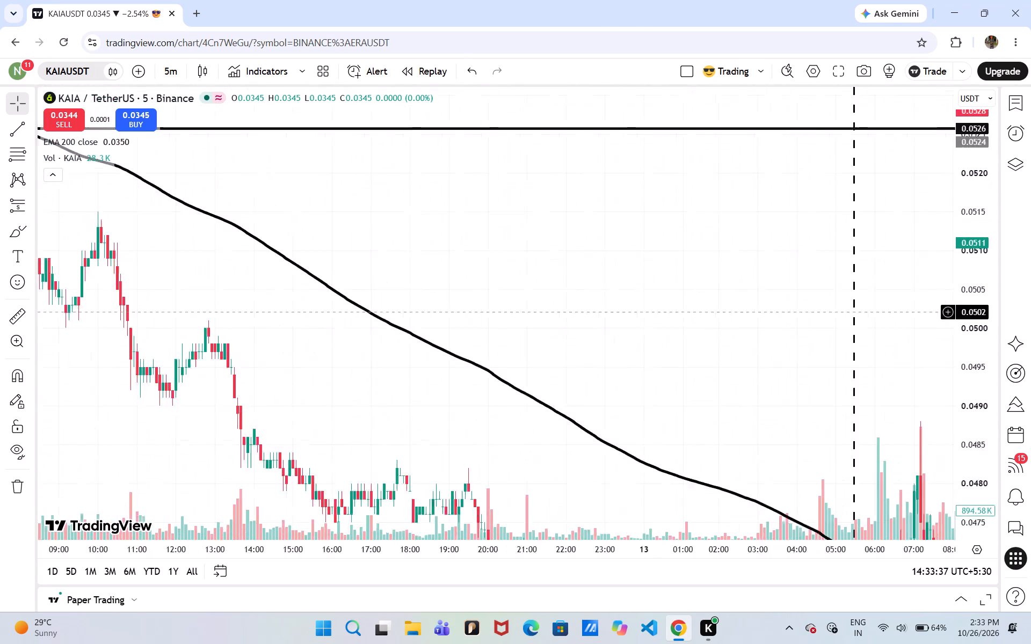
pyautogui.moveTo(362, 285); pyautogui.dragTo(410, 206)
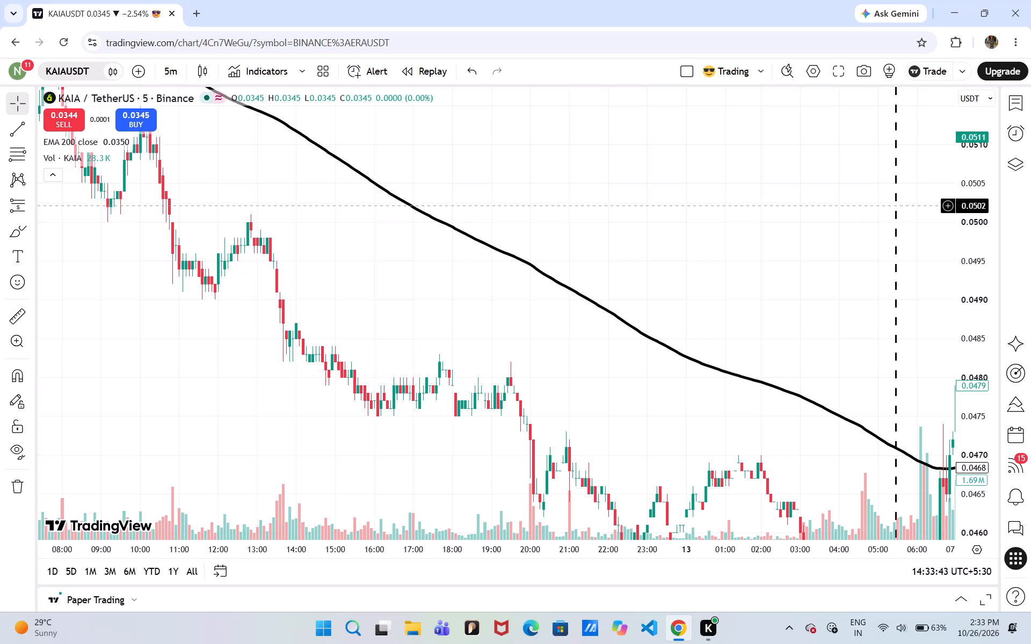
pyautogui.moveTo(410, 206); pyautogui.dragTo(547, 385)
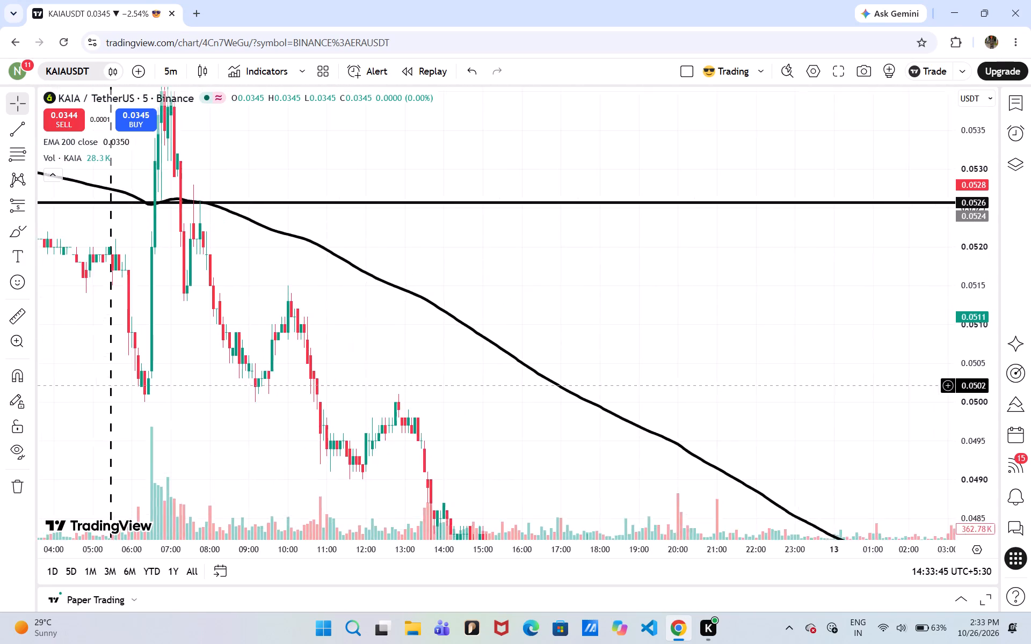
pyautogui.moveTo(547, 385); pyautogui.dragTo(527, 330)
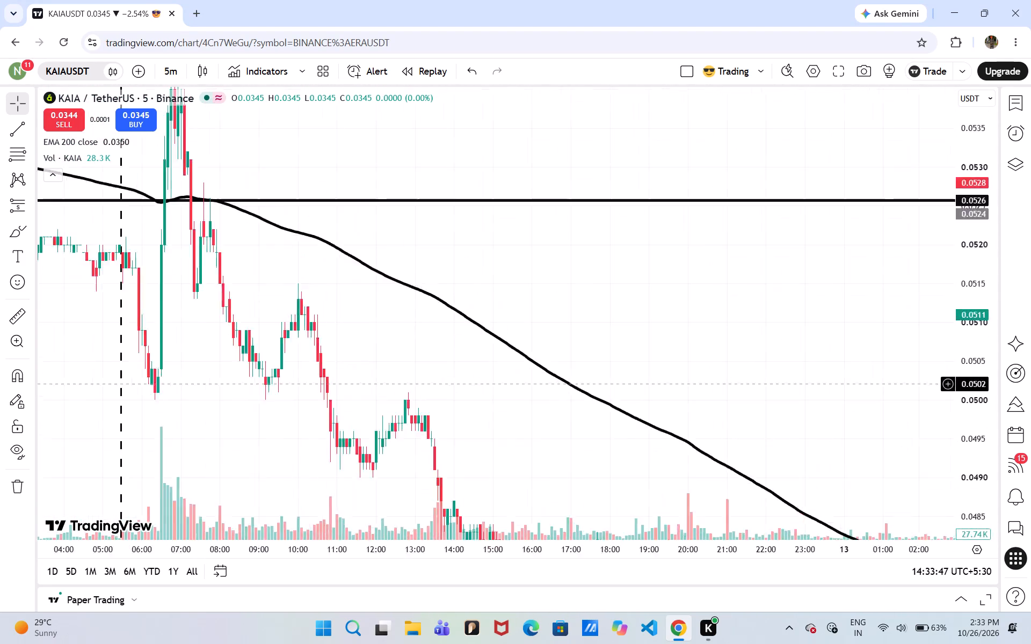
pyautogui.moveTo(527, 330); pyautogui.dragTo(781, 207)
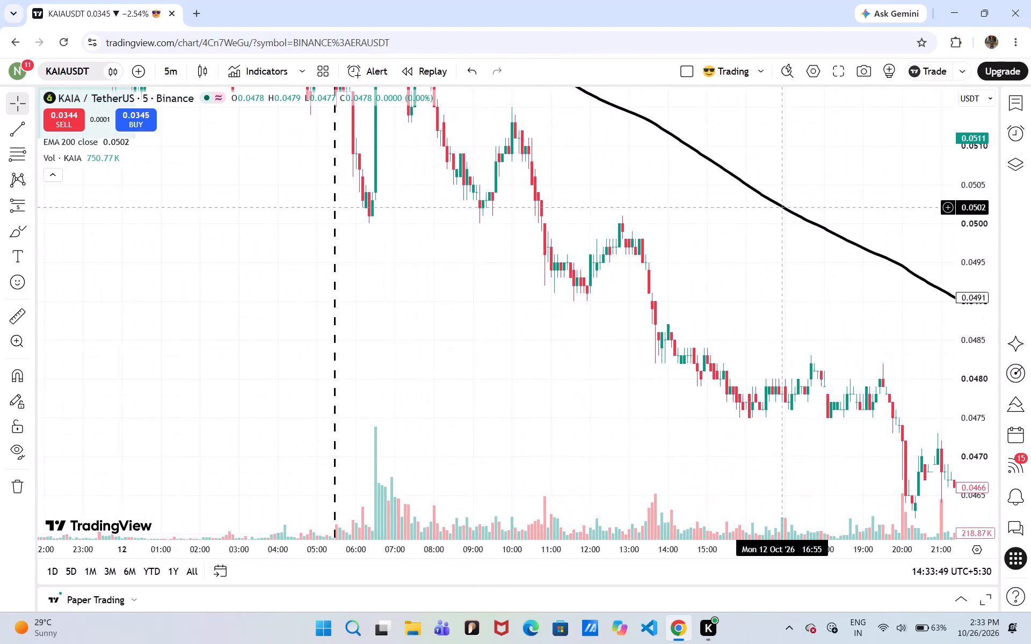
# Search for "aiot" and switch the chart to Binance's AIOTUSDT.P perpetual contract.
pyautogui.click(781, 207)
pyautogui.write('aiot')
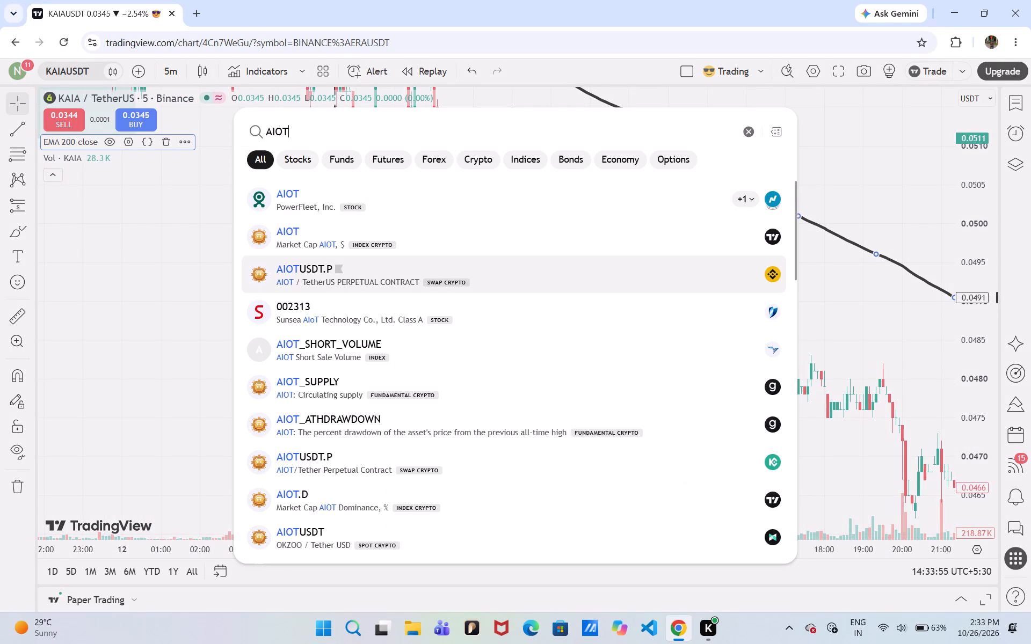
pyautogui.click(570, 275)
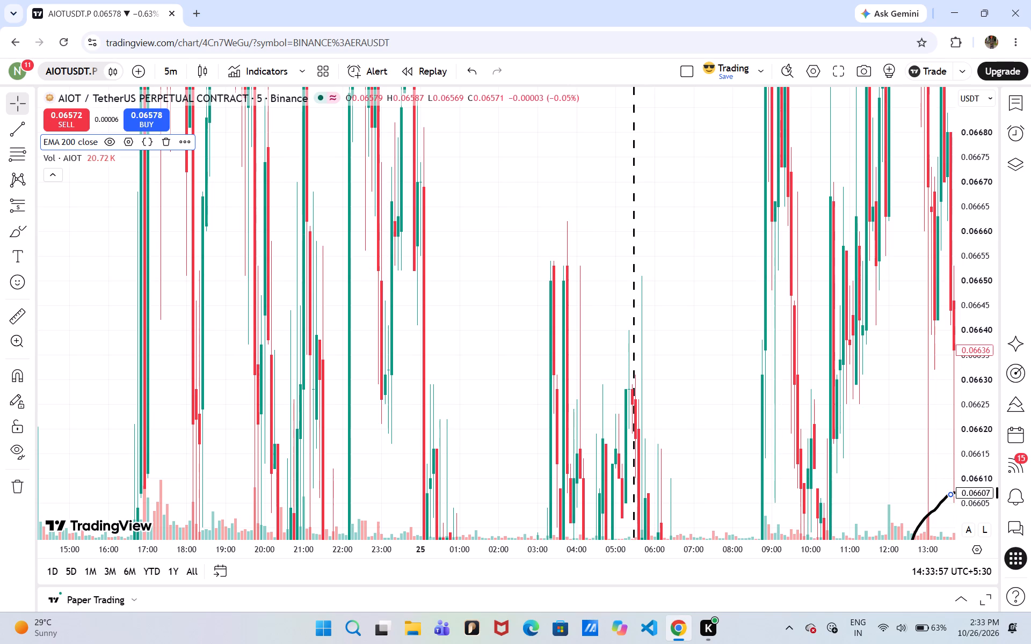
# Examine AIOTUSDT.P's 5-minute price action against the 200 EMA, going back from 25 October to 17 October.
pyautogui.moveTo(982, 147); pyautogui.dragTo(971, 564)
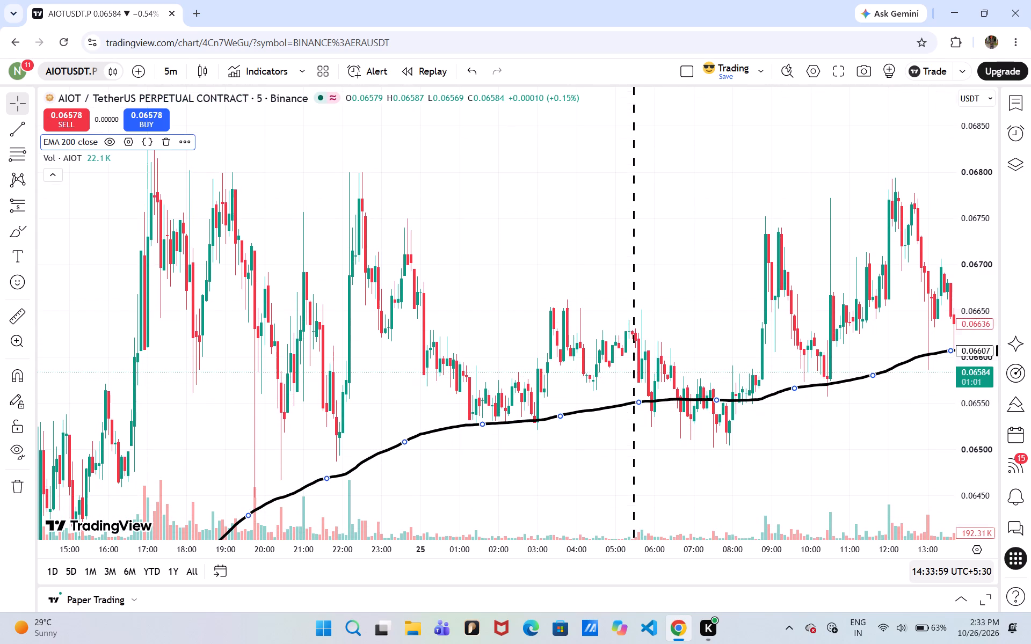
pyautogui.moveTo(978, 235); pyautogui.dragTo(991, 497)
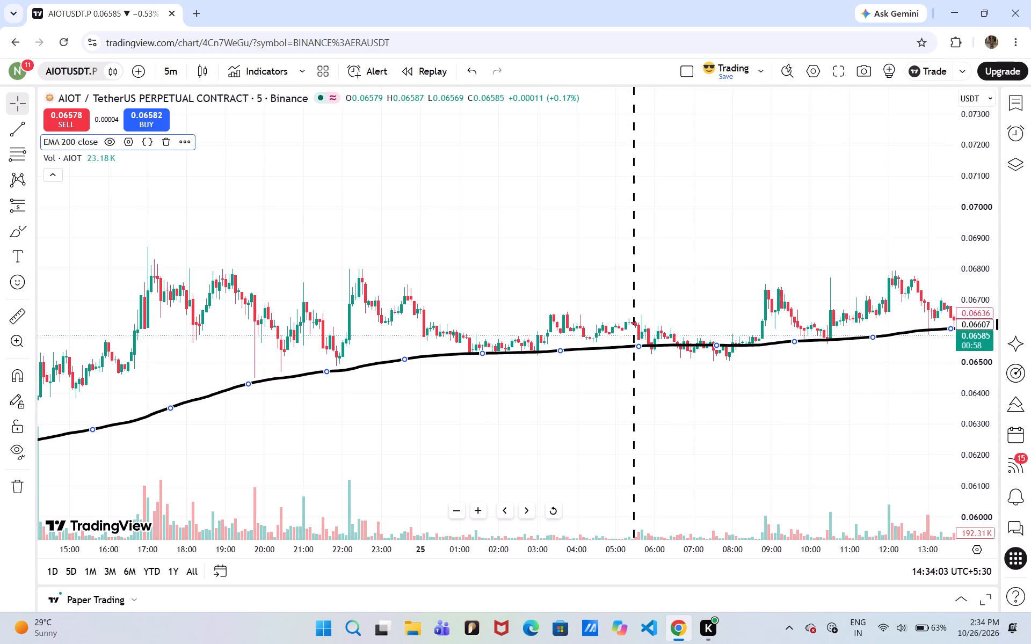
pyautogui.moveTo(426, 548); pyautogui.dragTo(745, 583)
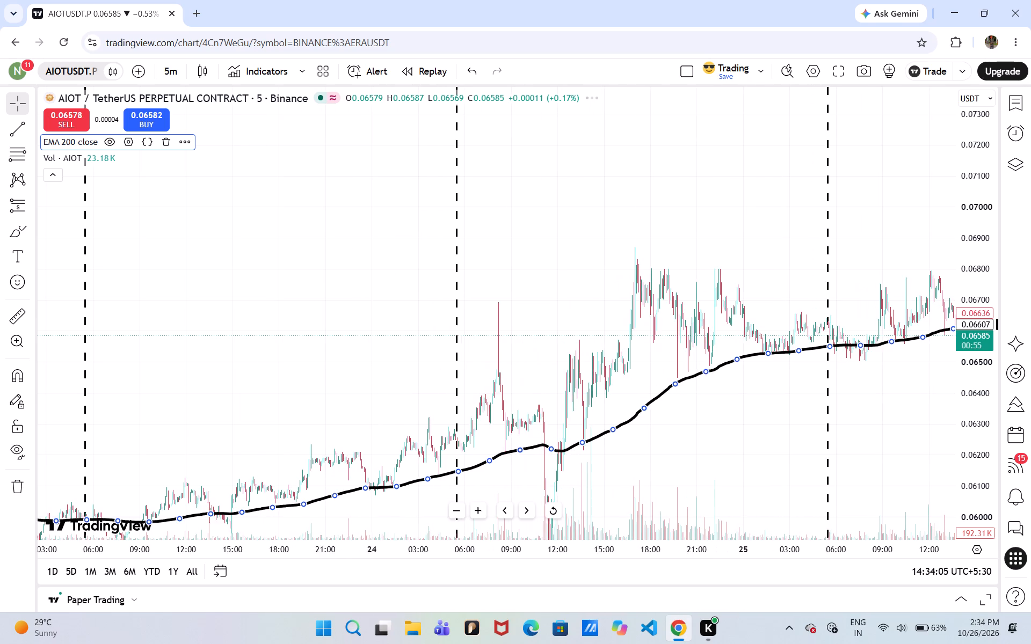
pyautogui.moveTo(745, 583); pyautogui.dragTo(707, 581)
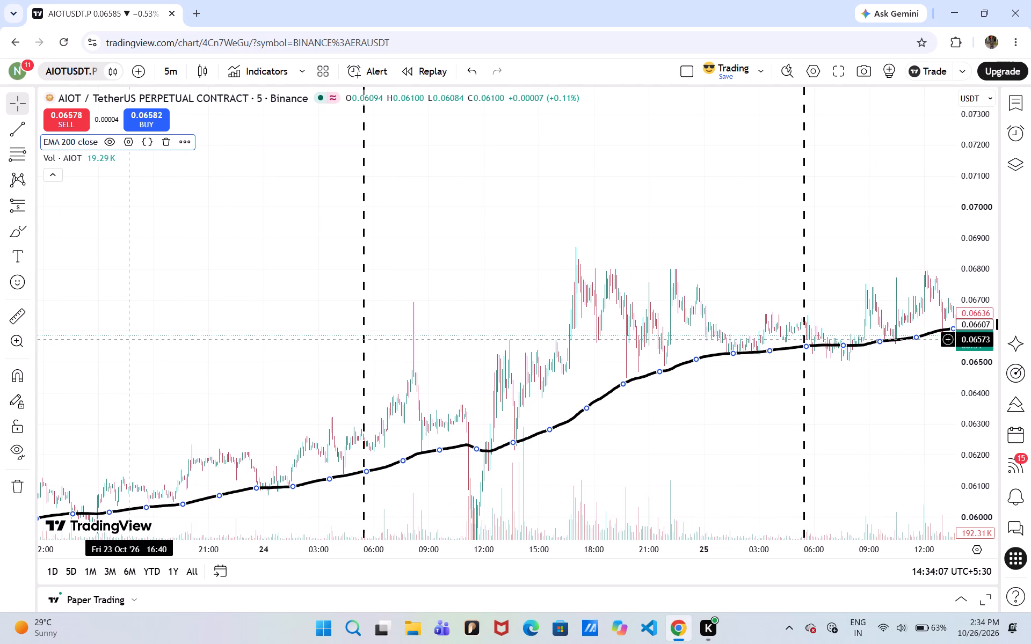
pyautogui.moveTo(129, 339); pyautogui.dragTo(806, 277)
pyautogui.moveTo(422, 275); pyautogui.dragTo(994, 282)
pyautogui.moveTo(411, 354); pyautogui.dragTo(812, 313)
pyautogui.moveTo(270, 319); pyautogui.dragTo(658, 257)
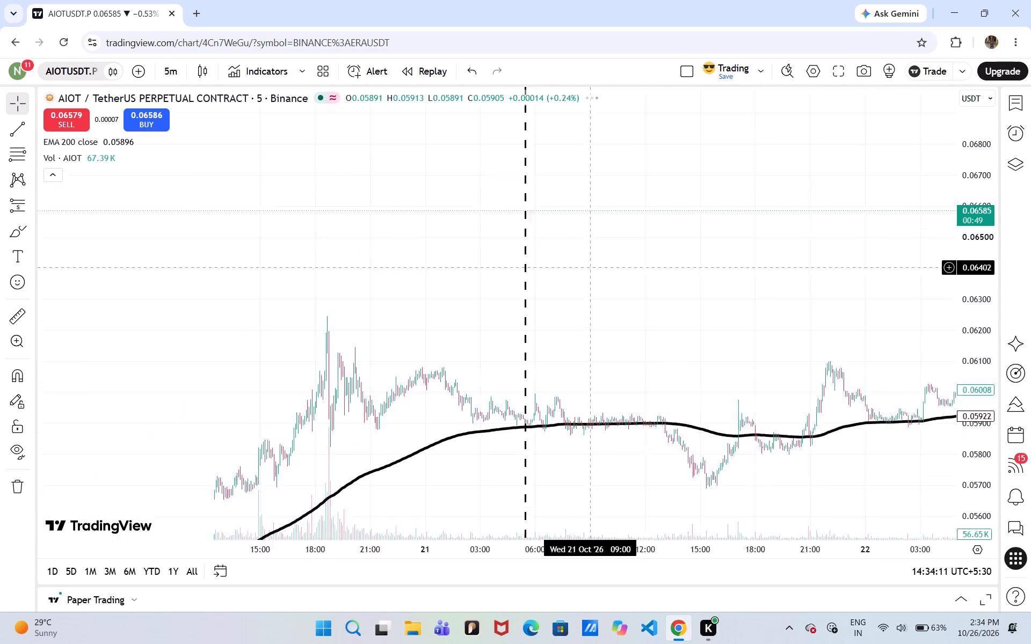
pyautogui.moveTo(658, 257); pyautogui.dragTo(665, 257)
pyautogui.moveTo(489, 289); pyautogui.dragTo(778, 259)
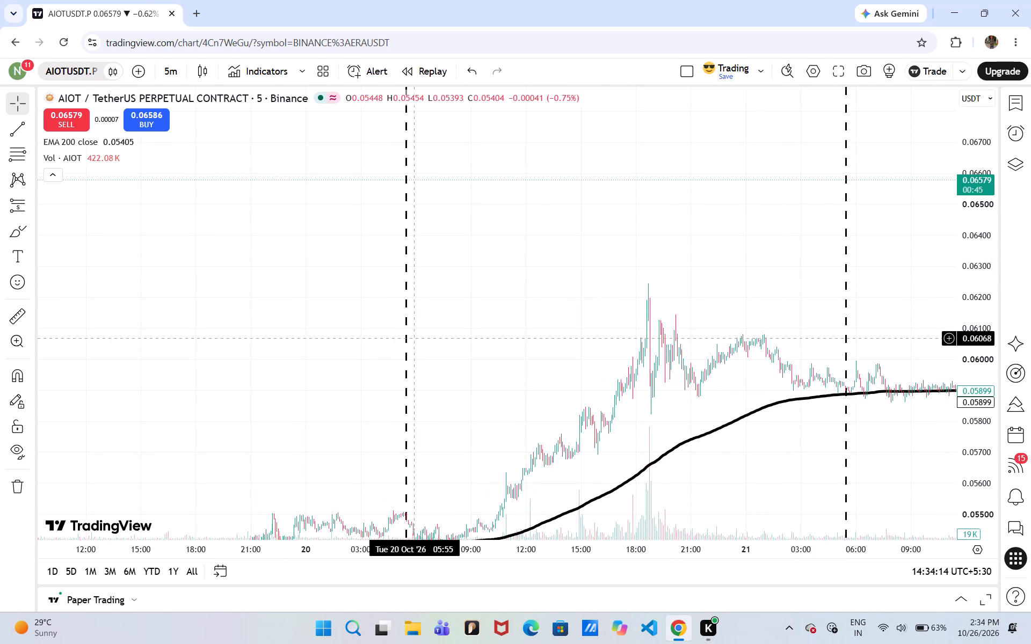
pyautogui.moveTo(301, 233); pyautogui.dragTo(936, 279)
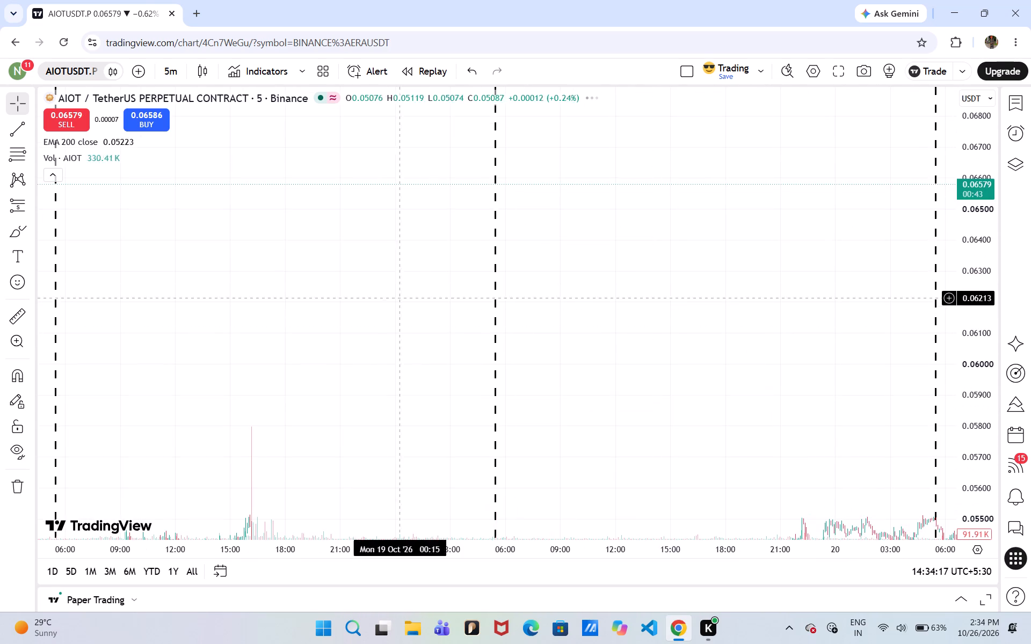
pyautogui.moveTo(346, 301); pyautogui.dragTo(883, 190)
pyautogui.moveTo(203, 287); pyautogui.dragTo(731, 207)
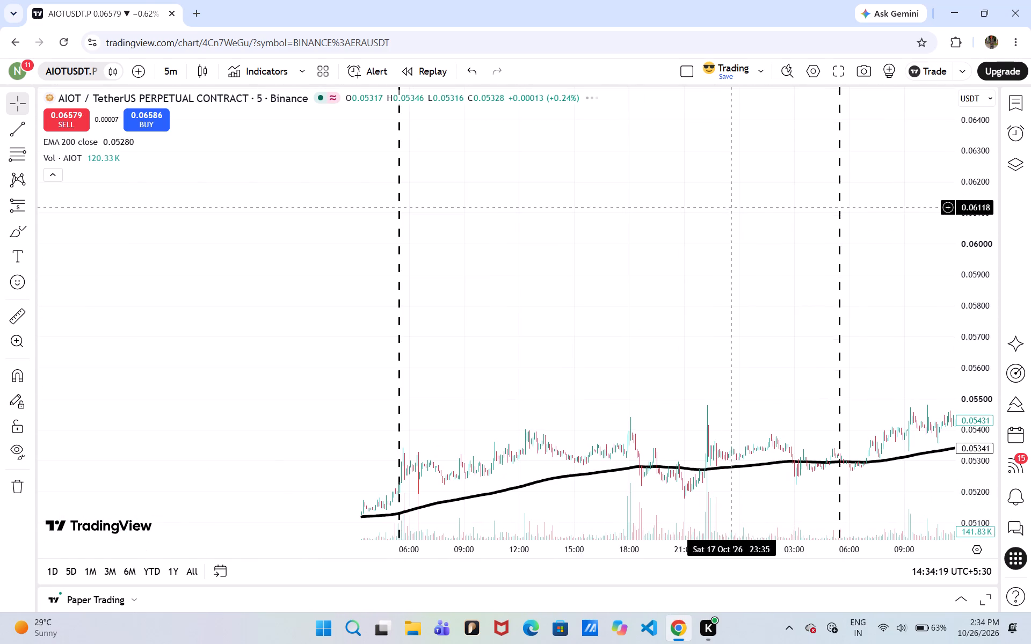
# Examine AIOTUSDT.P's 5-minute price action against the 200 EMA, going back from 17 October to 6 October.
pyautogui.moveTo(294, 225); pyautogui.dragTo(755, 214)
pyautogui.moveTo(146, 238); pyautogui.dragTo(542, 187)
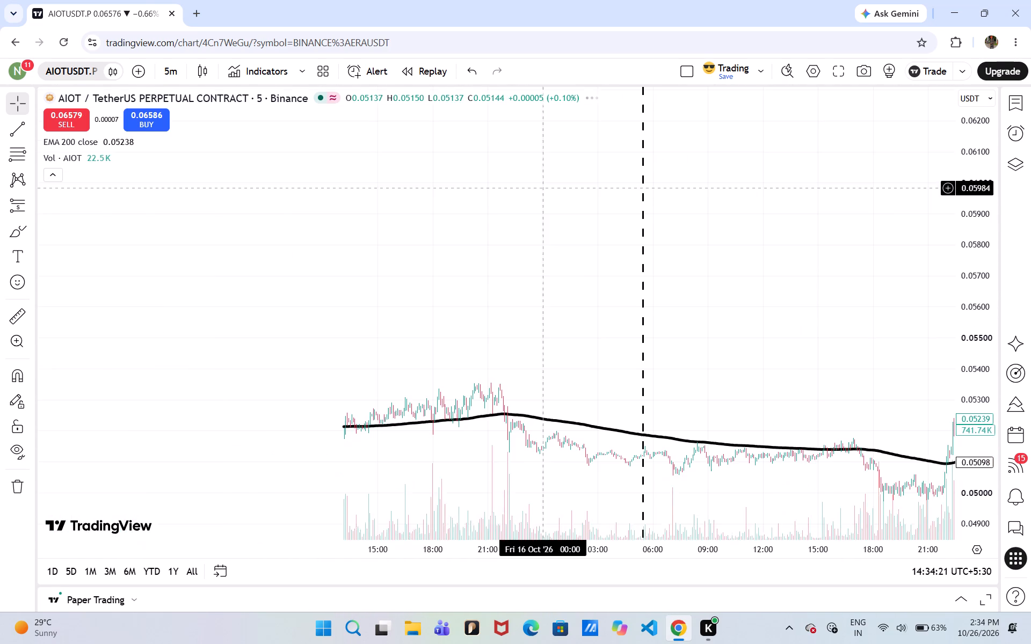
pyautogui.moveTo(198, 237); pyautogui.dragTo(695, 255)
pyautogui.moveTo(219, 258); pyautogui.dragTo(689, 294)
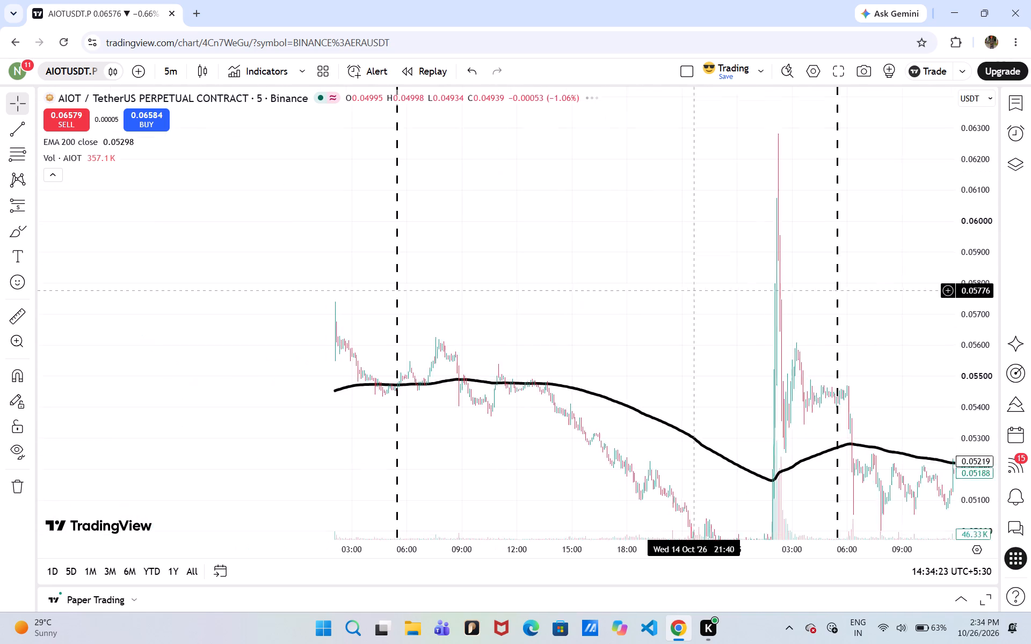
pyautogui.moveTo(245, 304); pyautogui.dragTo(774, 311)
pyautogui.moveTo(143, 239); pyautogui.dragTo(591, 319)
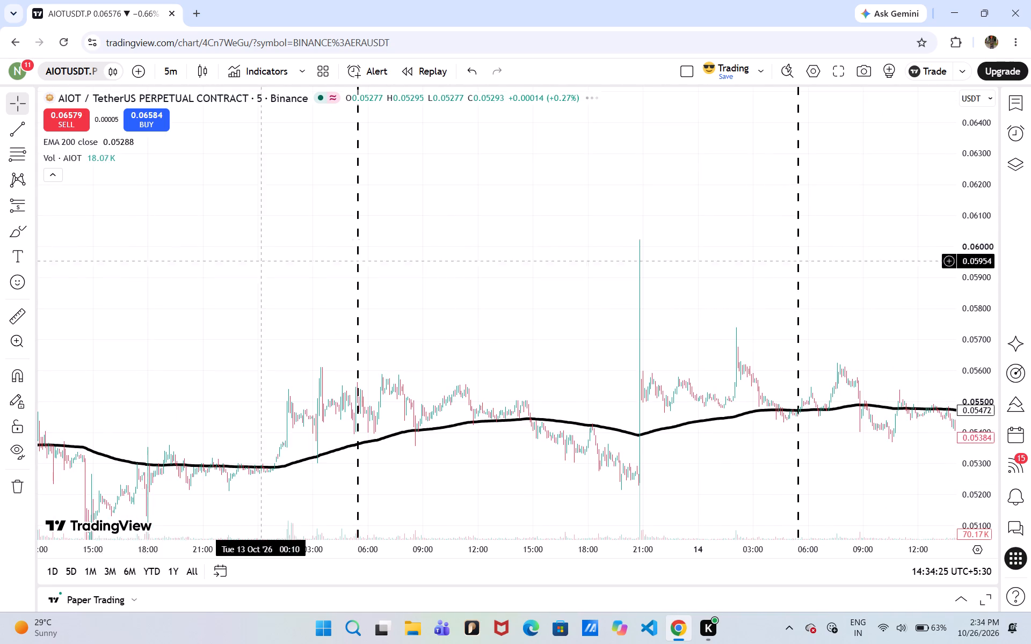
pyautogui.moveTo(591, 319); pyautogui.dragTo(724, 316)
pyautogui.moveTo(113, 248); pyautogui.dragTo(266, 276)
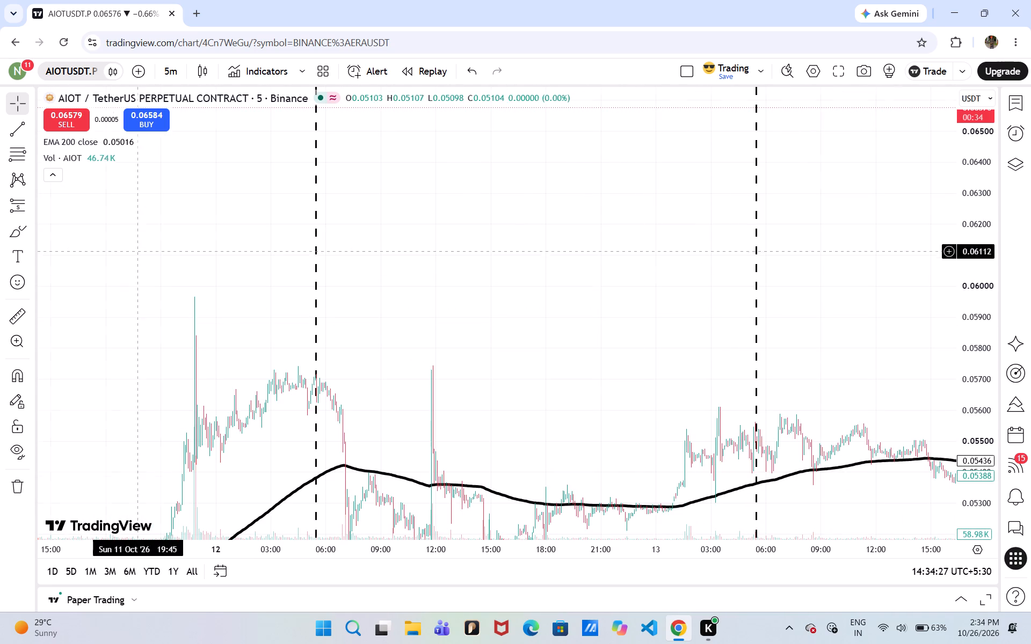
pyautogui.moveTo(266, 276); pyautogui.dragTo(635, 316)
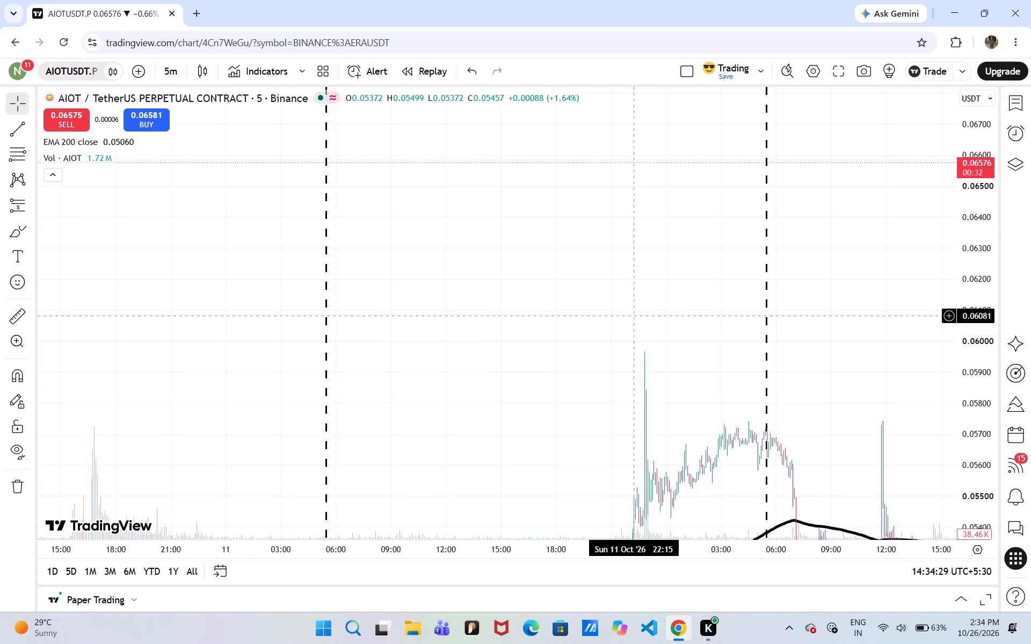
pyautogui.moveTo(287, 280); pyautogui.dragTo(678, 126)
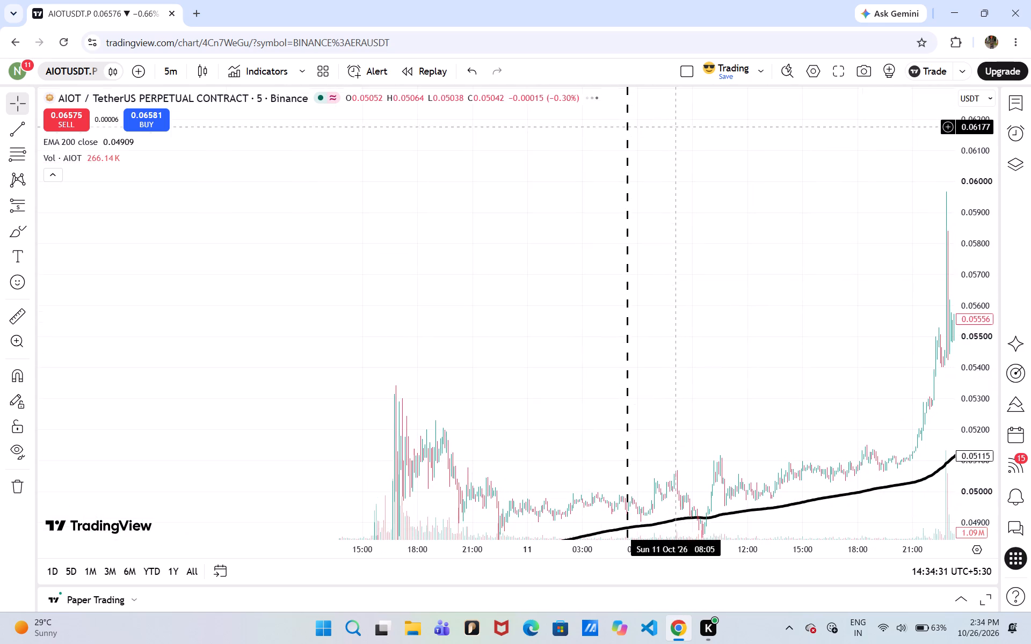
pyautogui.moveTo(448, 374); pyautogui.dragTo(446, 179)
pyautogui.moveTo(386, 382); pyautogui.dragTo(464, 283)
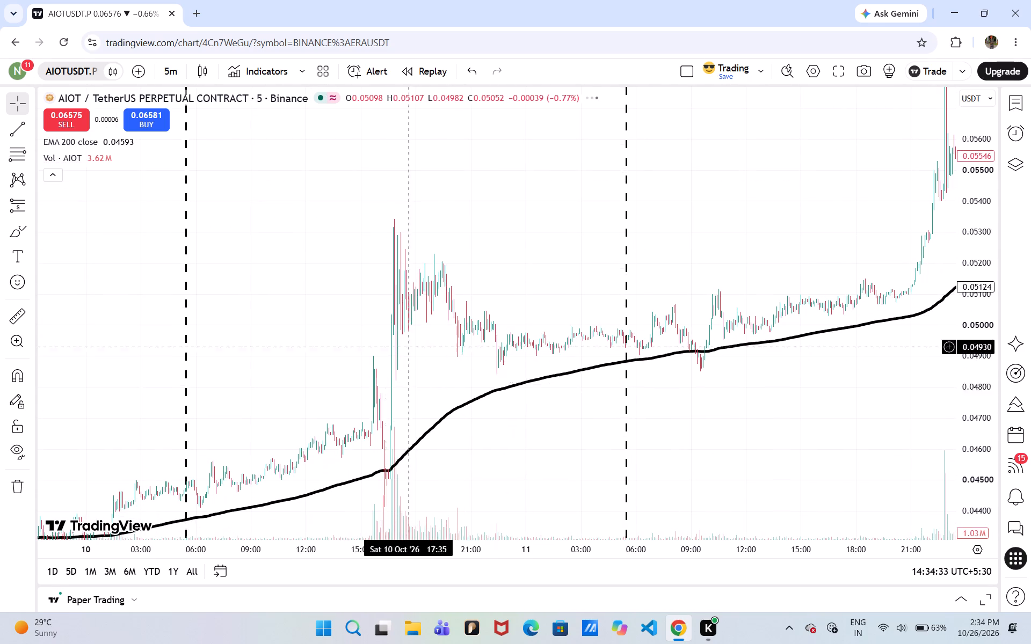
pyautogui.moveTo(464, 283); pyautogui.dragTo(597, 225)
pyautogui.moveTo(233, 240); pyautogui.dragTo(586, 189)
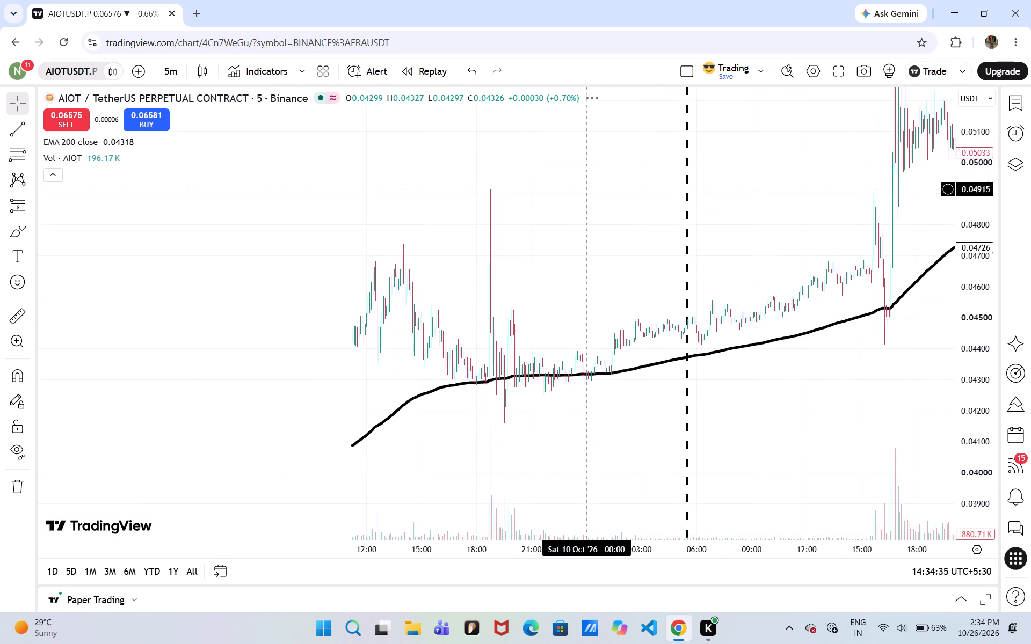
pyautogui.moveTo(333, 287); pyautogui.dragTo(746, 168)
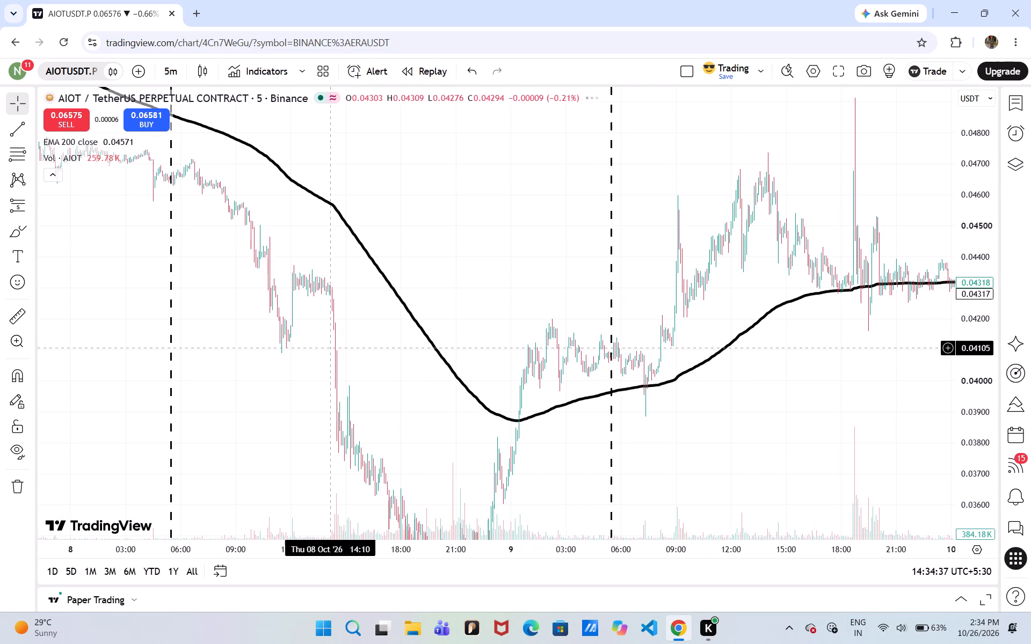
pyautogui.moveTo(237, 342); pyautogui.dragTo(681, 514)
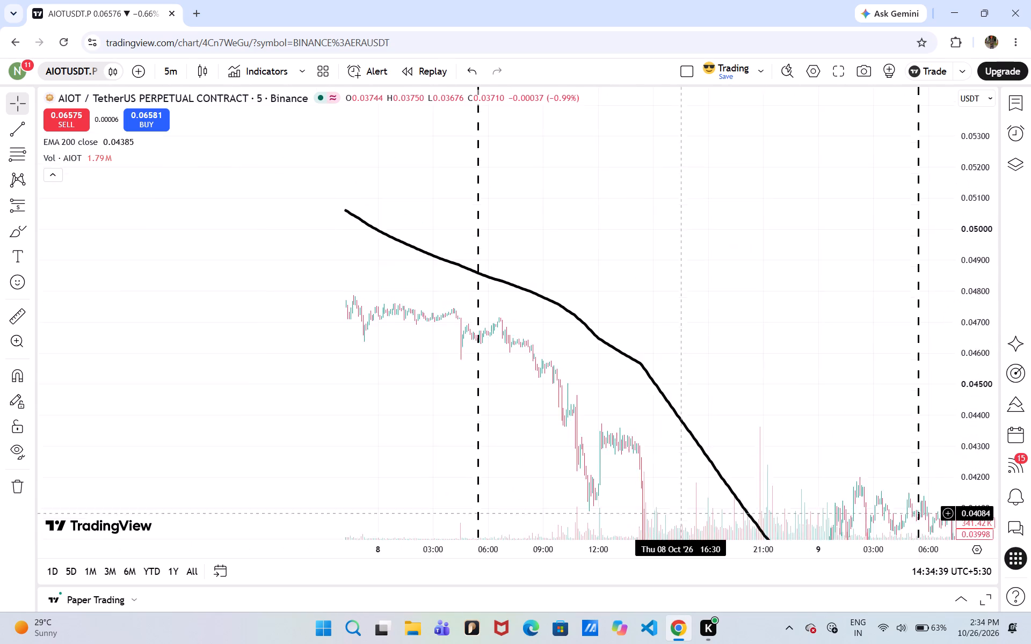
pyautogui.moveTo(681, 514); pyautogui.dragTo(699, 501)
pyautogui.moveTo(228, 353); pyautogui.dragTo(632, 422)
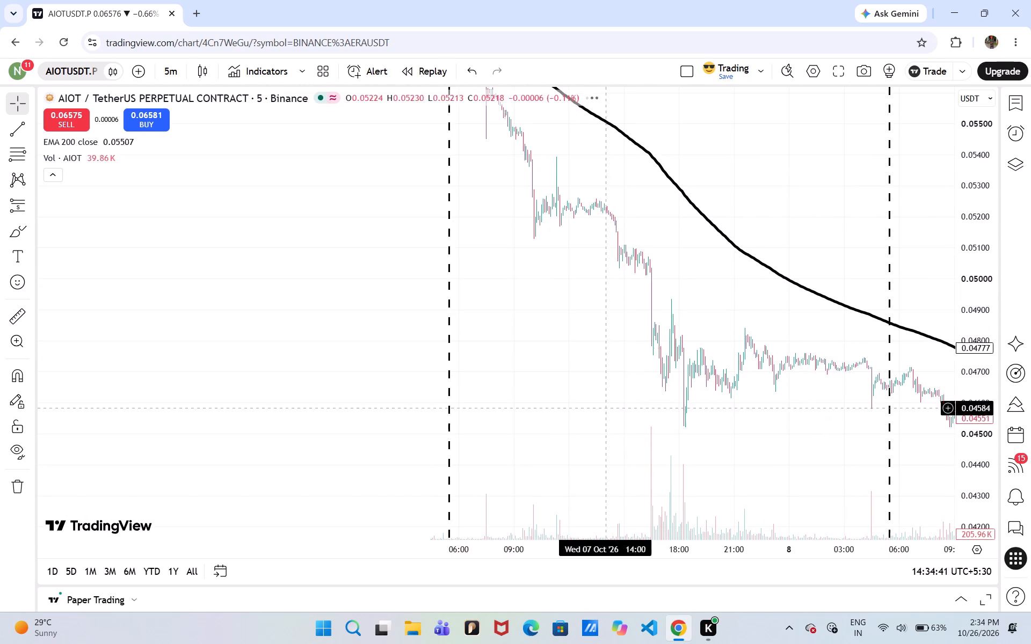
pyautogui.moveTo(389, 230); pyautogui.dragTo(627, 475)
pyautogui.moveTo(281, 335); pyautogui.dragTo(691, 345)
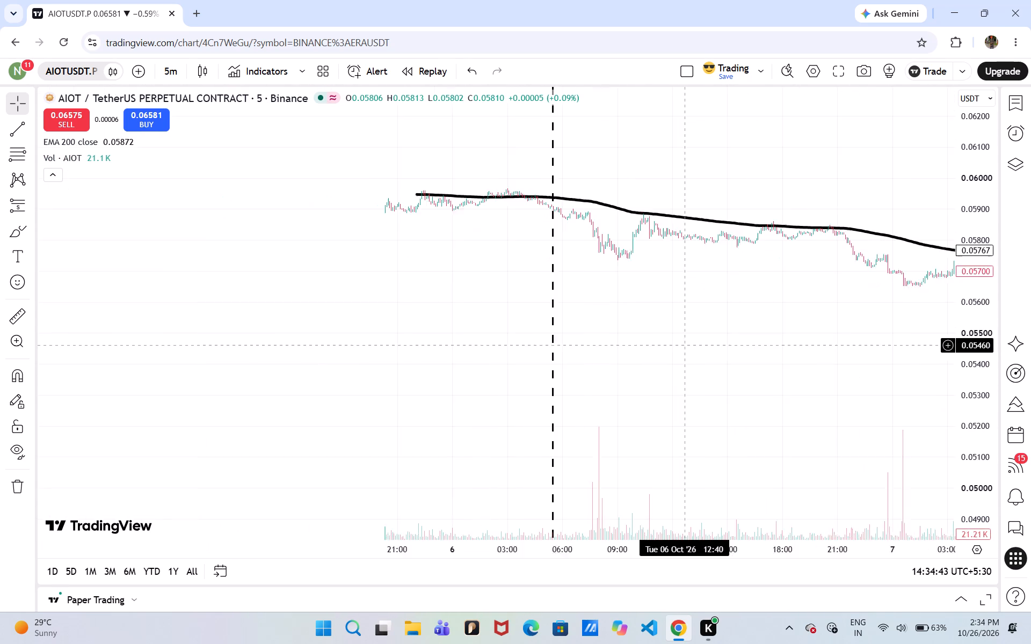
pyautogui.moveTo(691, 345); pyautogui.dragTo(694, 345)
# Review AIOTUSDT.P's price action against the 200 EMA going forward from 6 October to 11 October.
pyautogui.moveTo(694, 345); pyautogui.dragTo(365, 358)
pyautogui.moveTo(728, 335); pyautogui.dragTo(312, 389)
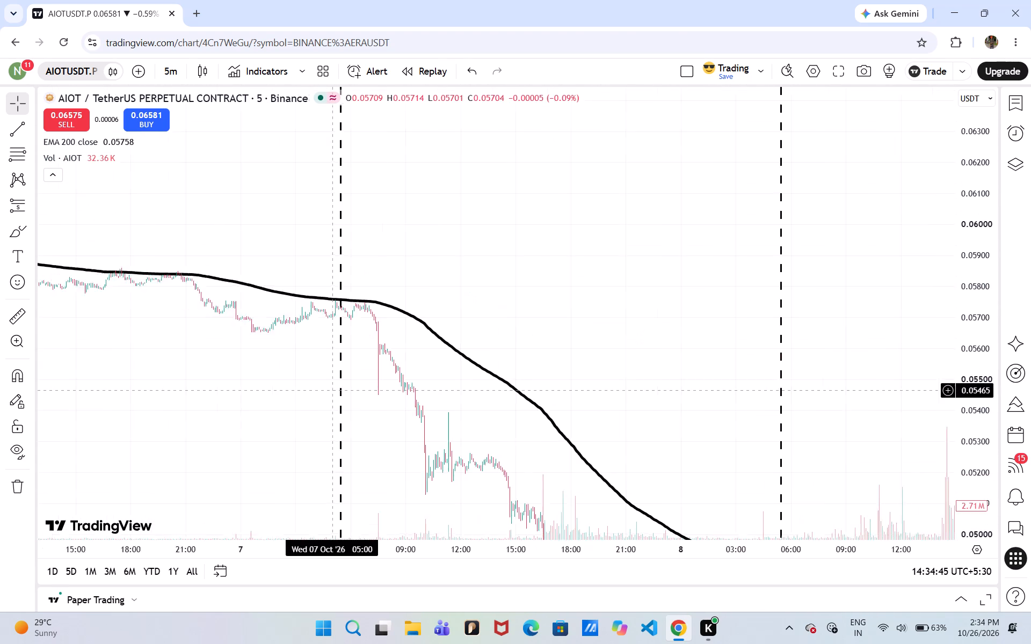
pyautogui.moveTo(312, 389); pyautogui.dragTo(307, 391)
pyautogui.moveTo(528, 362); pyautogui.dragTo(57, 288)
pyautogui.moveTo(483, 312); pyautogui.dragTo(95, 213)
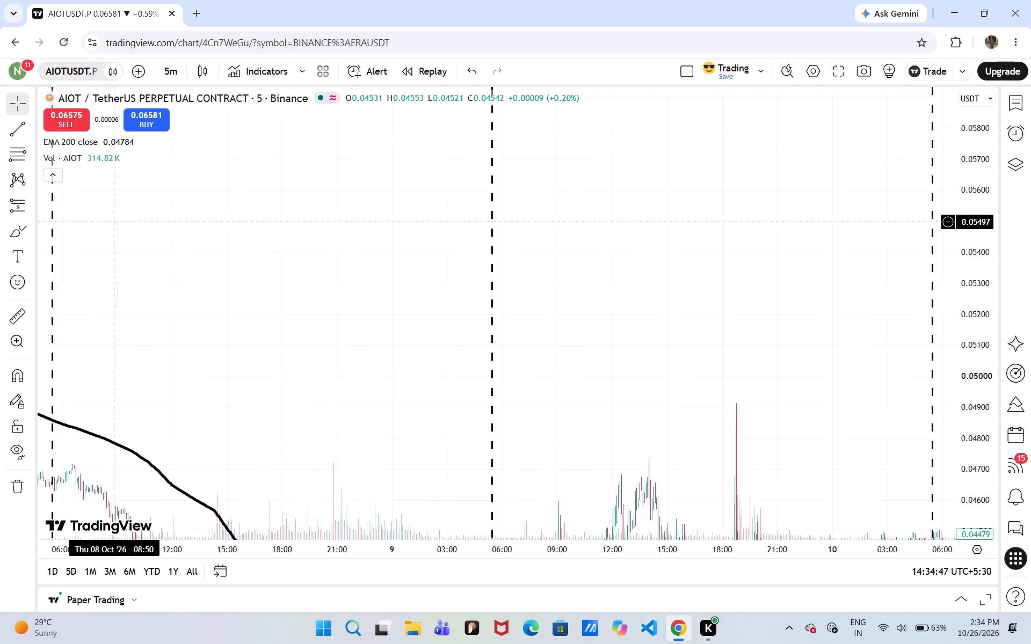
pyautogui.moveTo(95, 213); pyautogui.dragTo(85, 209)
pyautogui.moveTo(409, 270); pyautogui.dragTo(0, 313)
pyautogui.moveTo(456, 267); pyautogui.dragTo(221, 309)
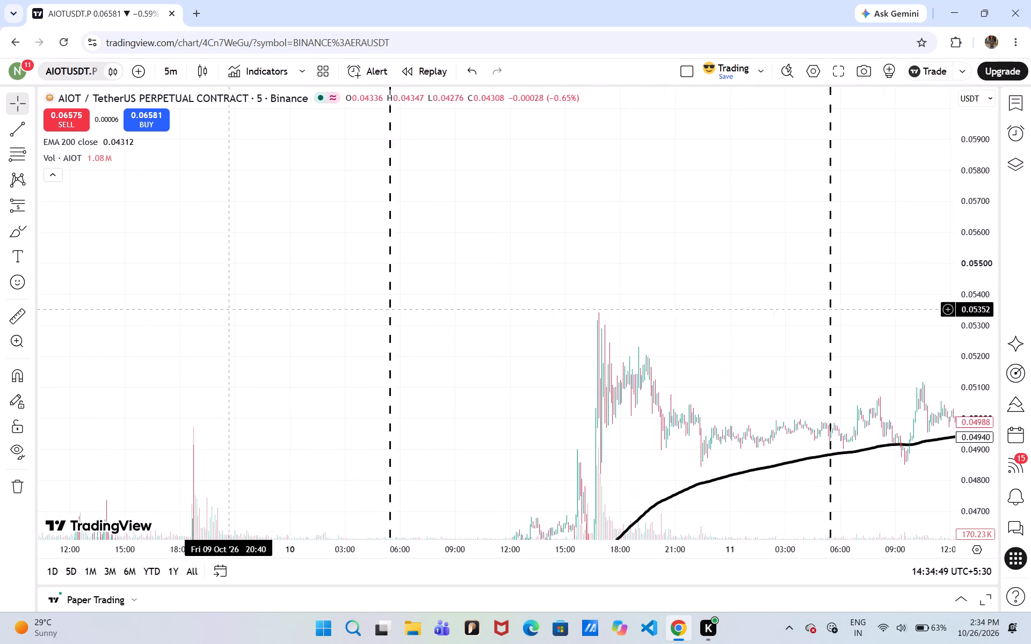
pyautogui.moveTo(221, 309); pyautogui.dragTo(210, 309)
# Draw a trend line under the lows from about 0.04445 on 10 October 15:55 to about 0.04891 on 11 October 11:35.
pyautogui.click(529, 363)
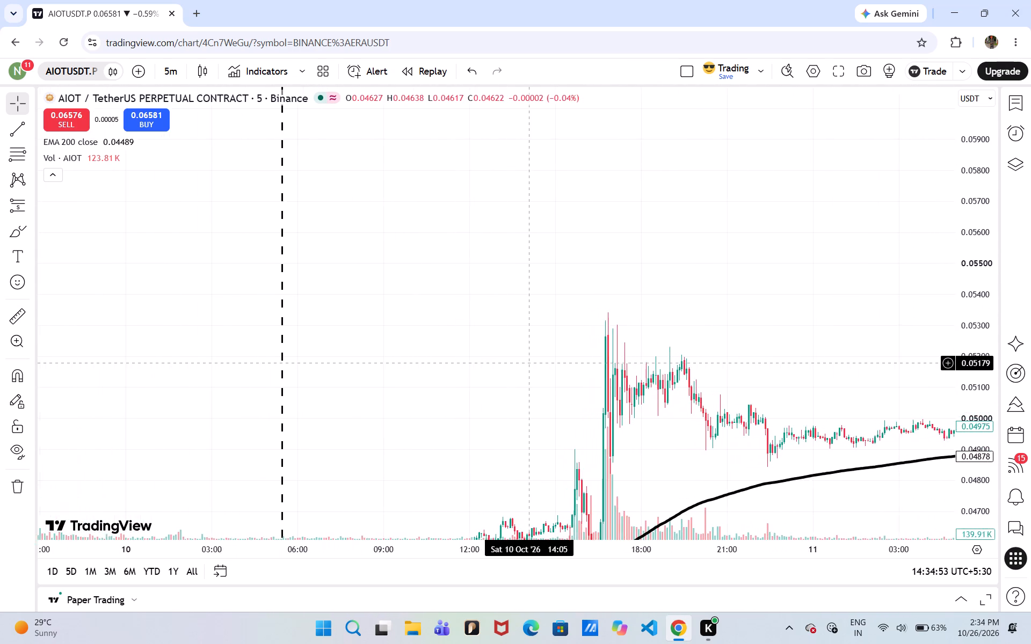
pyautogui.moveTo(630, 449); pyautogui.dragTo(420, 295)
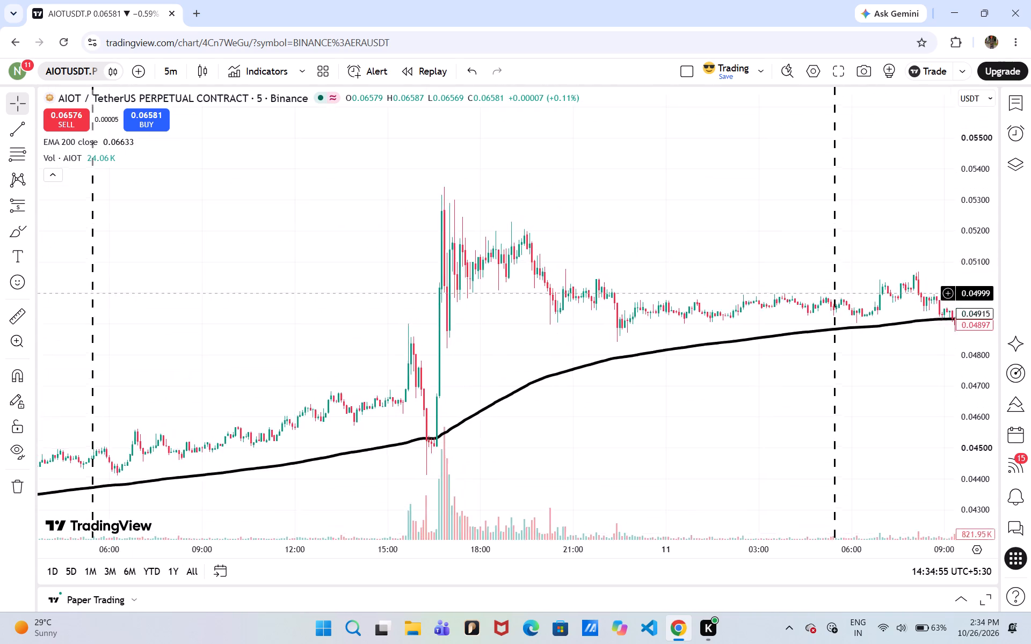
pyautogui.moveTo(420, 295); pyautogui.dragTo(352, 280)
pyautogui.click(352, 280)
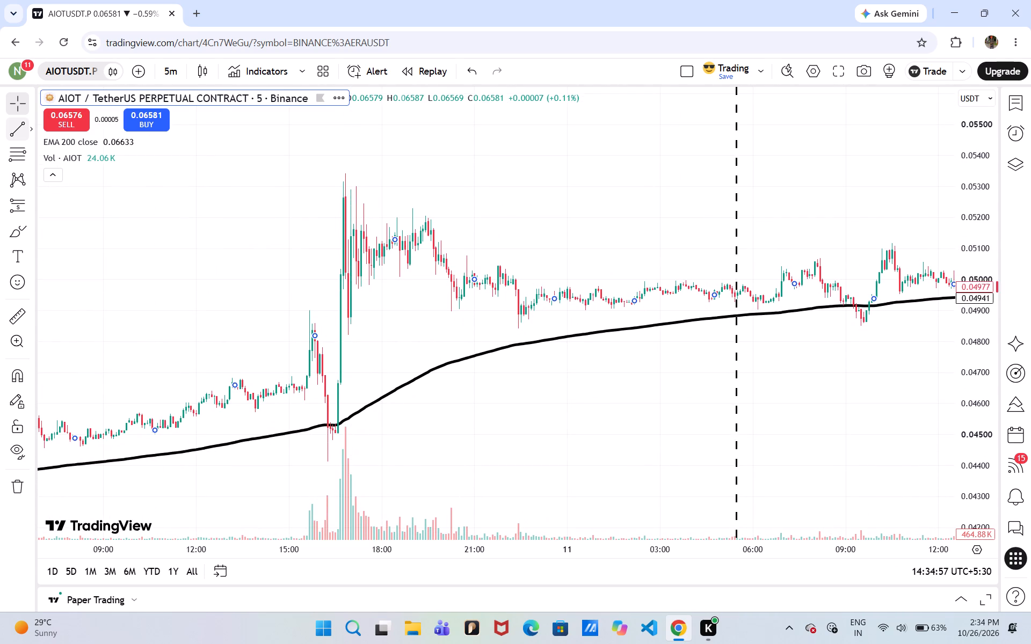
pyautogui.moveTo(17, 127); pyautogui.dragTo(323, 437)
pyautogui.click(323, 437)
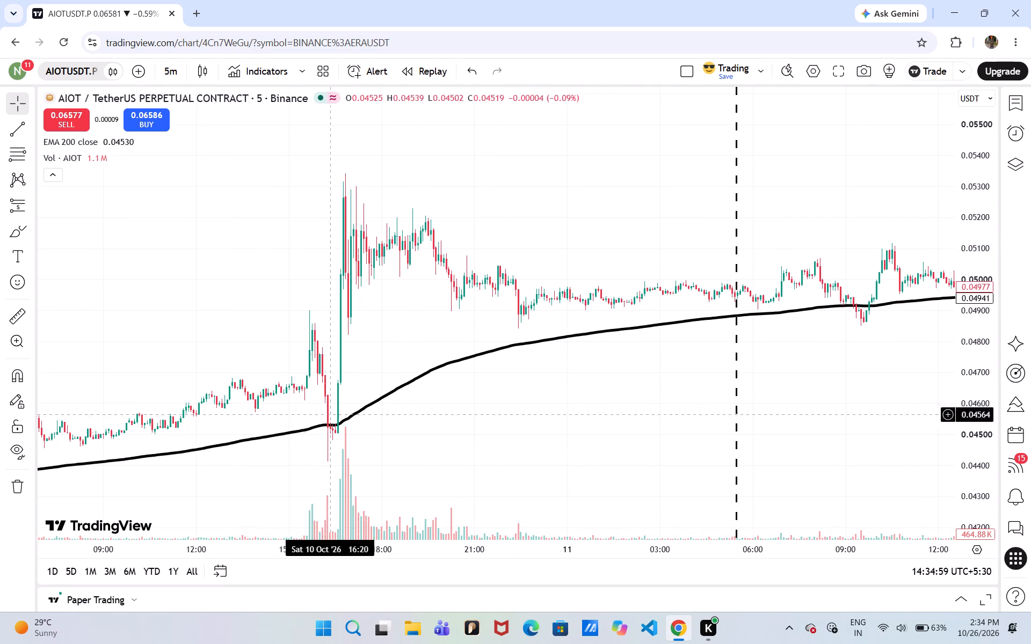
pyautogui.click(4, 126)
pyautogui.click(318, 451)
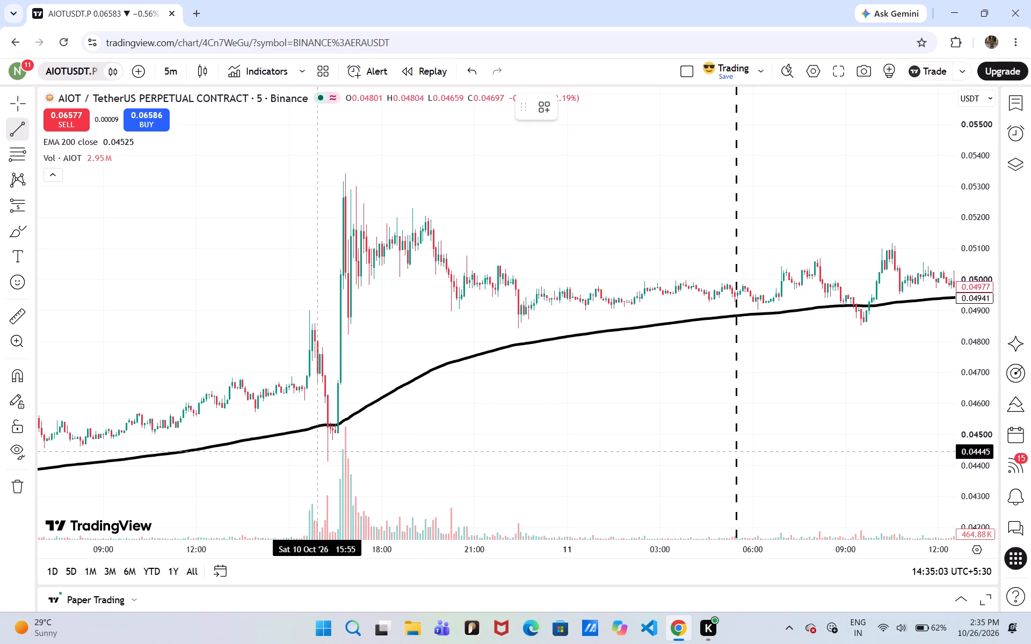
pyautogui.click(925, 313)
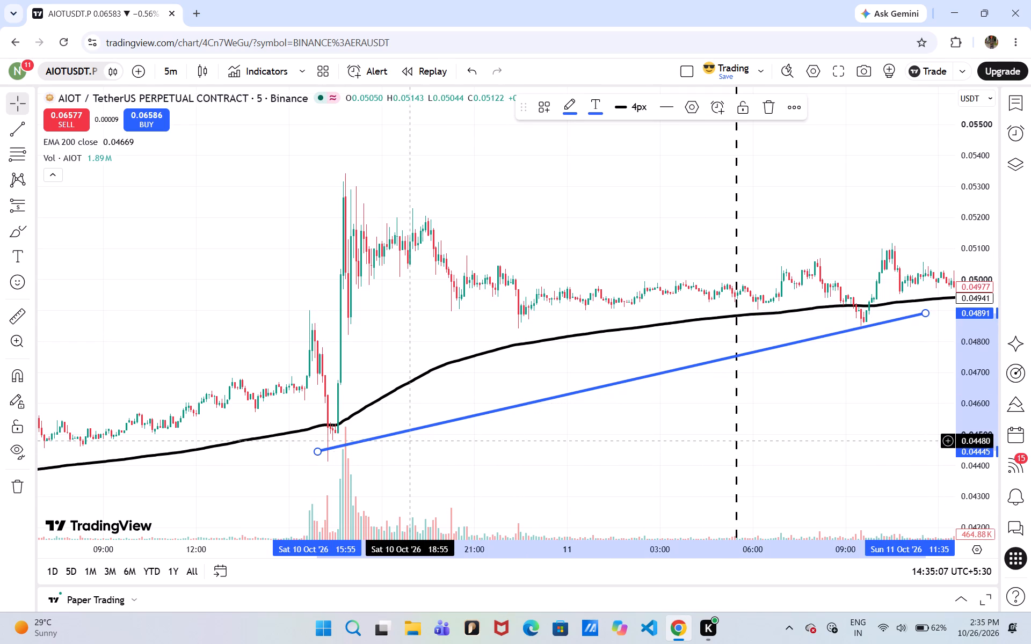
# Shift the blue trend line to start at about 0.04475 on 10 October 15:35 and end near 0.0489 on 11 October 11:25.
pyautogui.moveTo(406, 433); pyautogui.dragTo(395, 423)
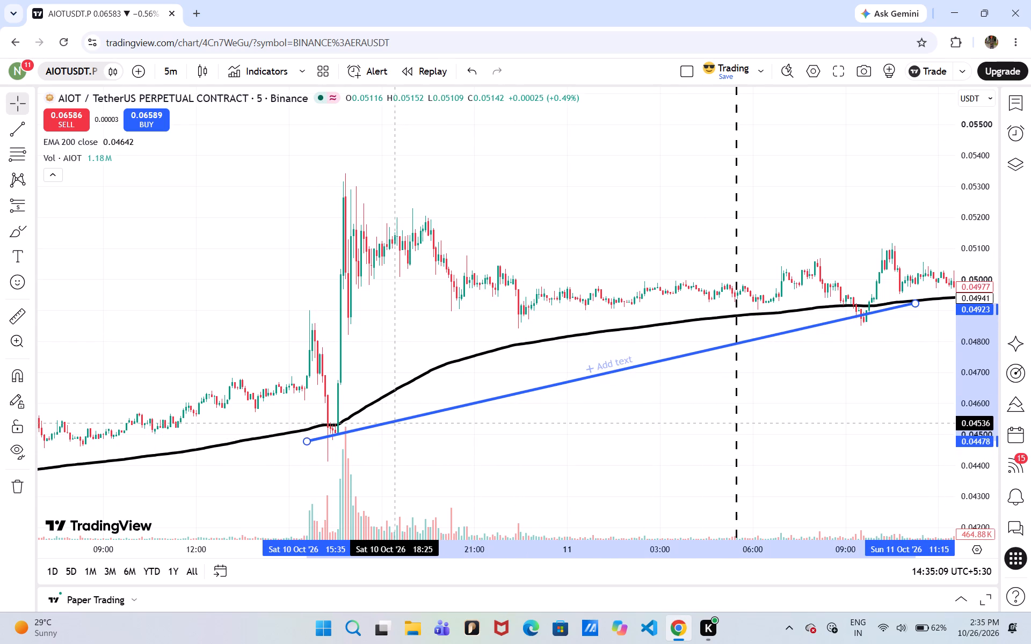
pyautogui.moveTo(395, 423); pyautogui.dragTo(395, 423)
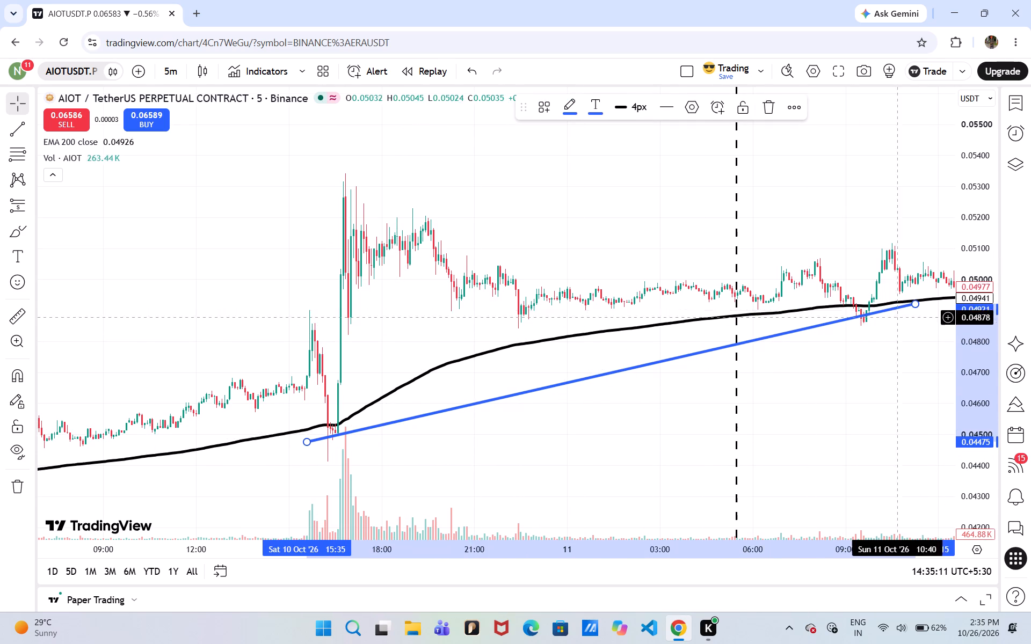
pyautogui.moveTo(918, 301); pyautogui.dragTo(919, 312)
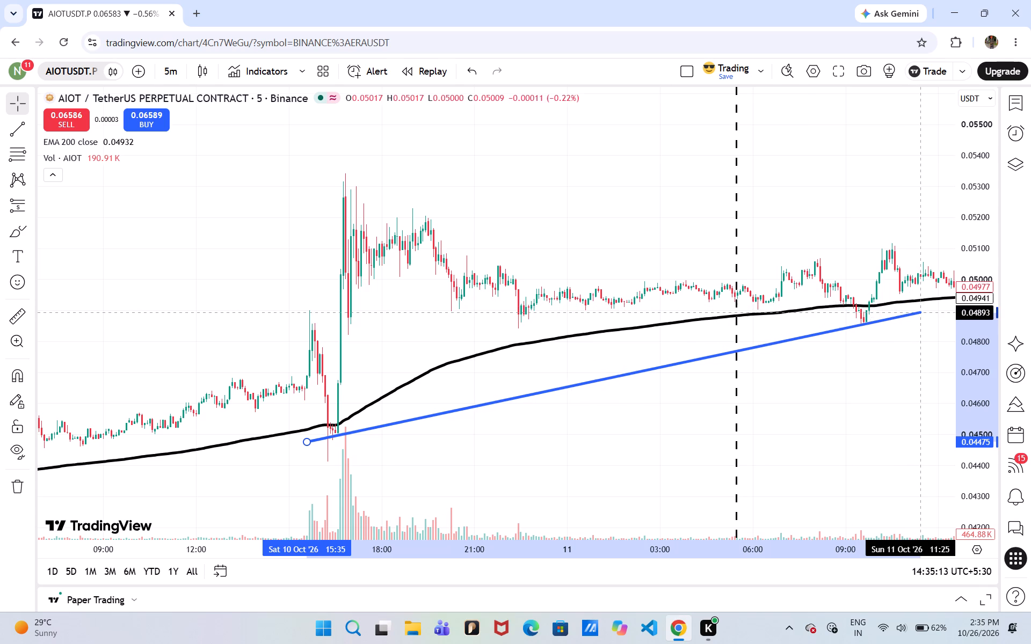
pyautogui.moveTo(919, 312); pyautogui.dragTo(919, 311)
pyautogui.click(919, 311)
# Draw a large freehand cross with the Brush below the 12 October price action, spanning about 0.0528 to 0.0447.
pyautogui.moveTo(790, 383); pyautogui.dragTo(708, 398)
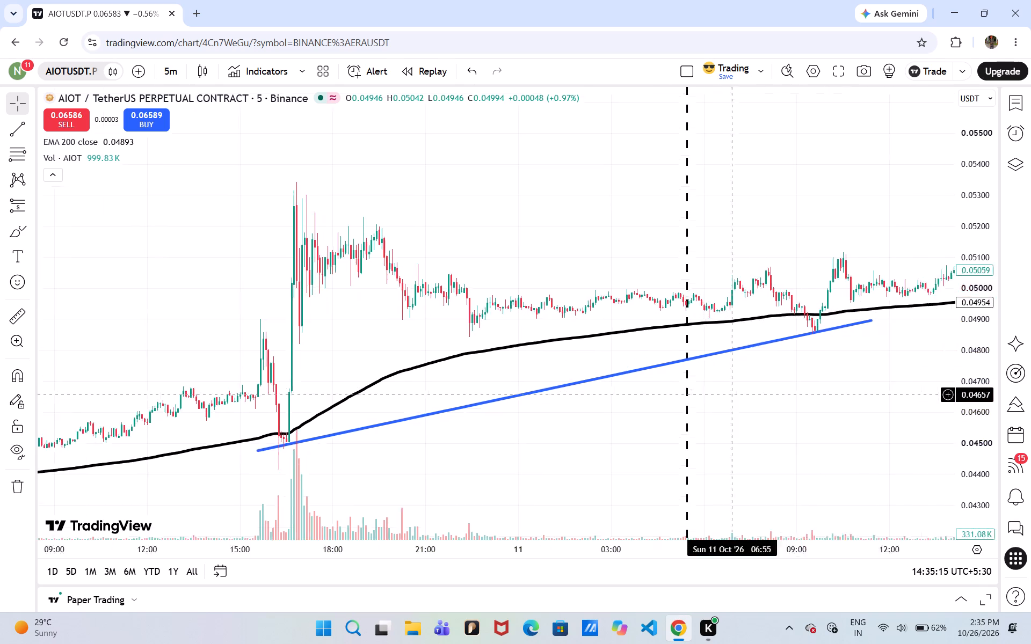
pyautogui.moveTo(708, 398); pyautogui.dragTo(953, 385)
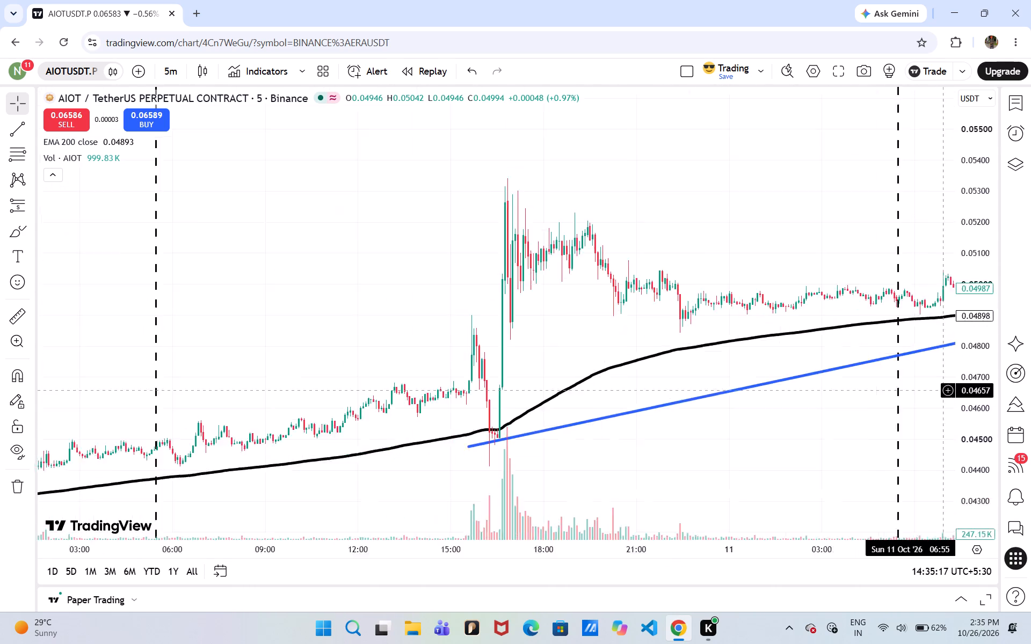
pyautogui.moveTo(953, 385); pyautogui.dragTo(230, 476)
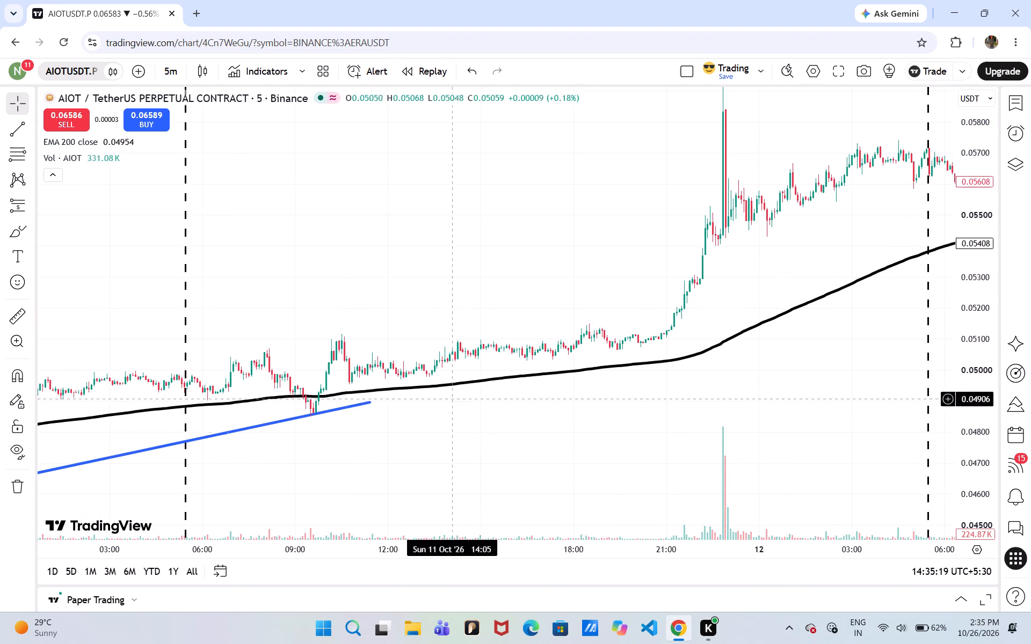
pyautogui.moveTo(691, 377); pyautogui.dragTo(0, 413)
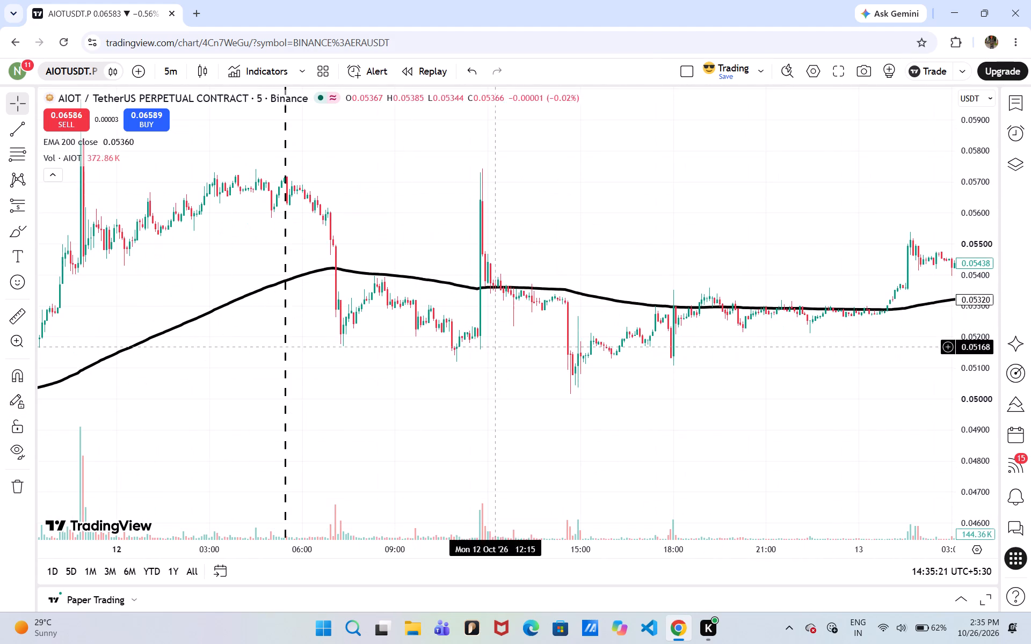
pyautogui.moveTo(577, 374); pyautogui.dragTo(705, 111)
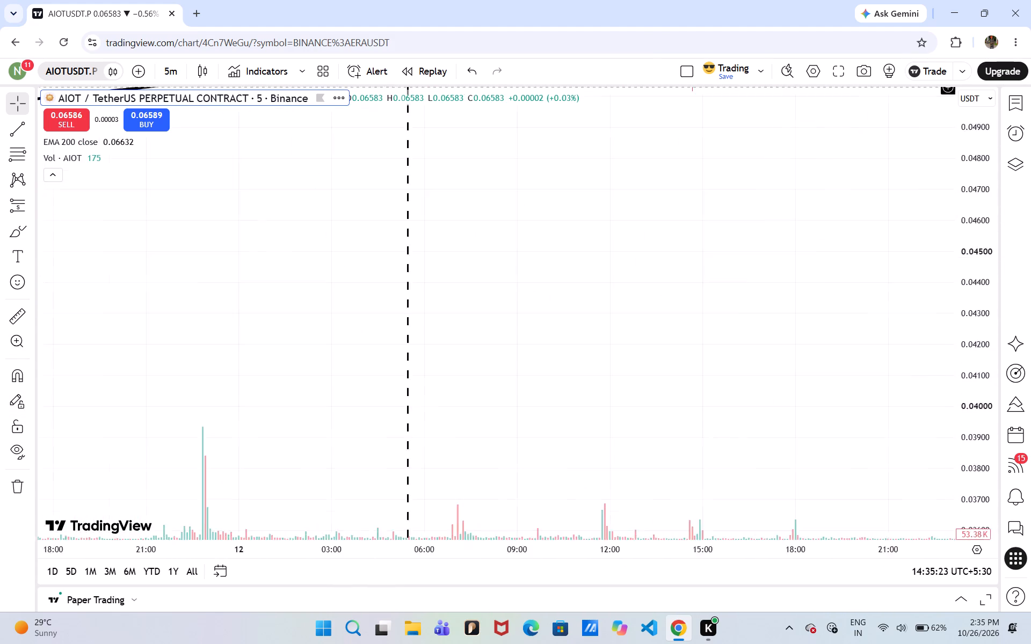
pyautogui.moveTo(705, 111); pyautogui.dragTo(705, 235)
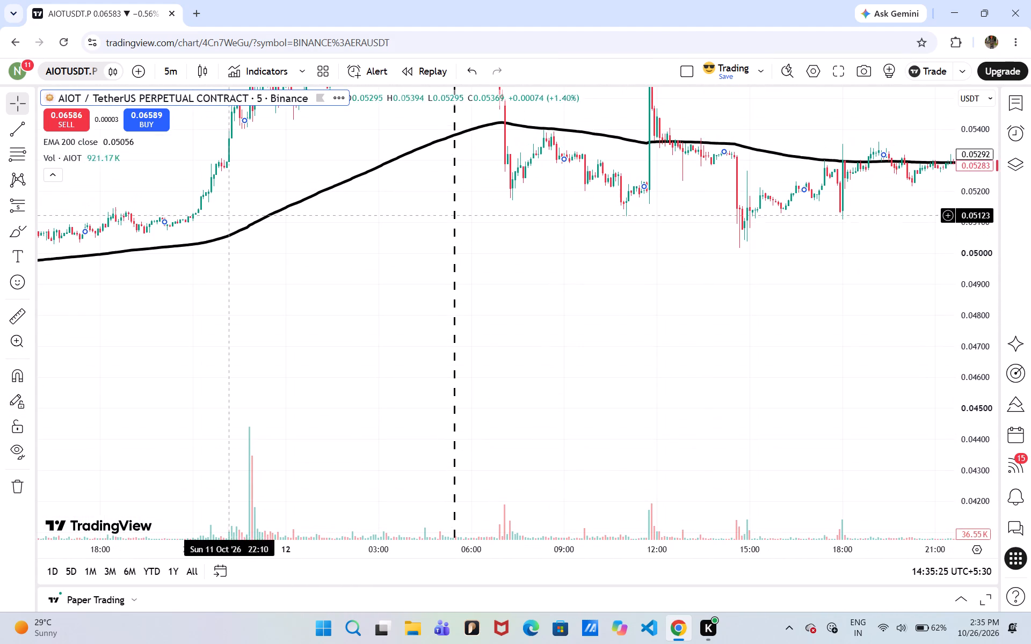
pyautogui.click(13, 227)
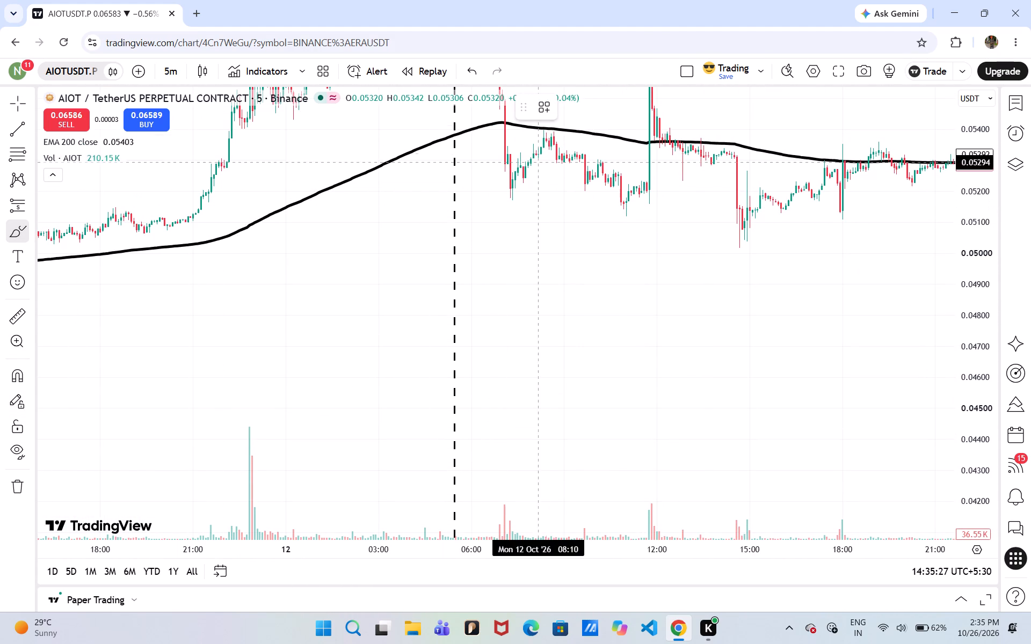
pyautogui.moveTo(547, 153); pyautogui.dragTo(351, 419)
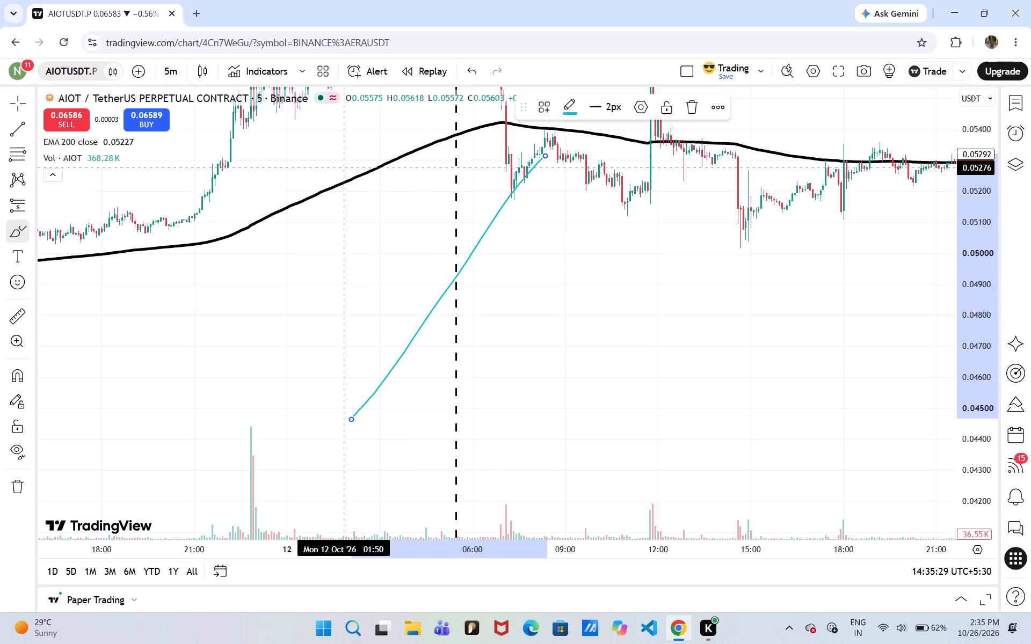
pyautogui.moveTo(345, 164); pyautogui.dragTo(585, 419)
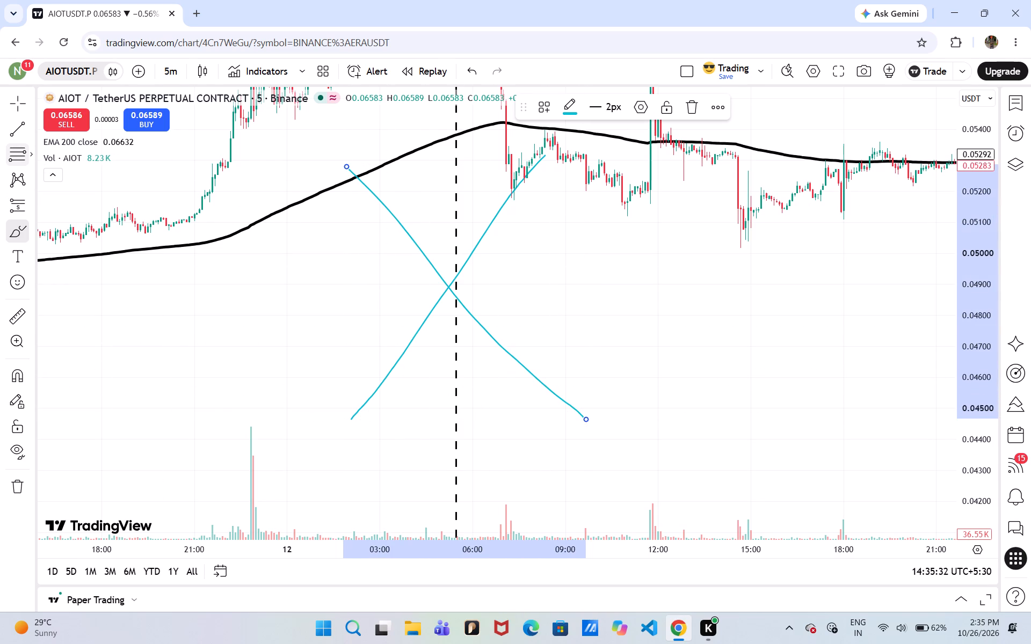
pyautogui.click(128, 225)
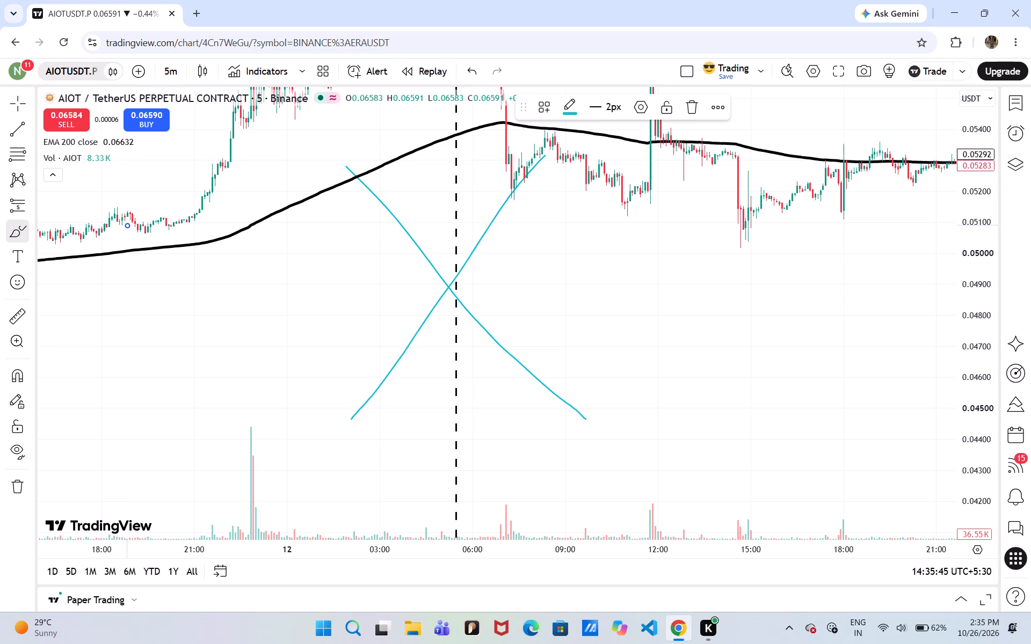
pyautogui.click(186, 14)
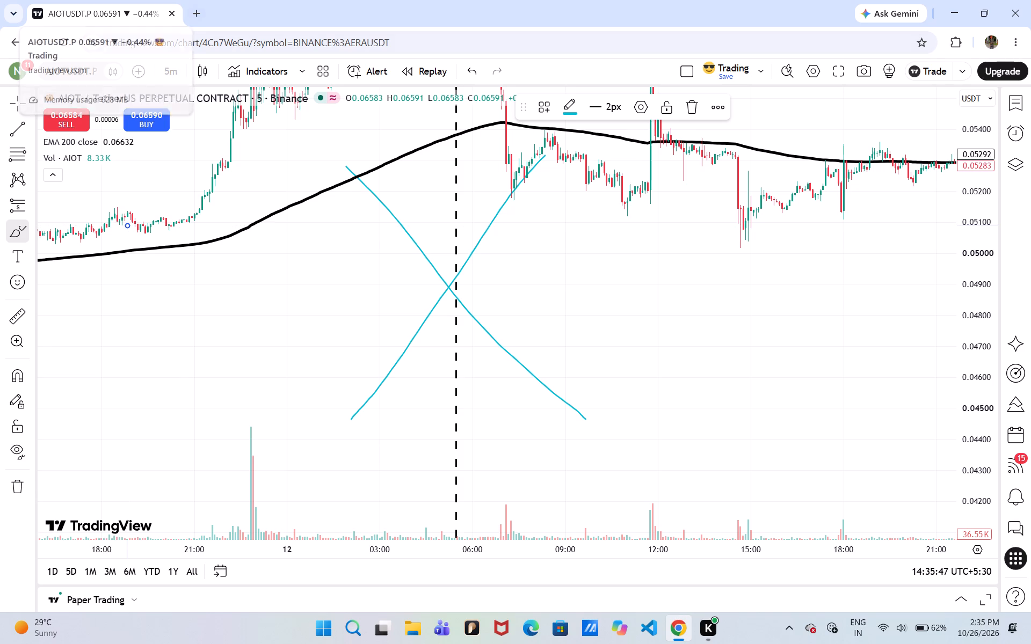
# Search Google for "liquidity in trading" in a new browser tab.
pyautogui.click(192, 12)
pyautogui.click(221, 51)
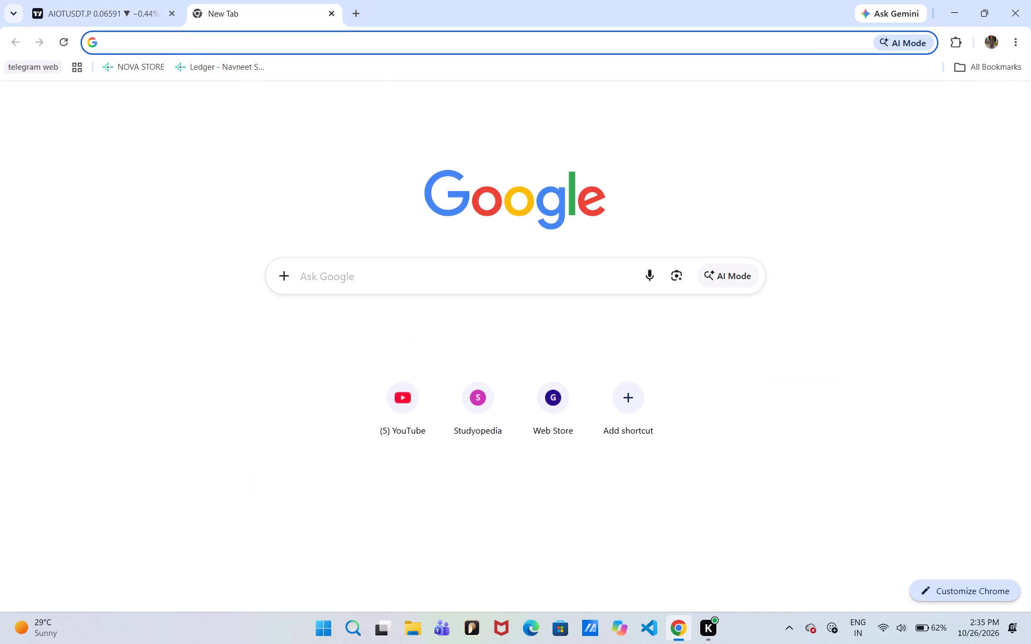
pyautogui.write('liqi')
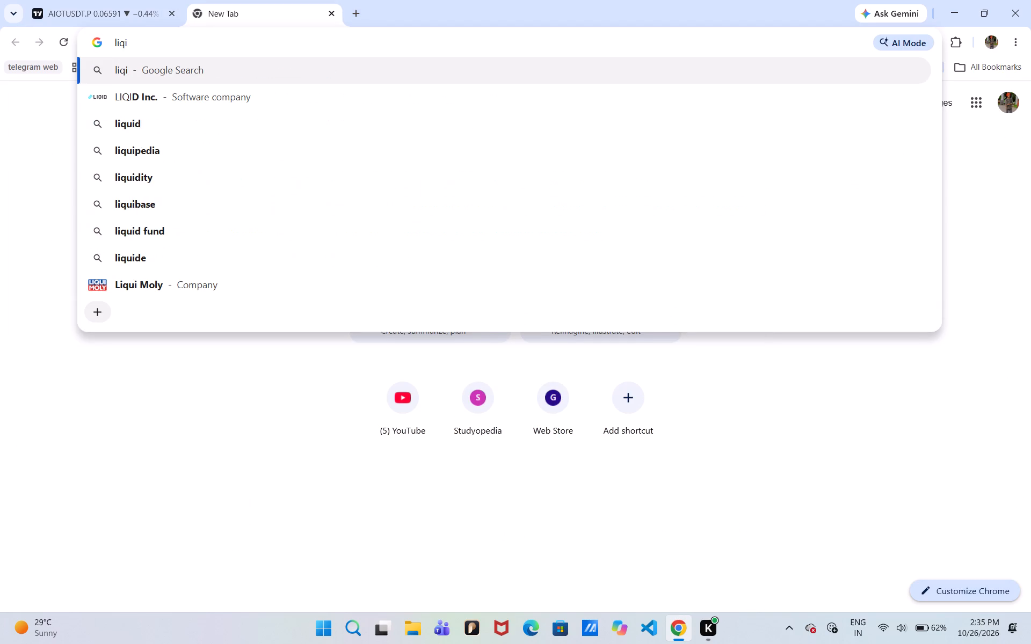
pyautogui.press('BackSpace')
pyautogui.write('uid')
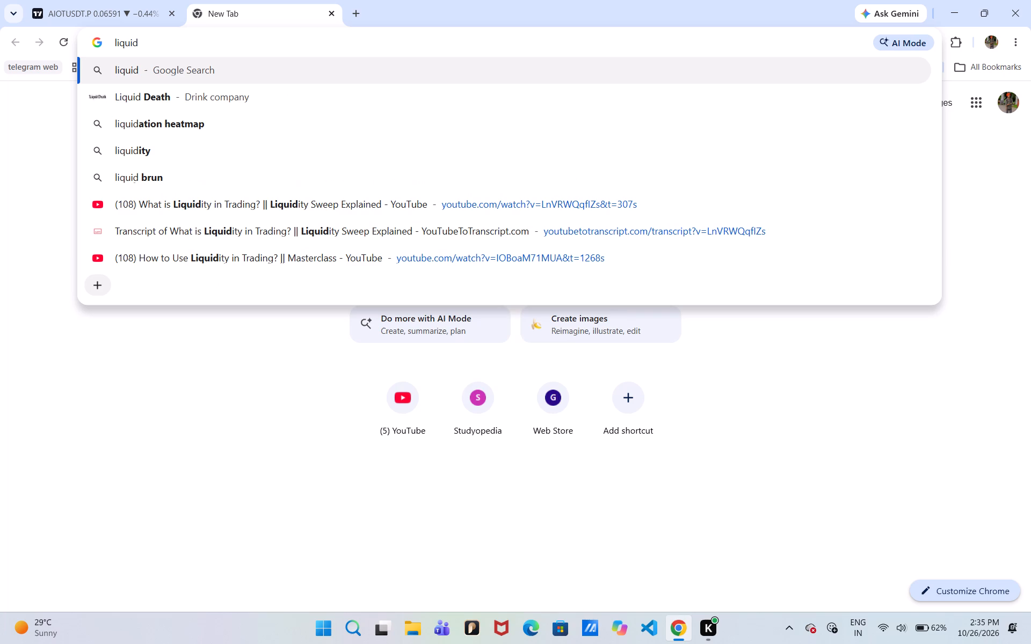
pyautogui.press('Left')
pyautogui.press('Left')
pyautogui.press('Left')
pyautogui.press('Down')
pyautogui.press('Down')
pyautogui.press('Down')
pyautogui.press('space')
pyautogui.write('in')
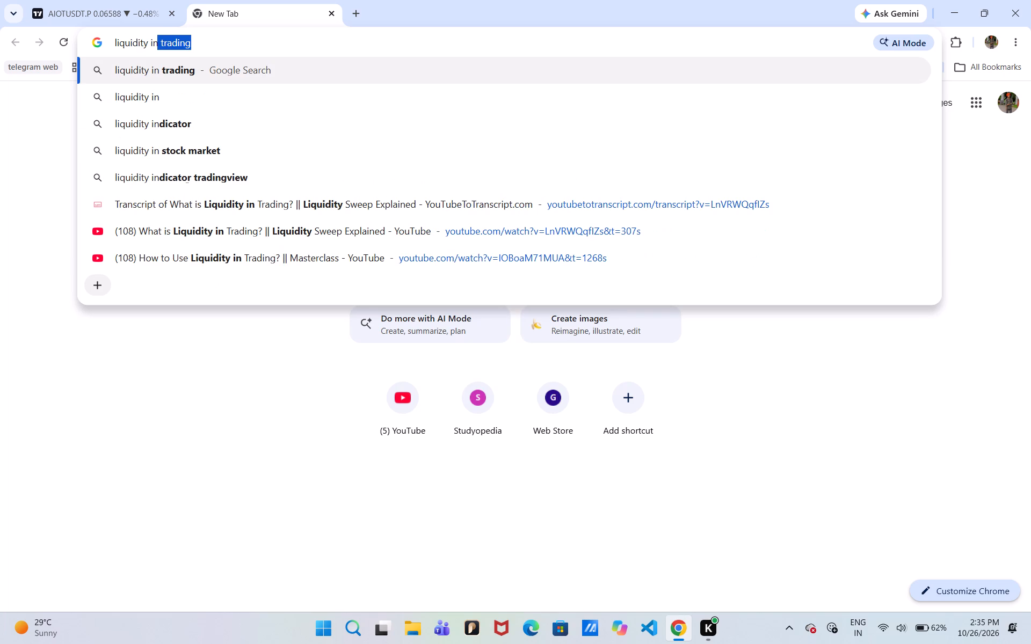
pyautogui.press('Return')
# Return to the TradingView tab and load the ERAUSDT chart from the open paper short position.
pyautogui.click(117, 8)
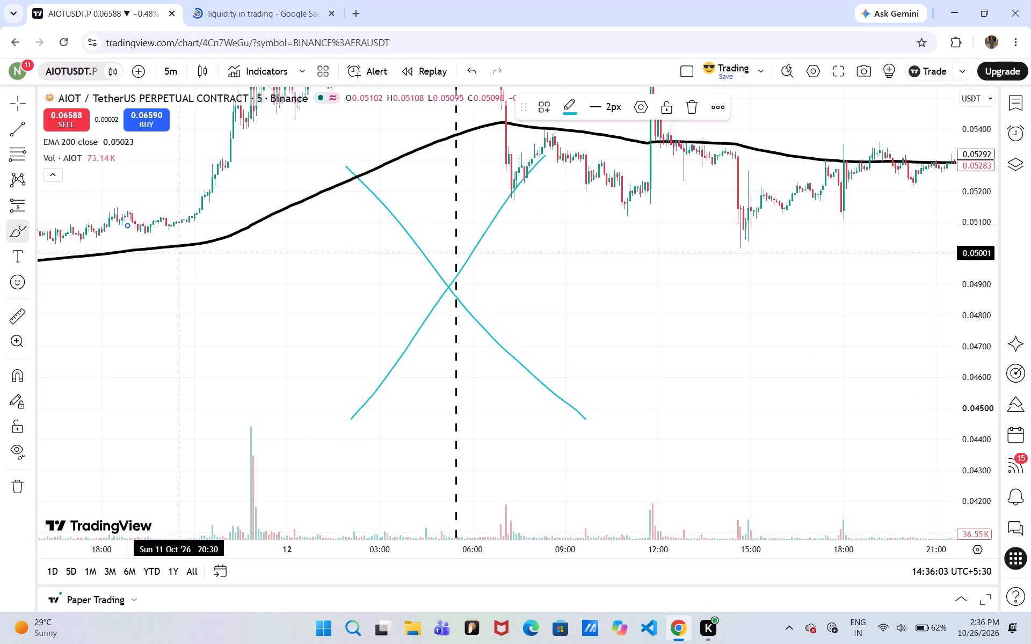
pyautogui.click(121, 602)
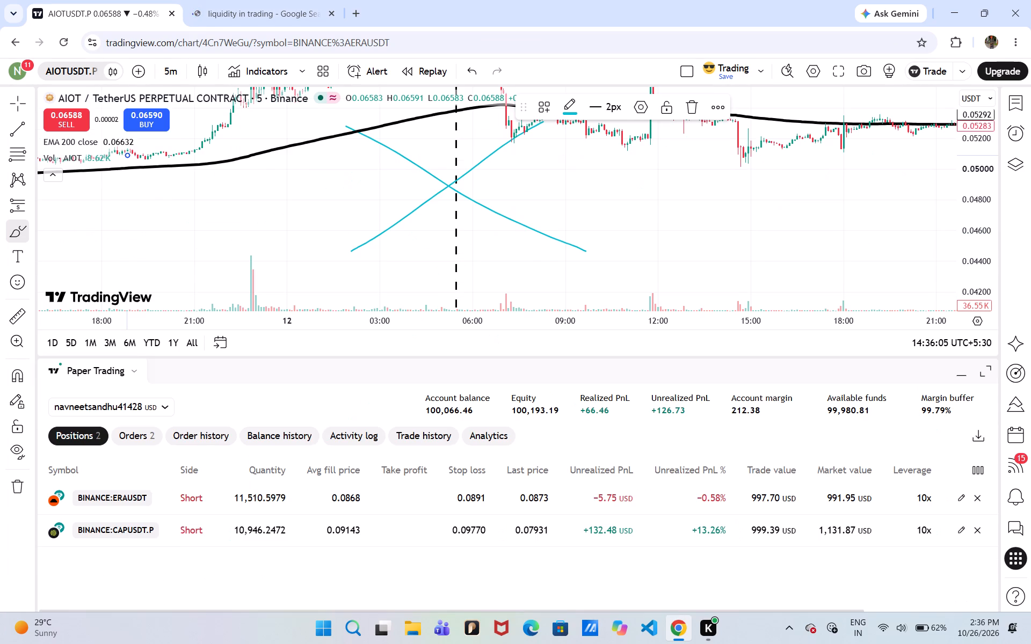
pyautogui.click(205, 493)
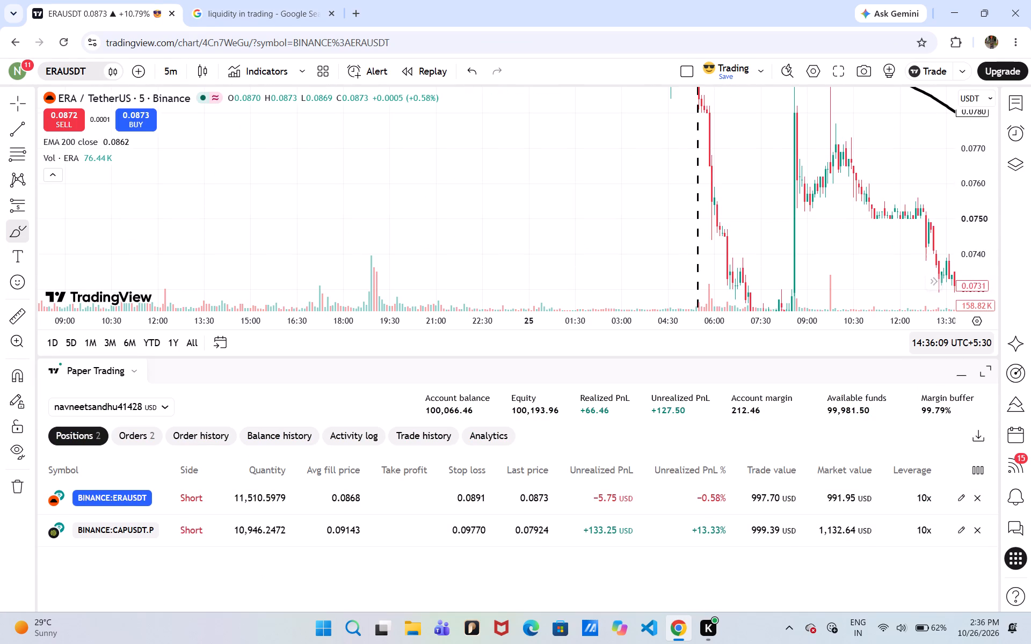
pyautogui.click(956, 367)
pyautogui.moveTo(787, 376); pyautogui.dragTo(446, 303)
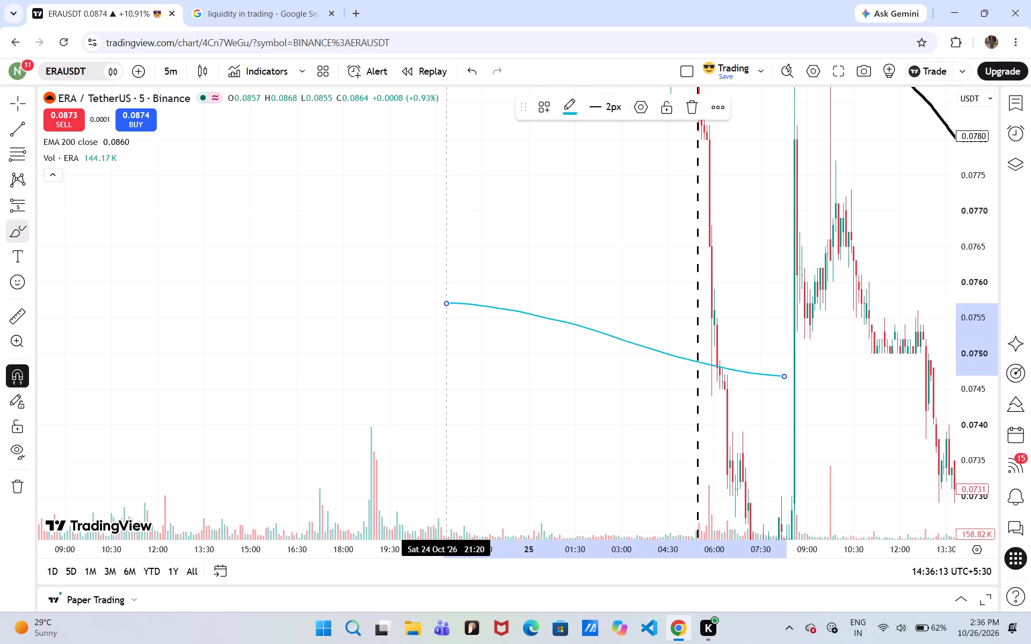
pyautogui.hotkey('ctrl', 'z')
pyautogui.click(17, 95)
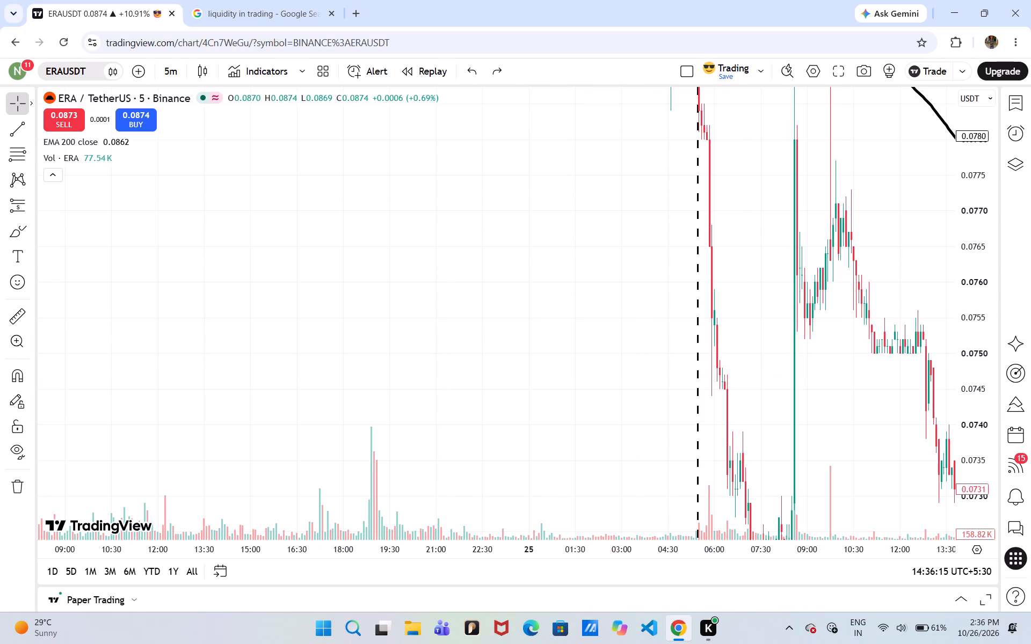
# Examine ERAUSDT's 25 October price action against the 200 EMA, going forward in time.
pyautogui.moveTo(474, 264); pyautogui.dragTo(176, 325)
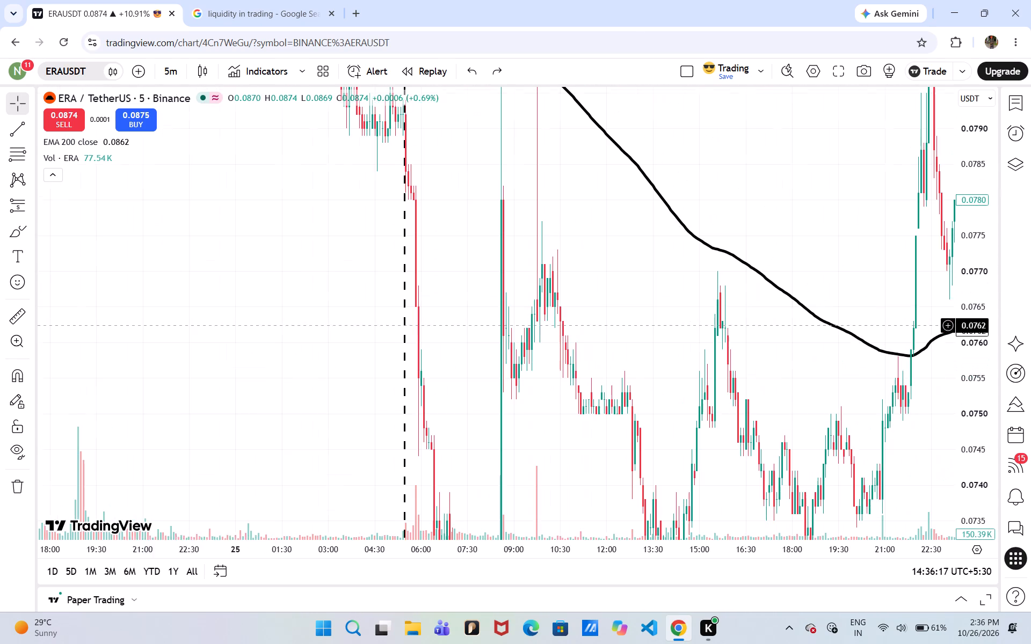